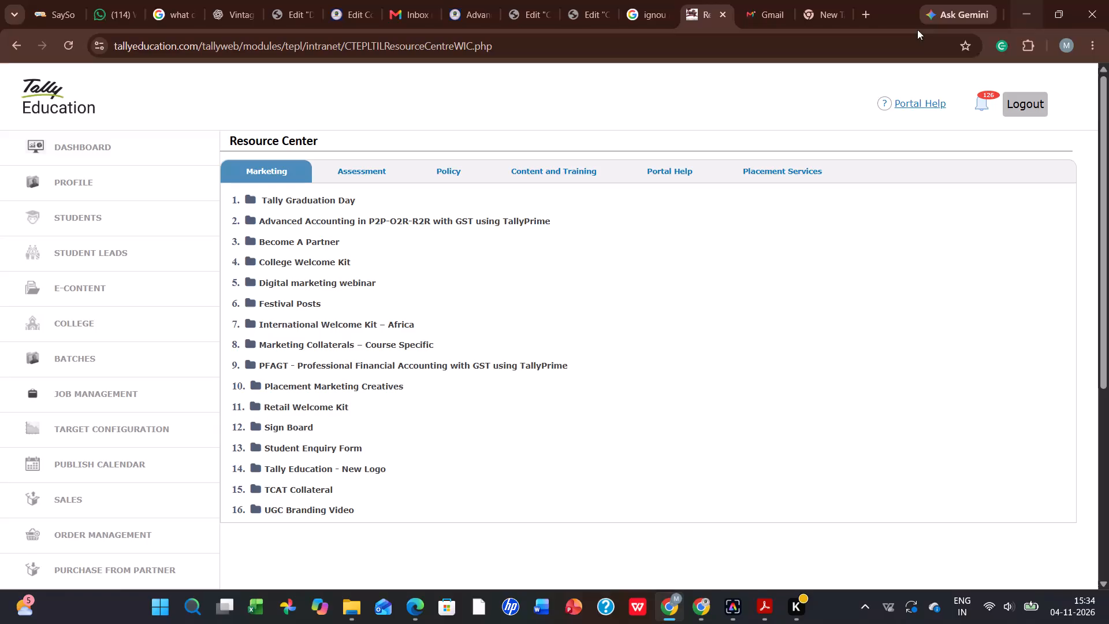
Open a new browser tab.
click(861, 15)
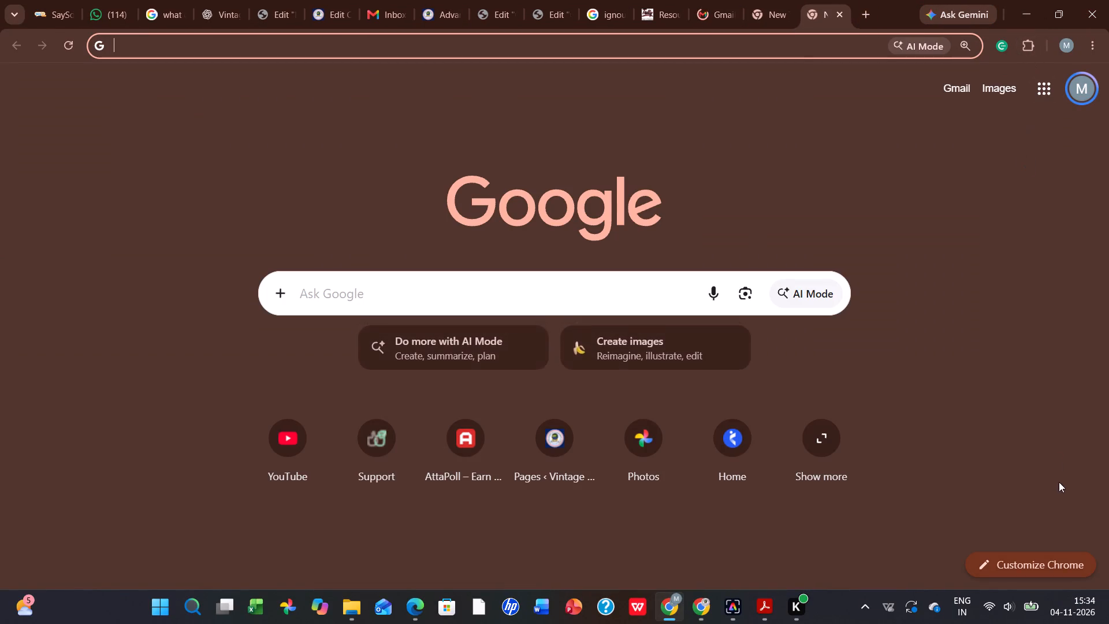
Play the topmost Tally Education S3 video in the Downloads folder, then minimise the player and the folder window.
double_click(341, 606)
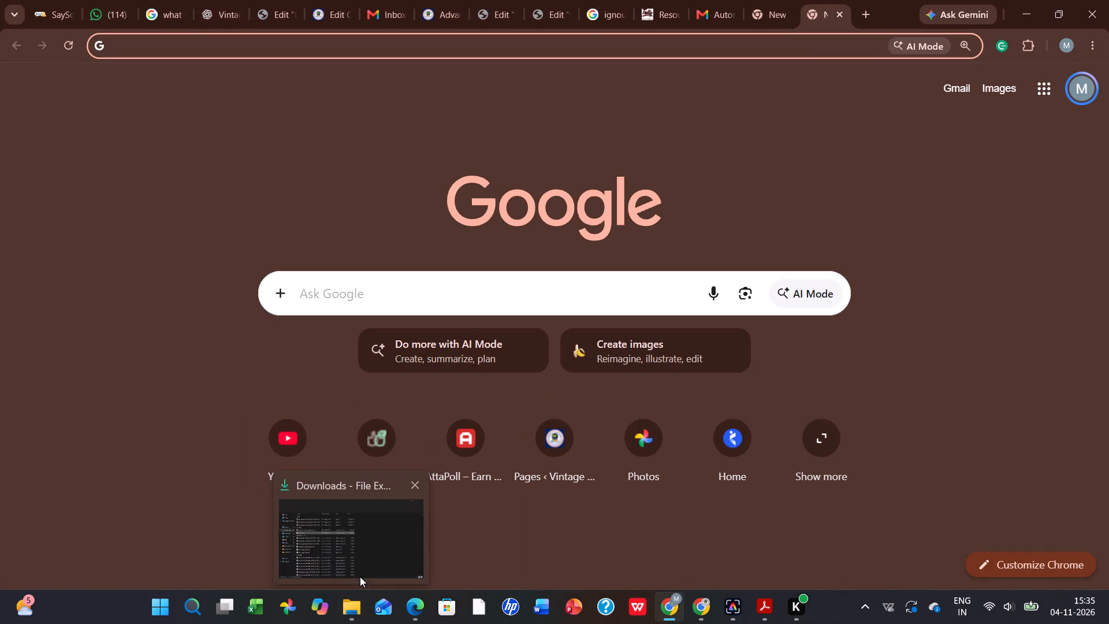
click(359, 549)
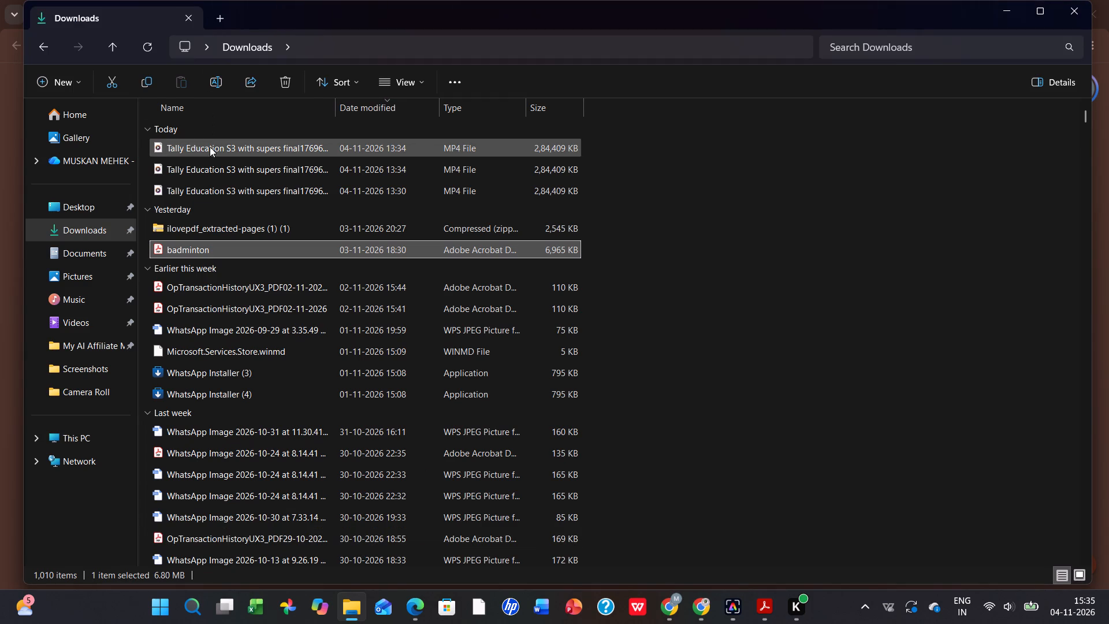
double_click(210, 147)
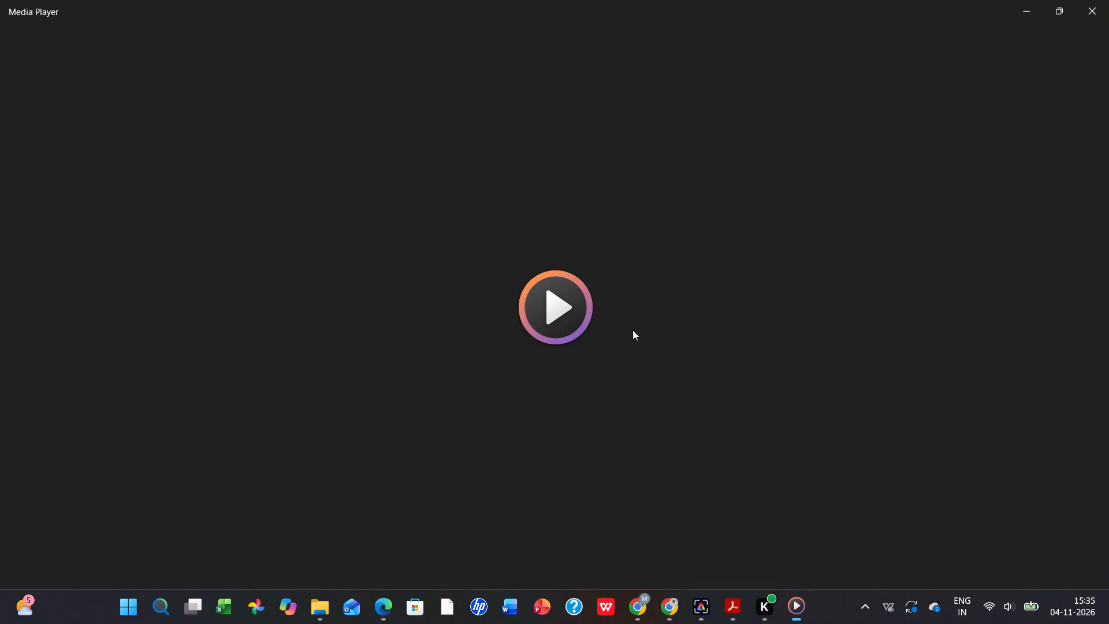
click(561, 300)
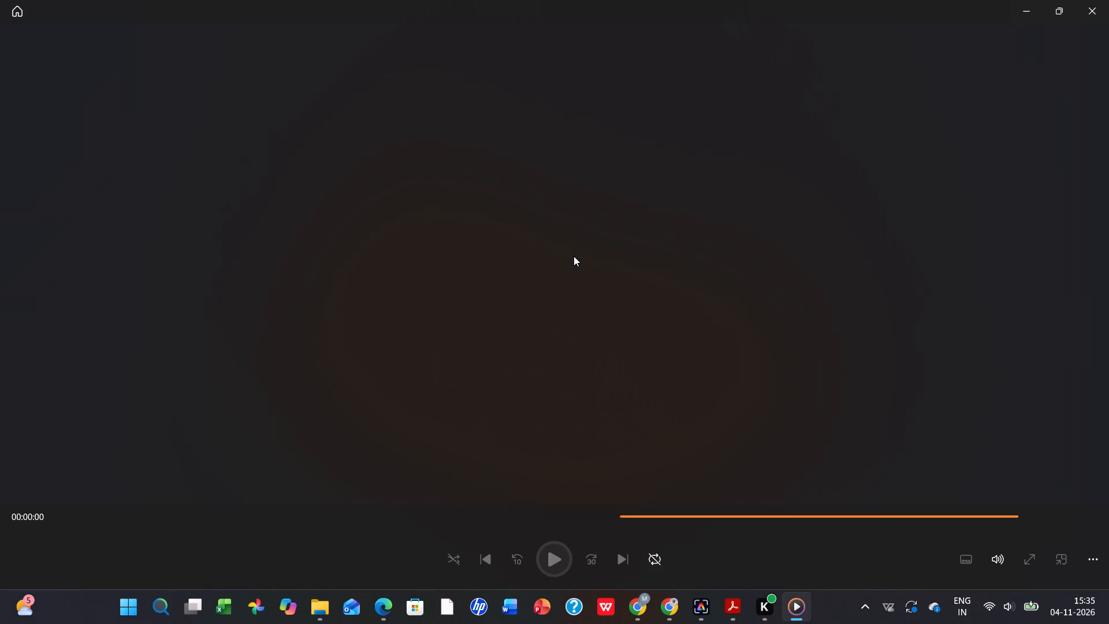
click(553, 566)
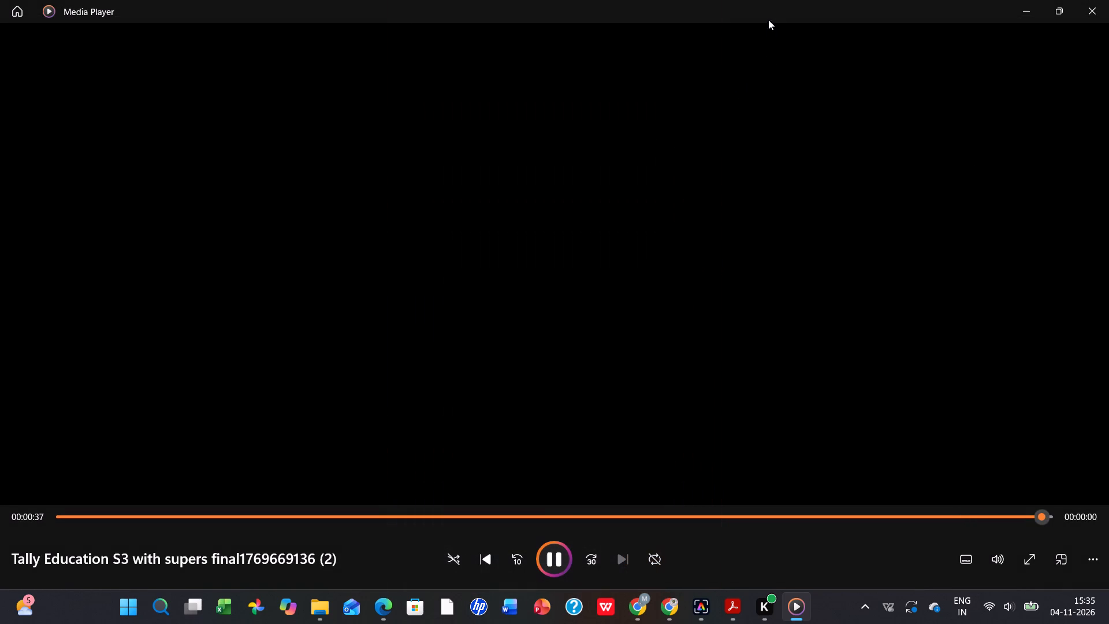
click(1028, 2)
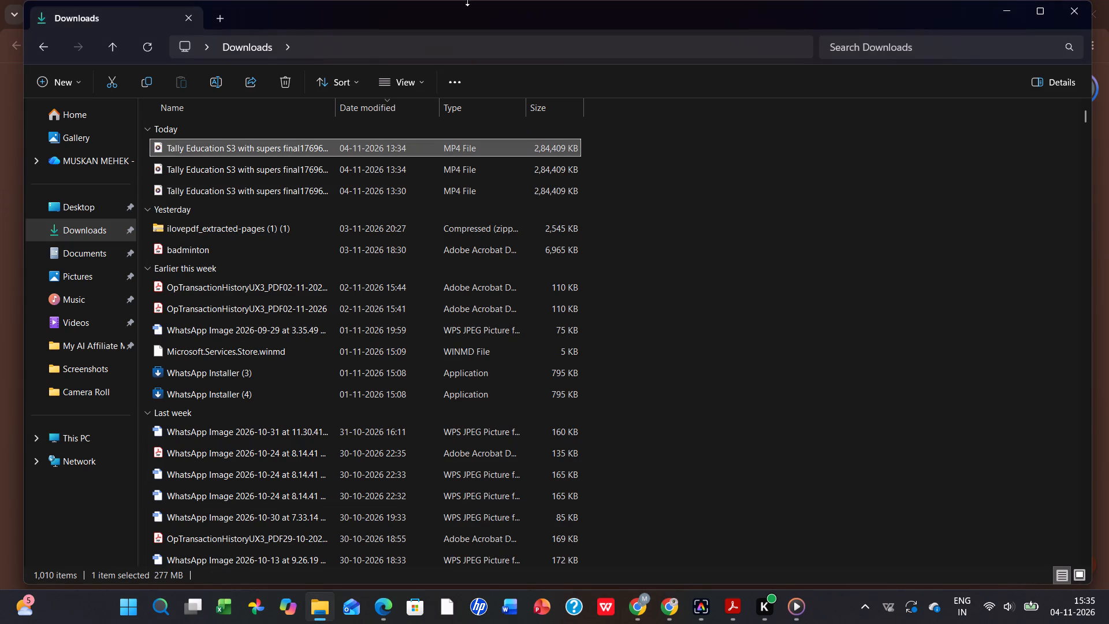
click(1006, 1)
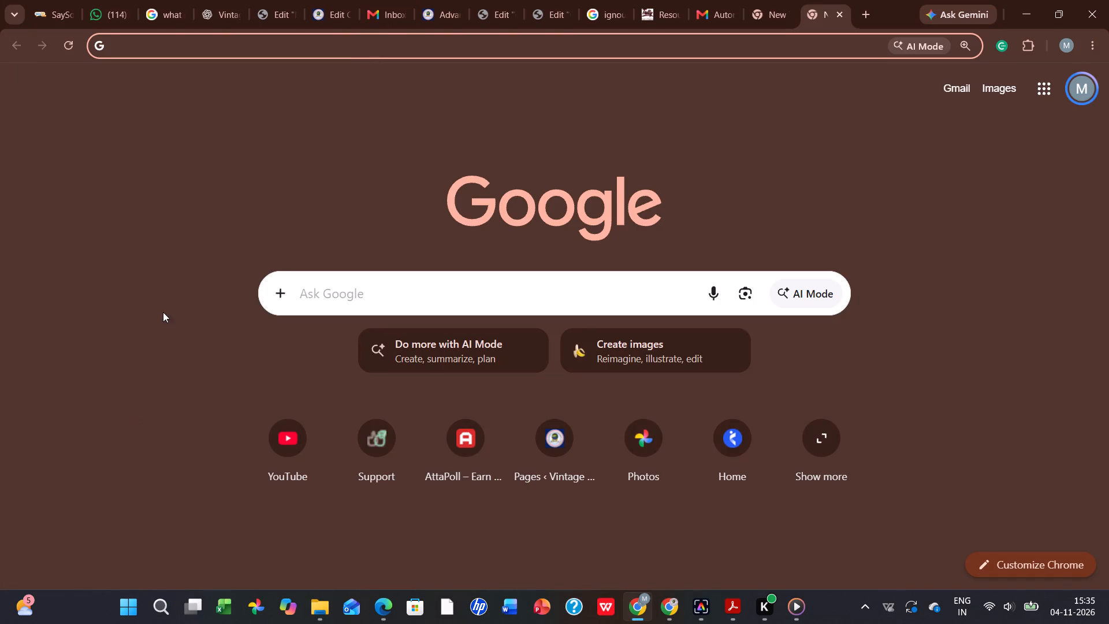
Search Google for canva in the new tab.
click(619, 309)
click(599, 298)
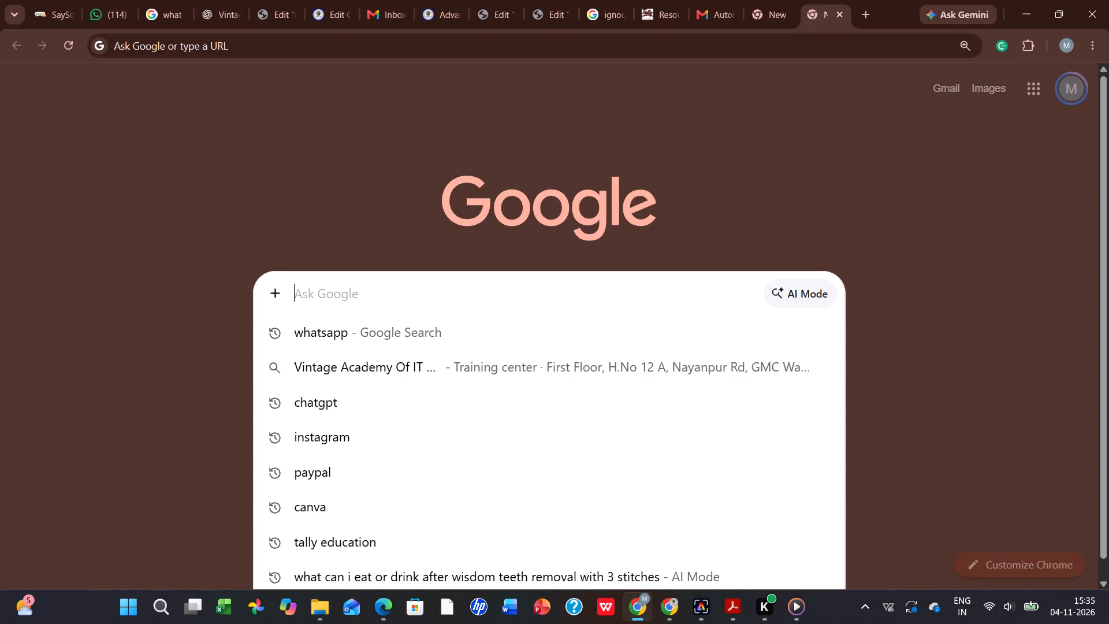
key(c)
key(n)
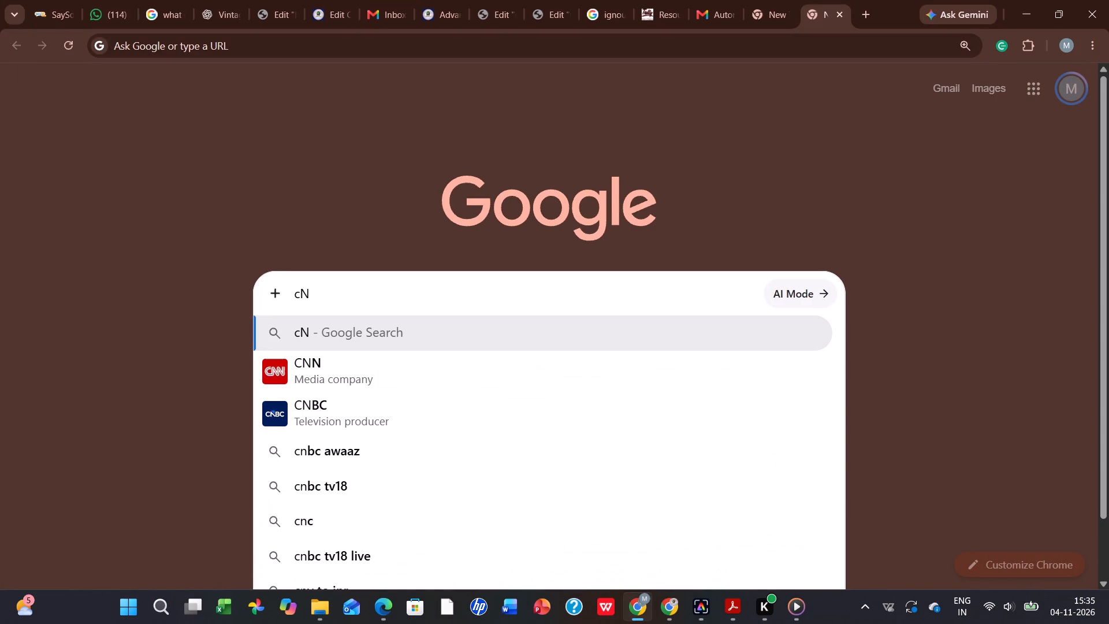
key(BackSpace)
key(a)
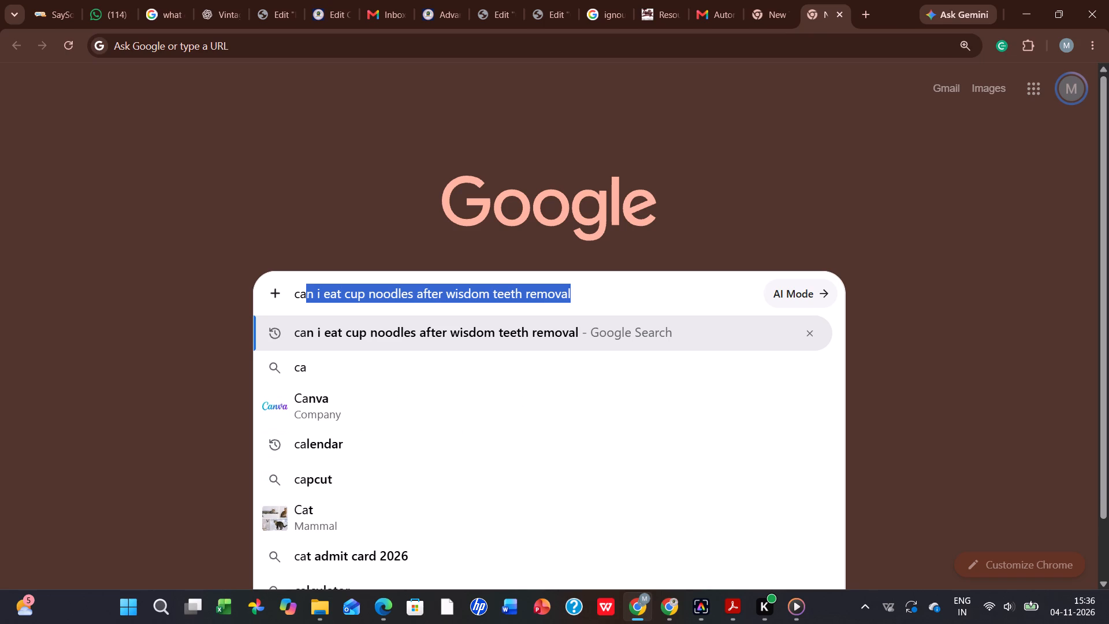
text(nva)
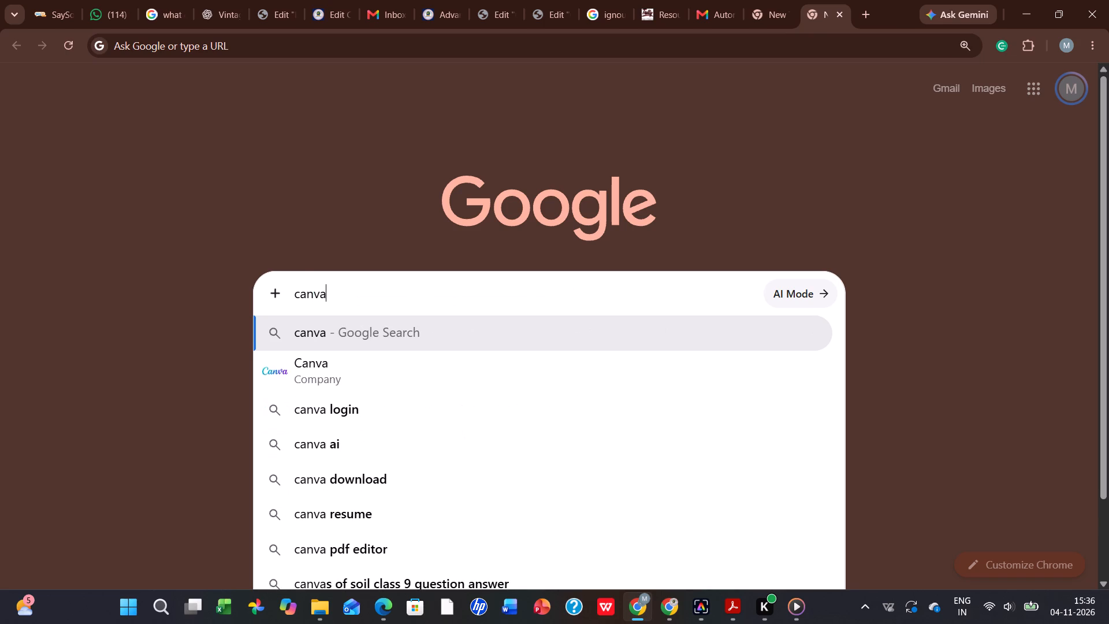
key(Return)
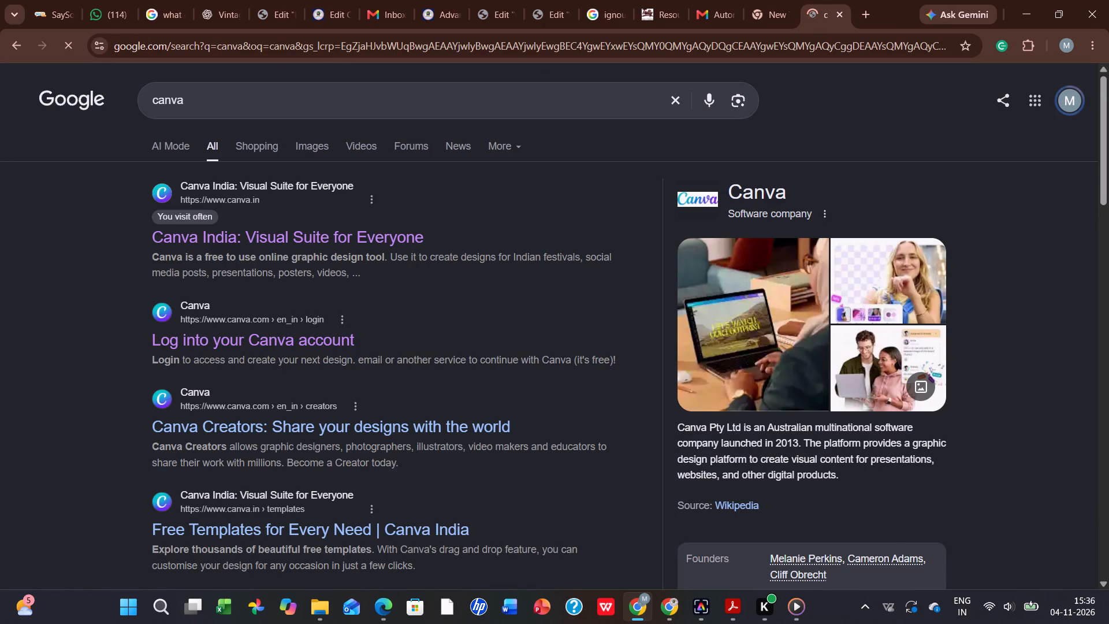
Open the Canva India site from the search results and log in.
click(209, 239)
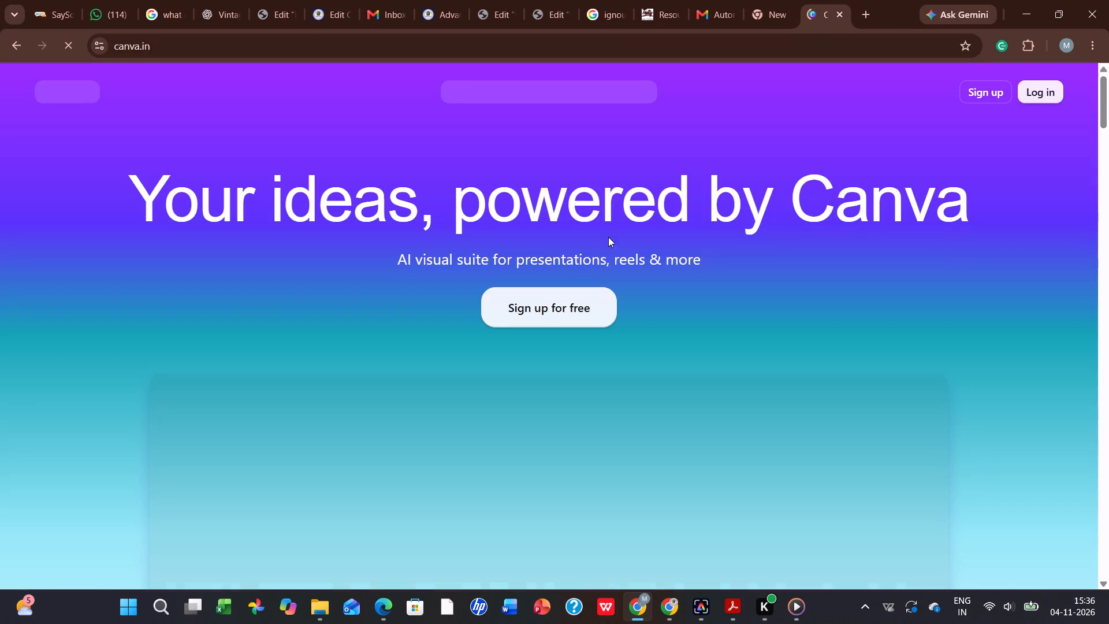
click(1041, 93)
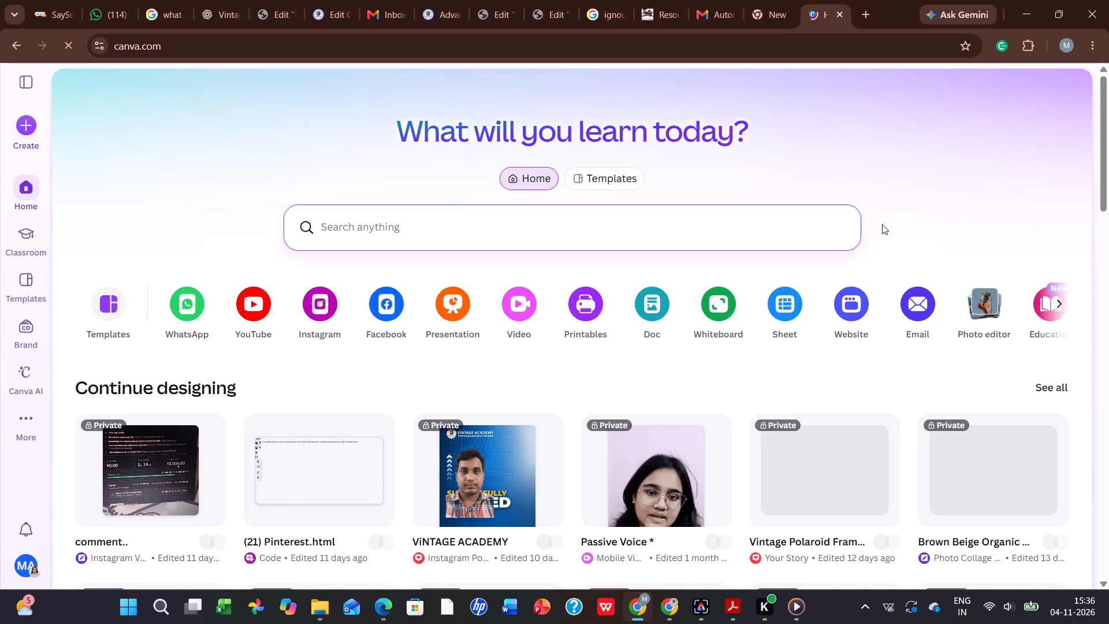
Start creating a new design from the Canva home page.
click(18, 128)
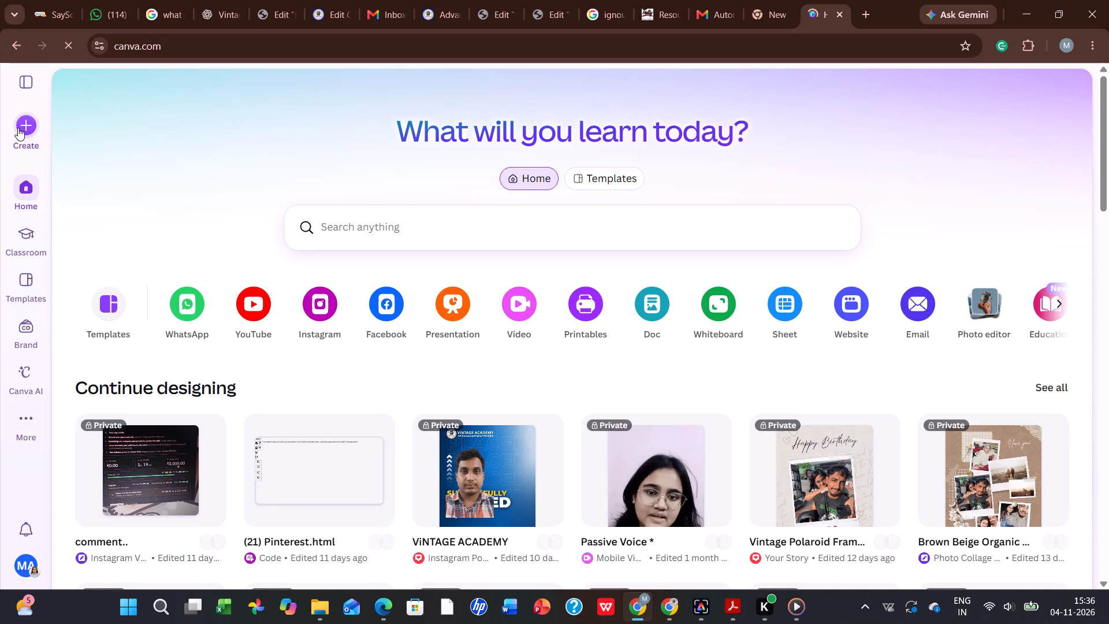
click(18, 128)
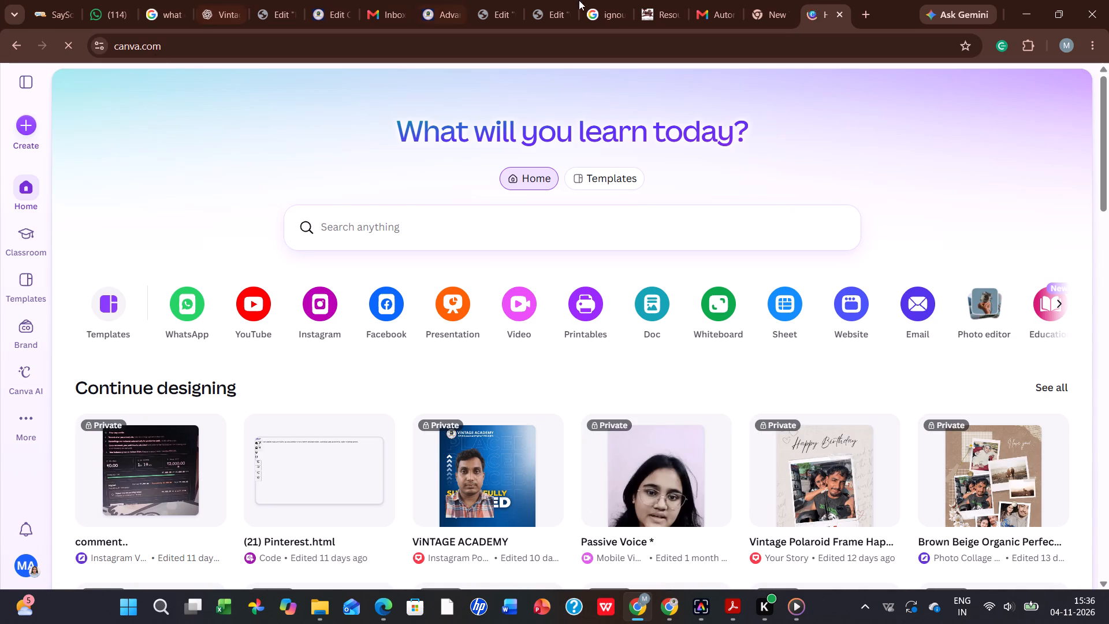
Open YouTube in another new browser tab.
click(875, 9)
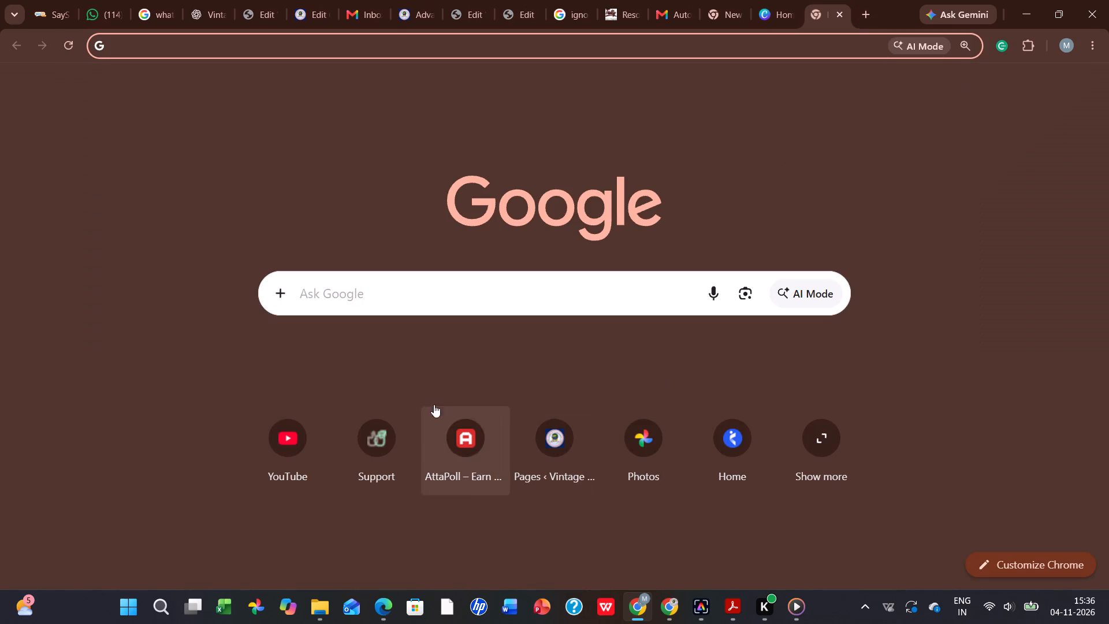
click(309, 428)
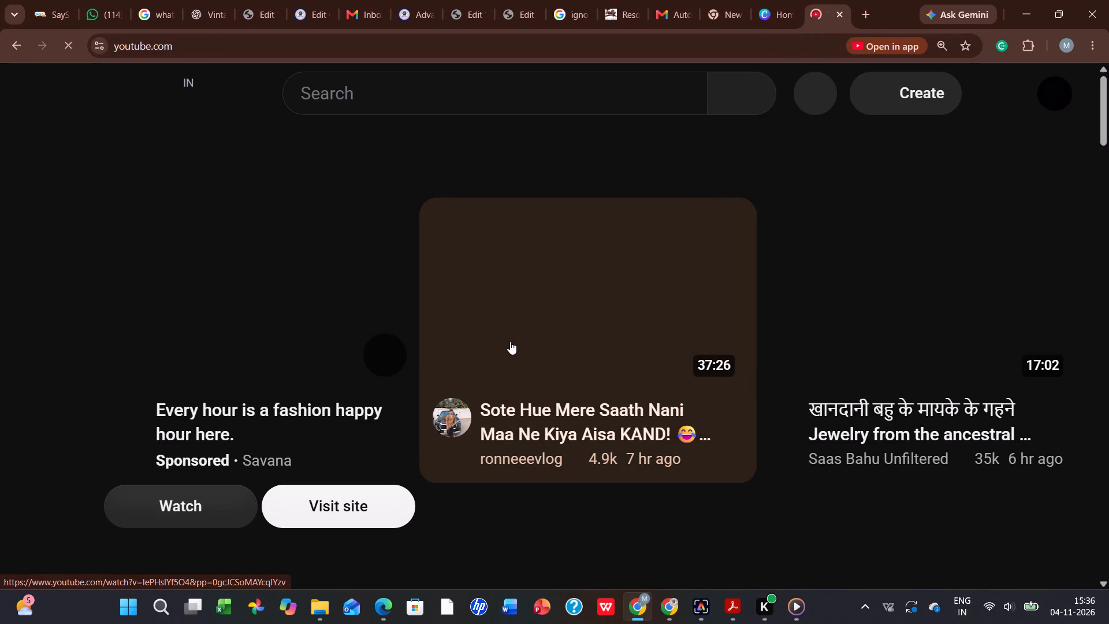
Open the ronneeevlog channel on YouTube and play its 4 Head Biscuit Challenge video, skipping the opening ad.
click(457, 421)
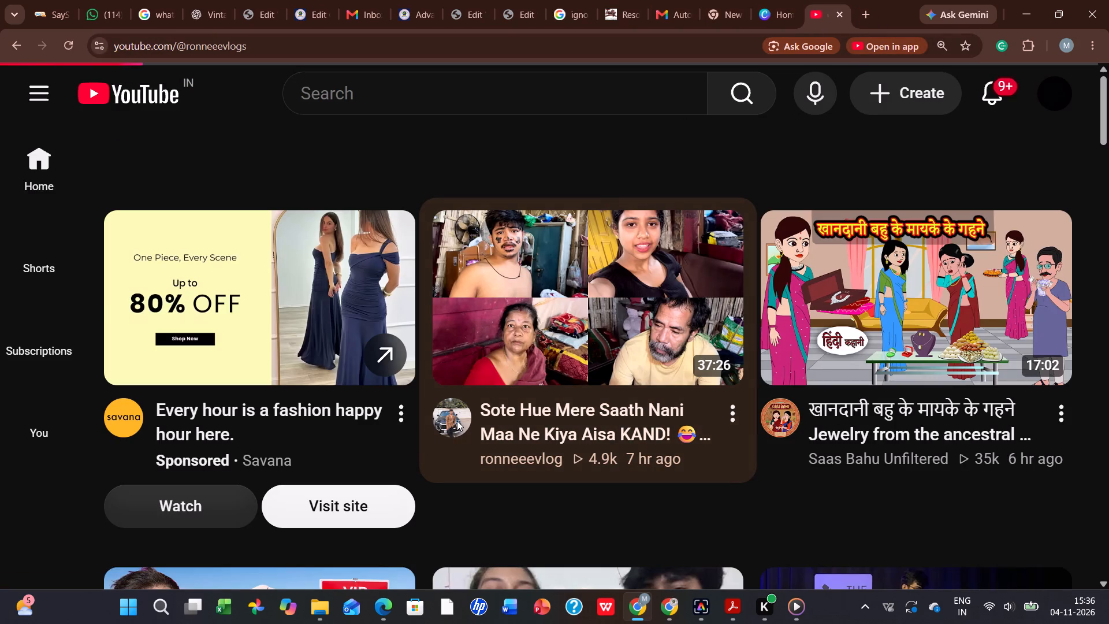
scroll(497, 387, down, 7)
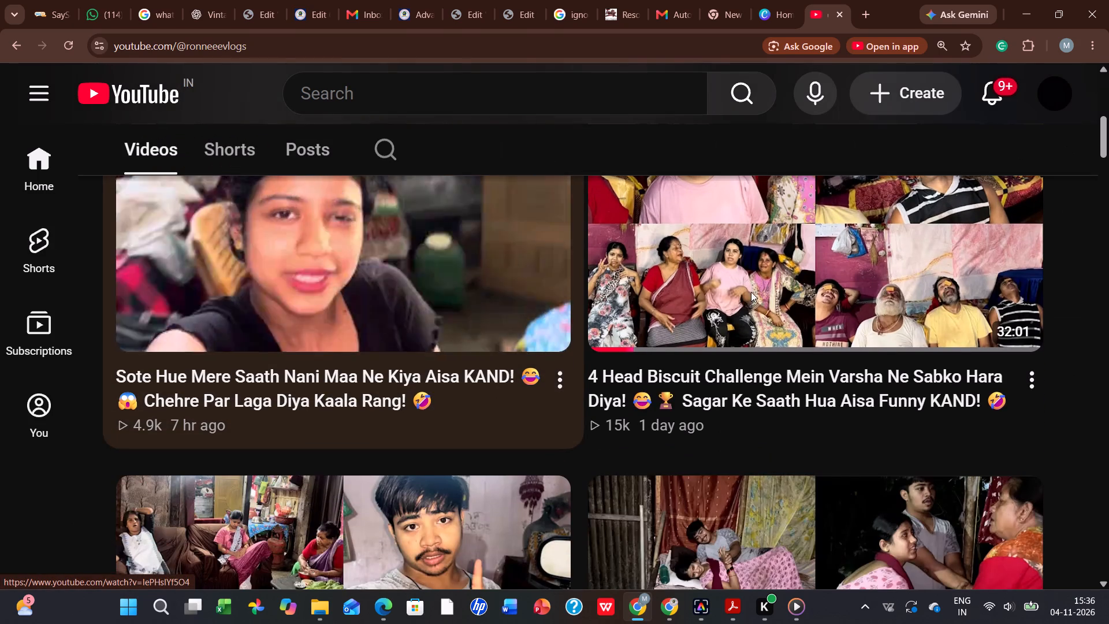
click(852, 272)
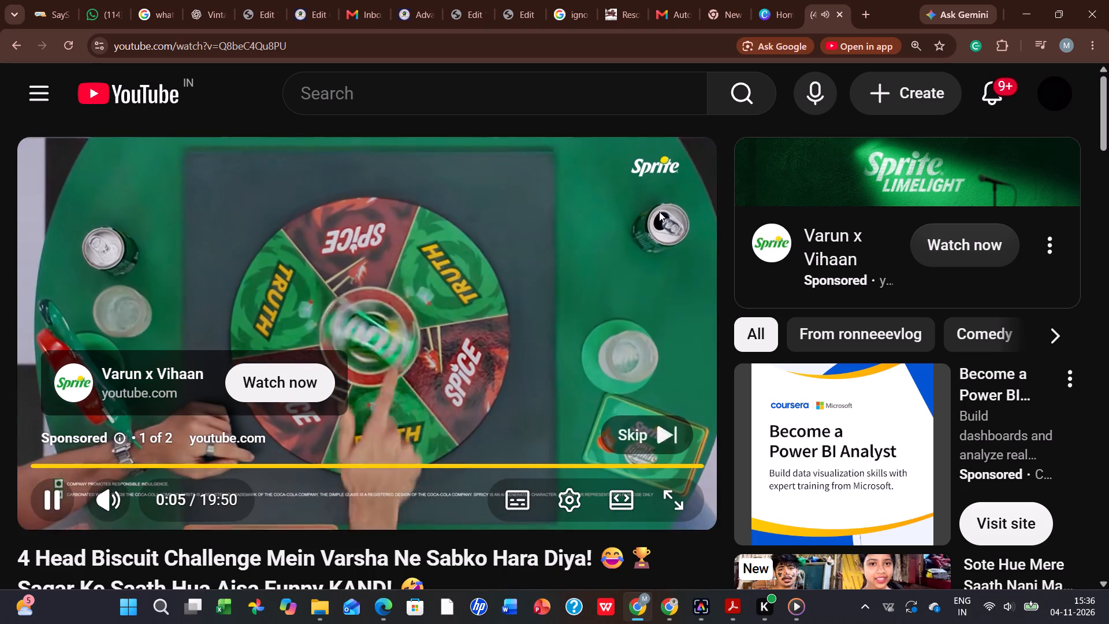
click(644, 426)
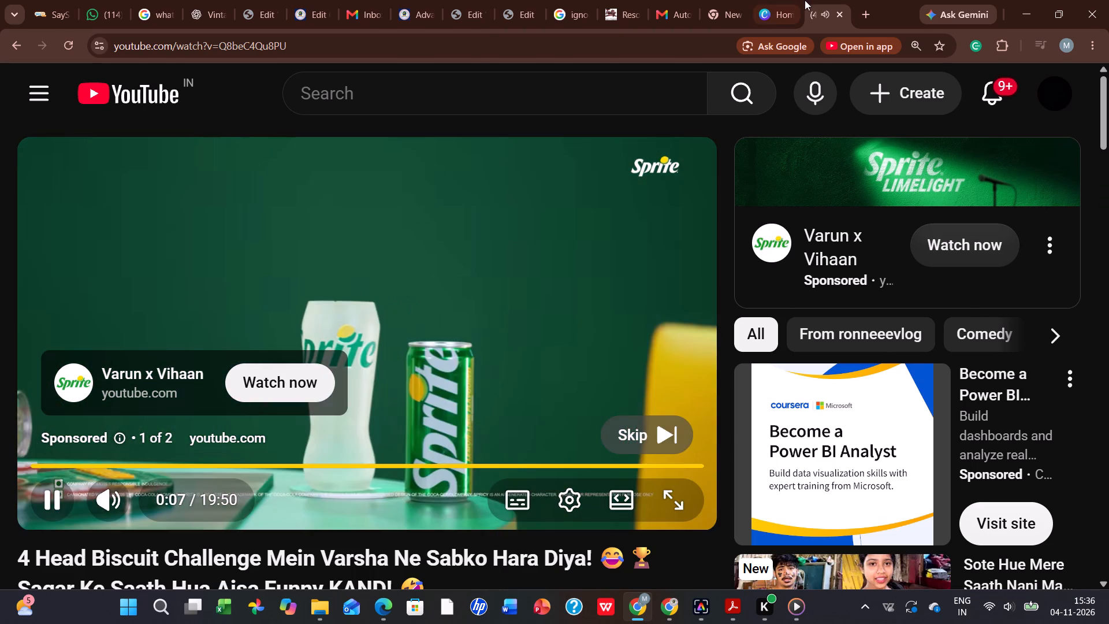
Return to Canva and create a new Instagram Reel design from the Instagram social media formats.
click(793, 3)
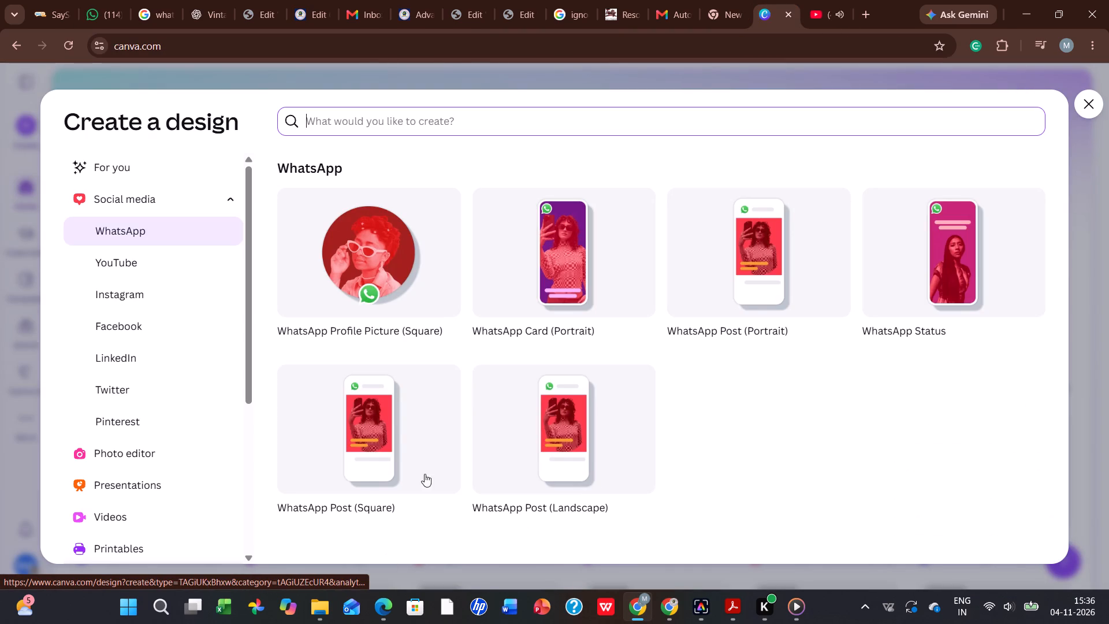
click(133, 296)
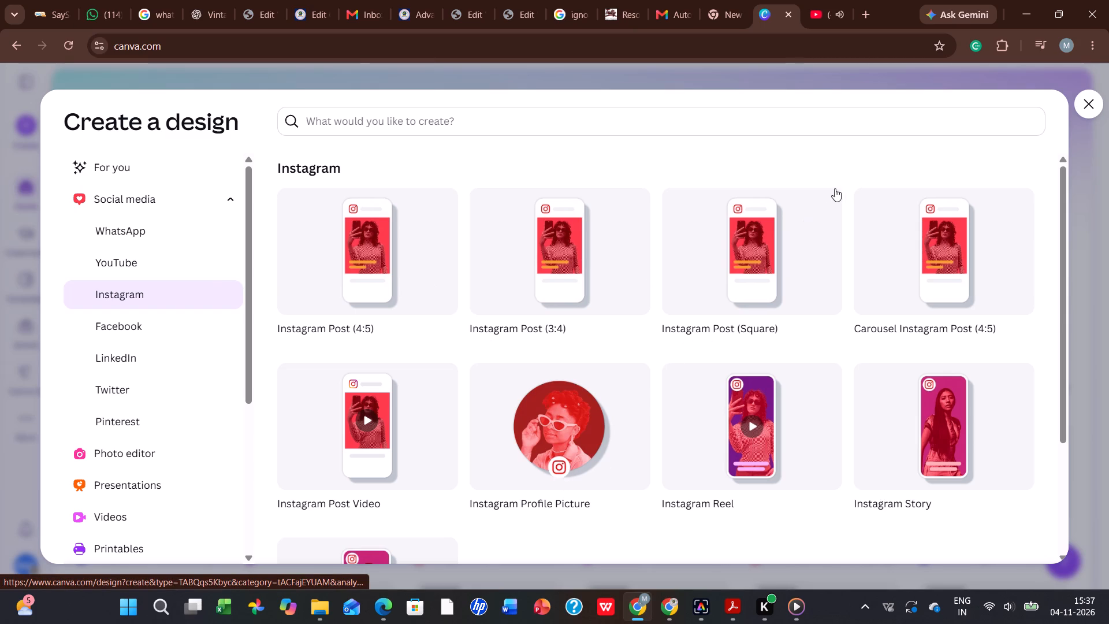
click(739, 413)
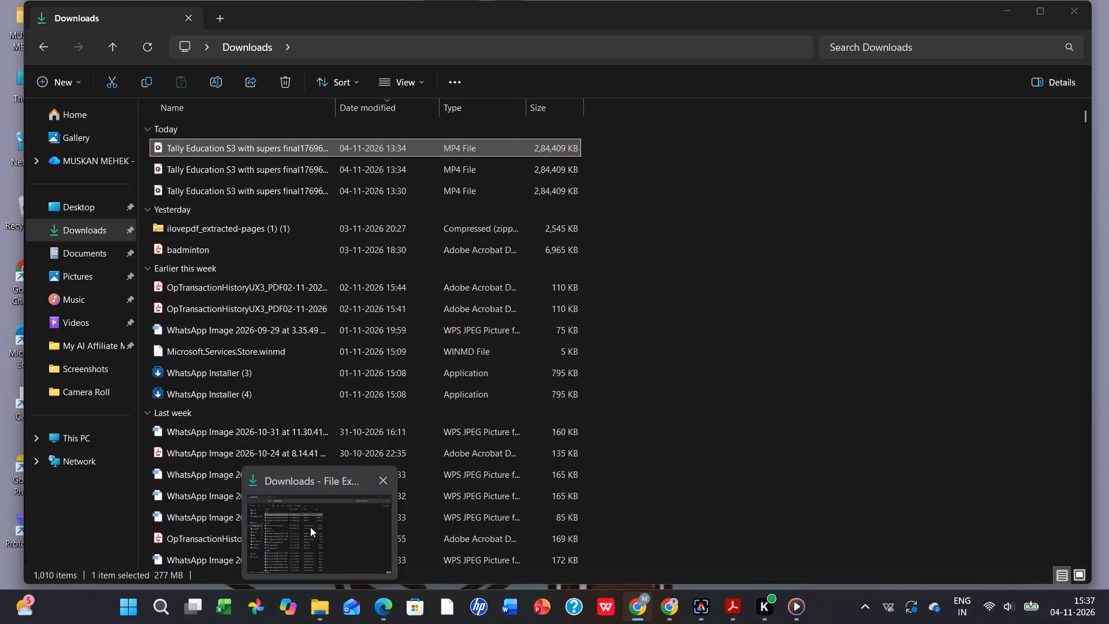
Switch to the Downloads folder in File Explorer and open the second Tally Education S3 video from today for viewing.
click(310, 527)
double_click(269, 169)
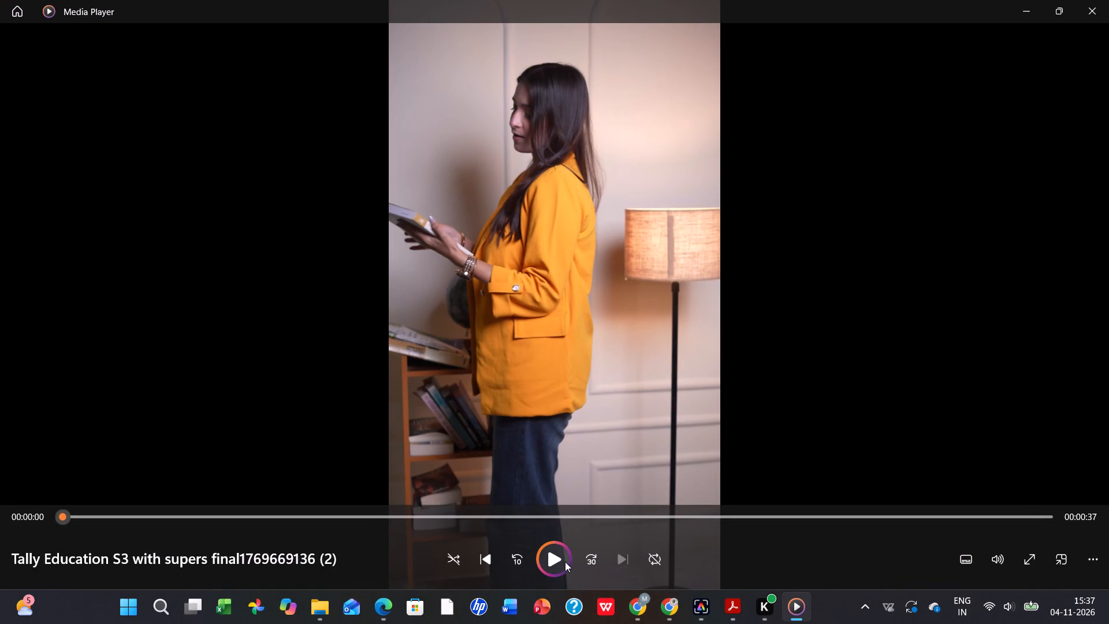
Preview the Tally Education S3 video copies, including the third one in the Downloads folder, and minimise the player.
click(565, 562)
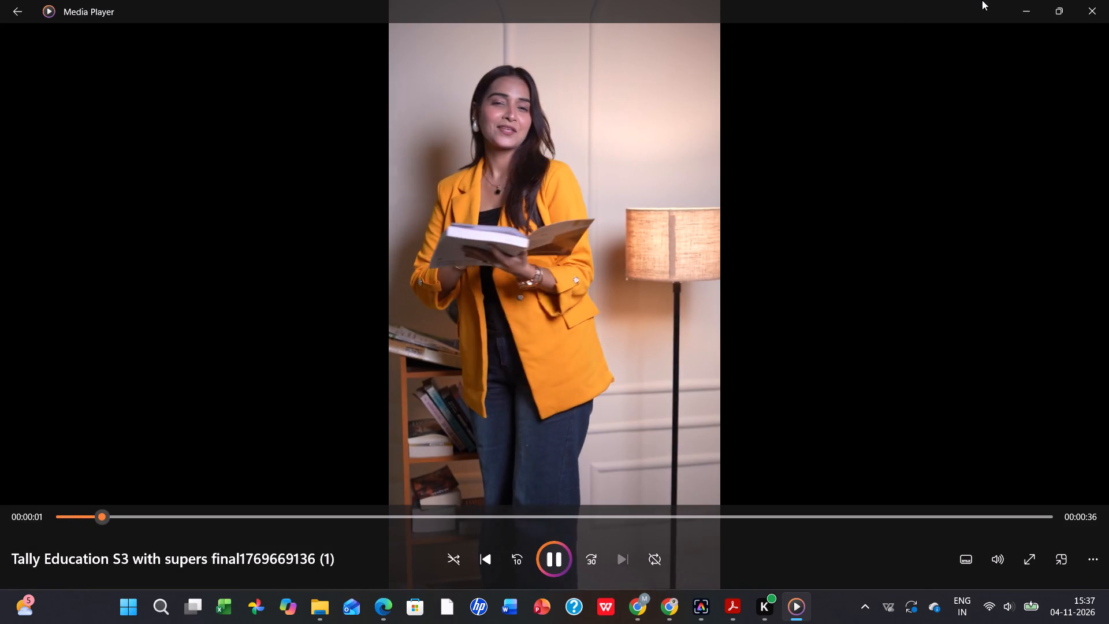
click(1023, 6)
double_click(188, 194)
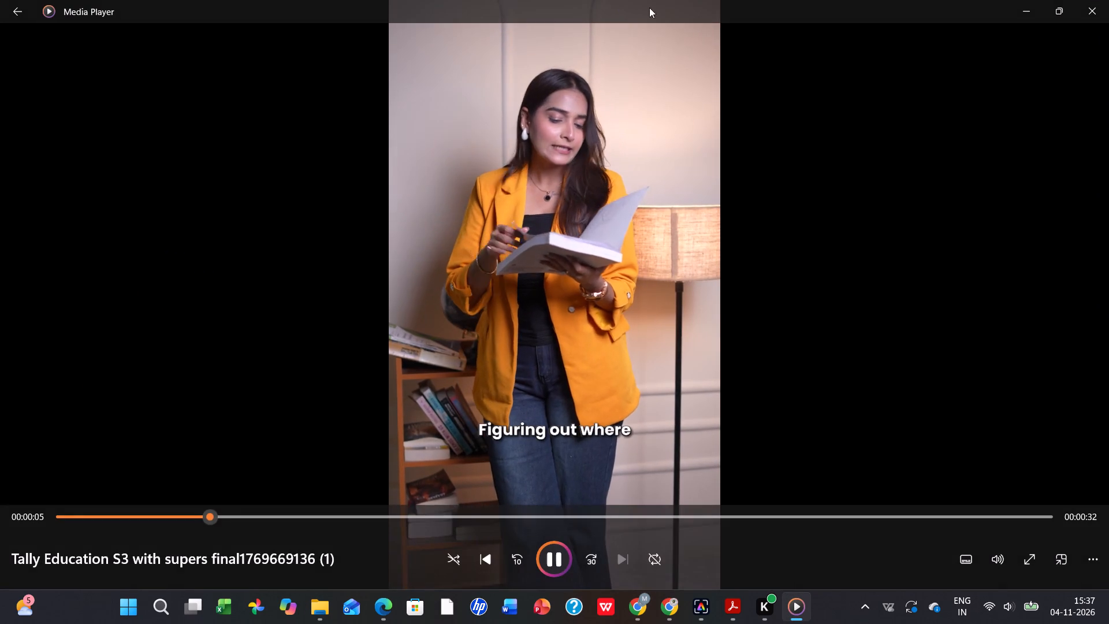
click(1014, 13)
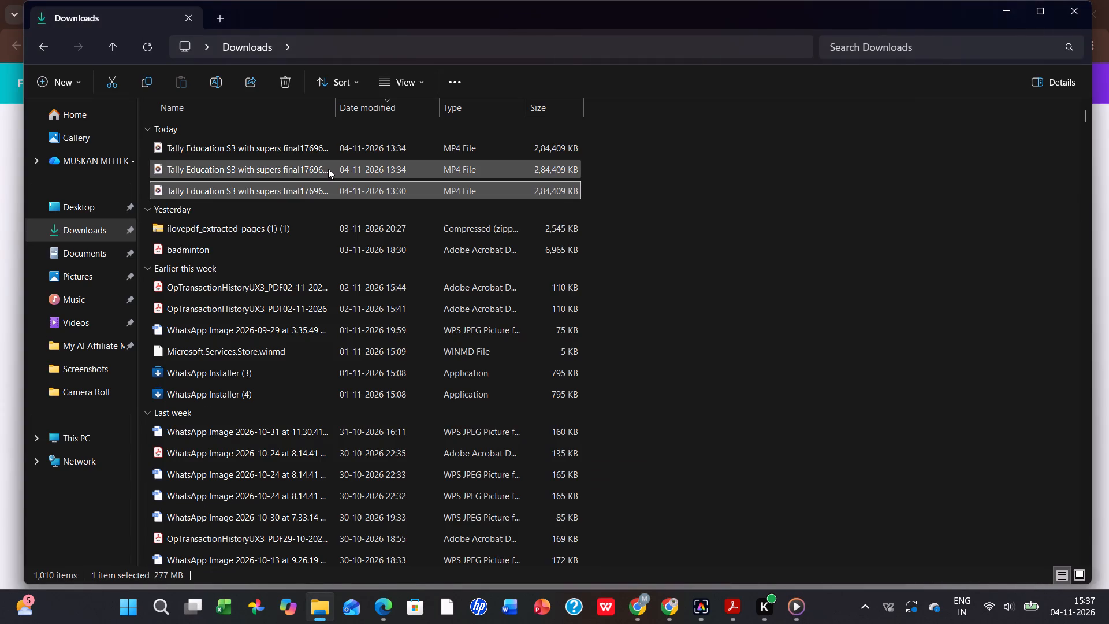
Preview the Tally Education S3 video copy dated 13:30 in the Downloads folder, and minimise the player and folder windows.
triple_click(299, 192)
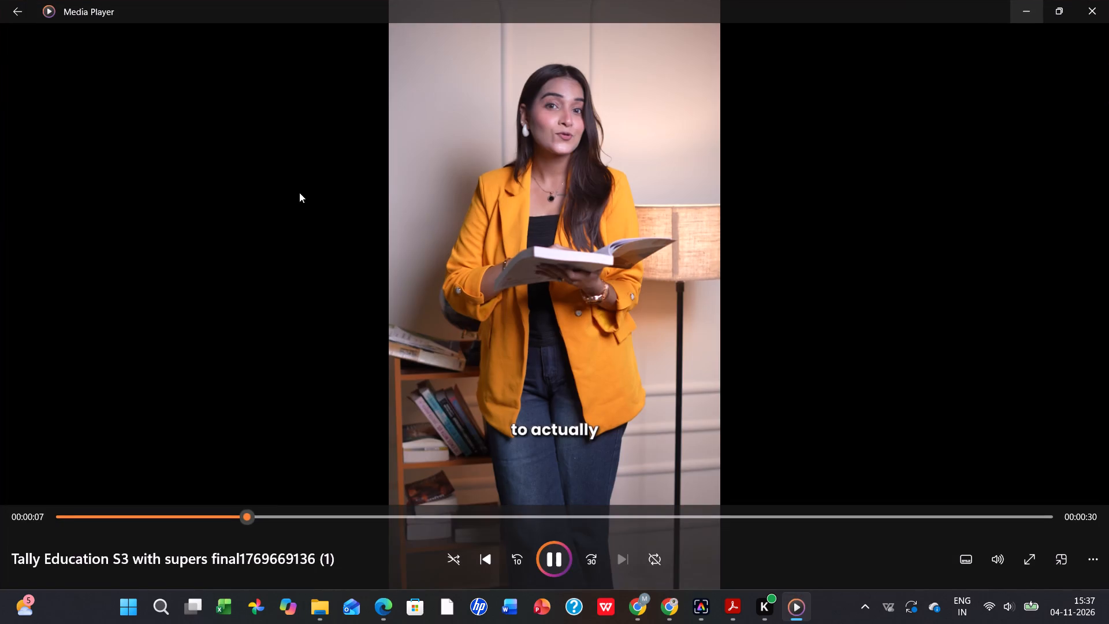
click(1029, 13)
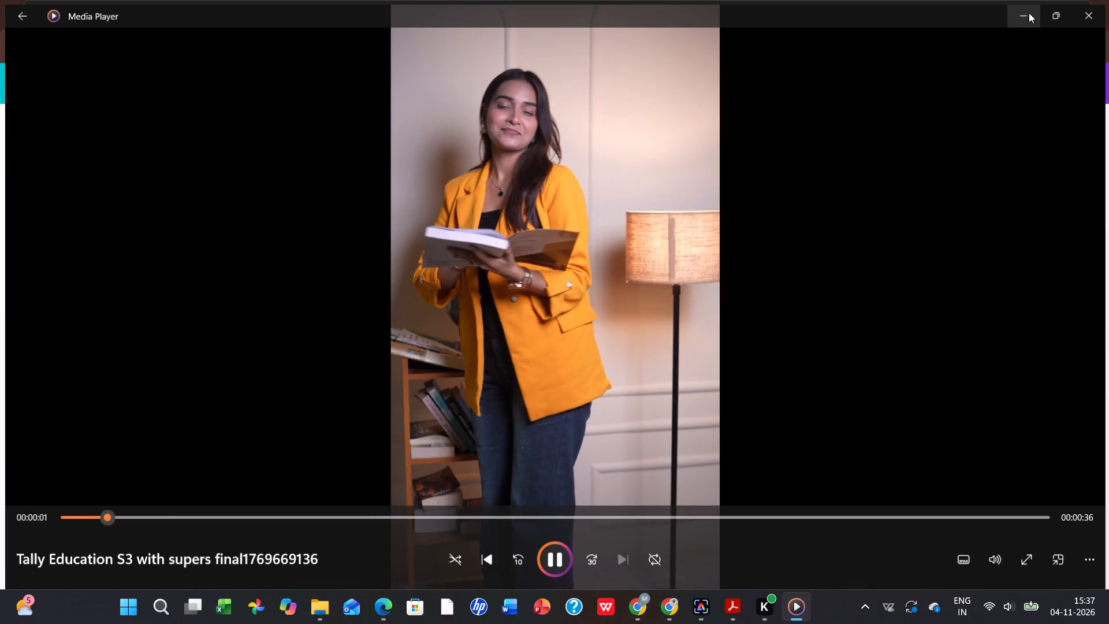
click(1003, 3)
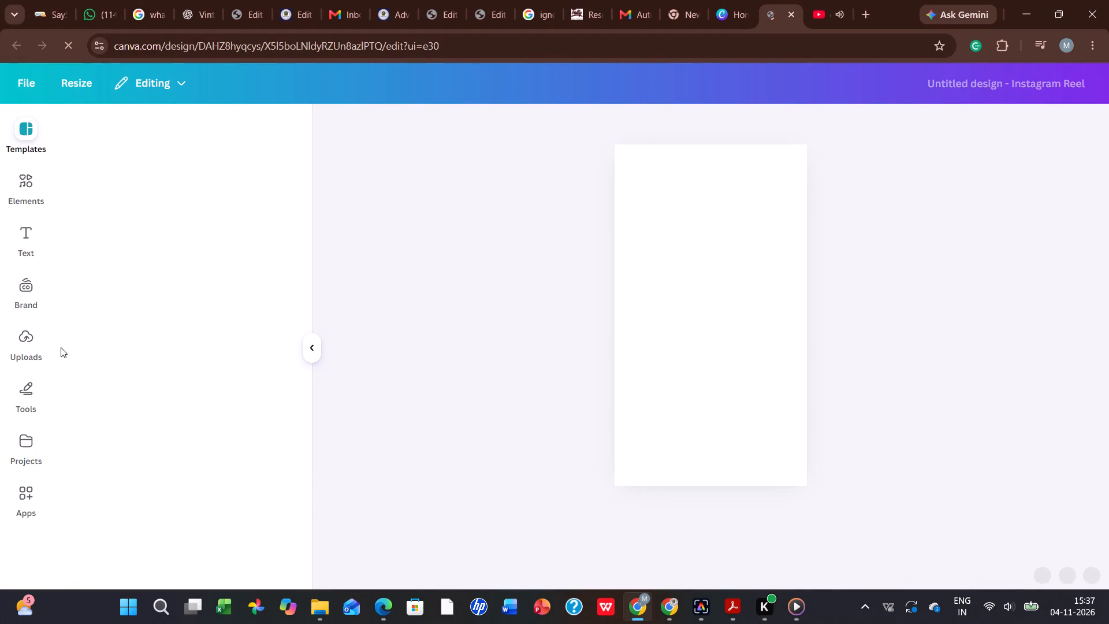
Open the uploads library in the untitled Instagram Reel design.
click(21, 362)
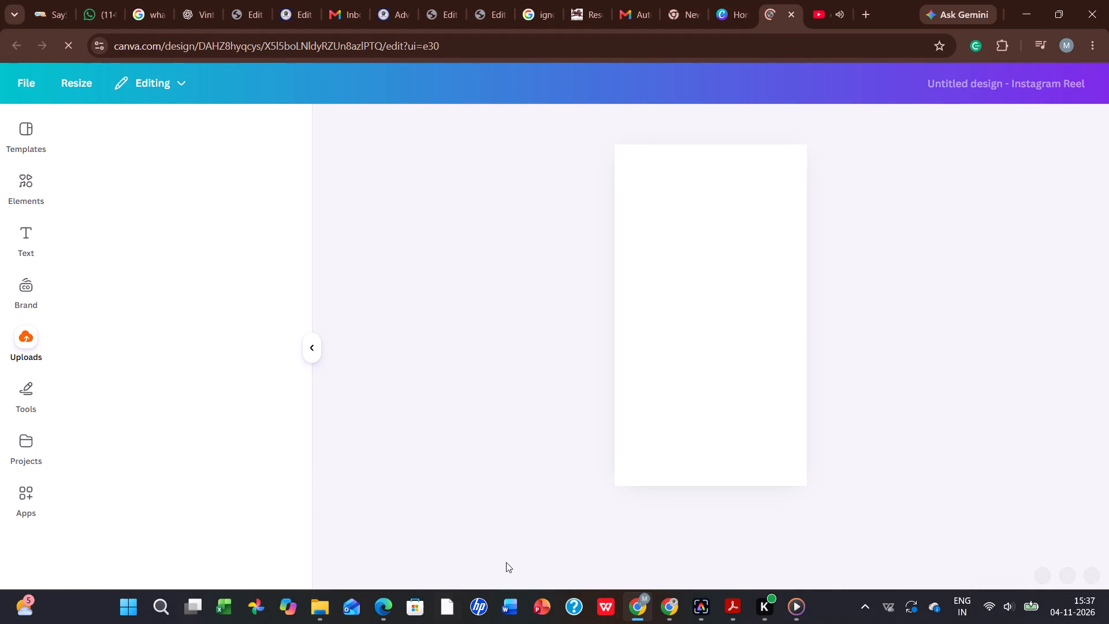
click(32, 346)
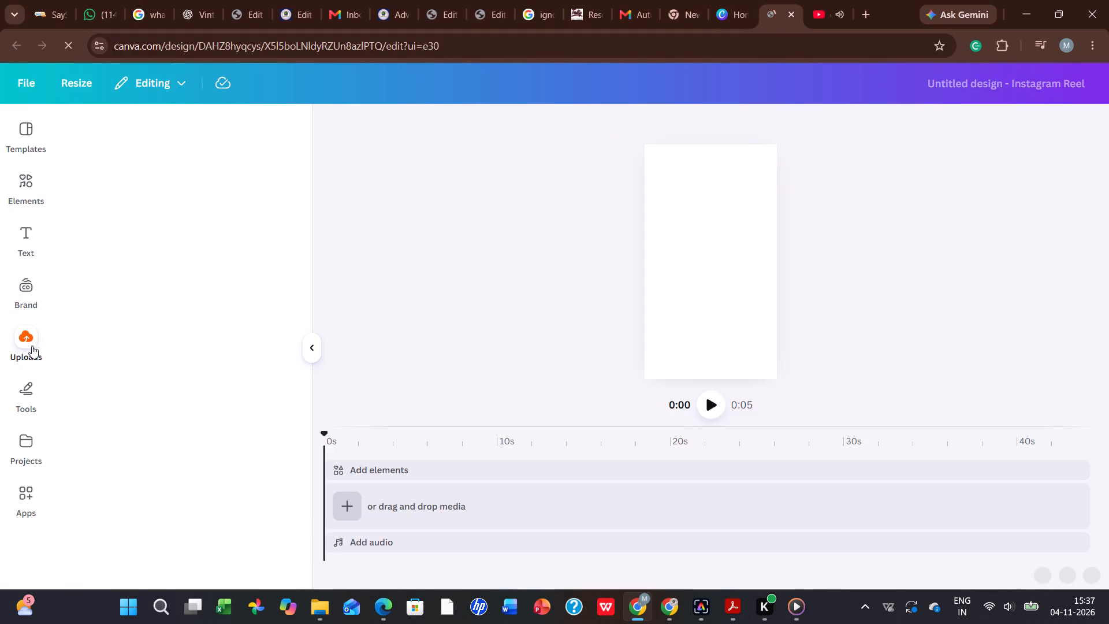
click(31, 347)
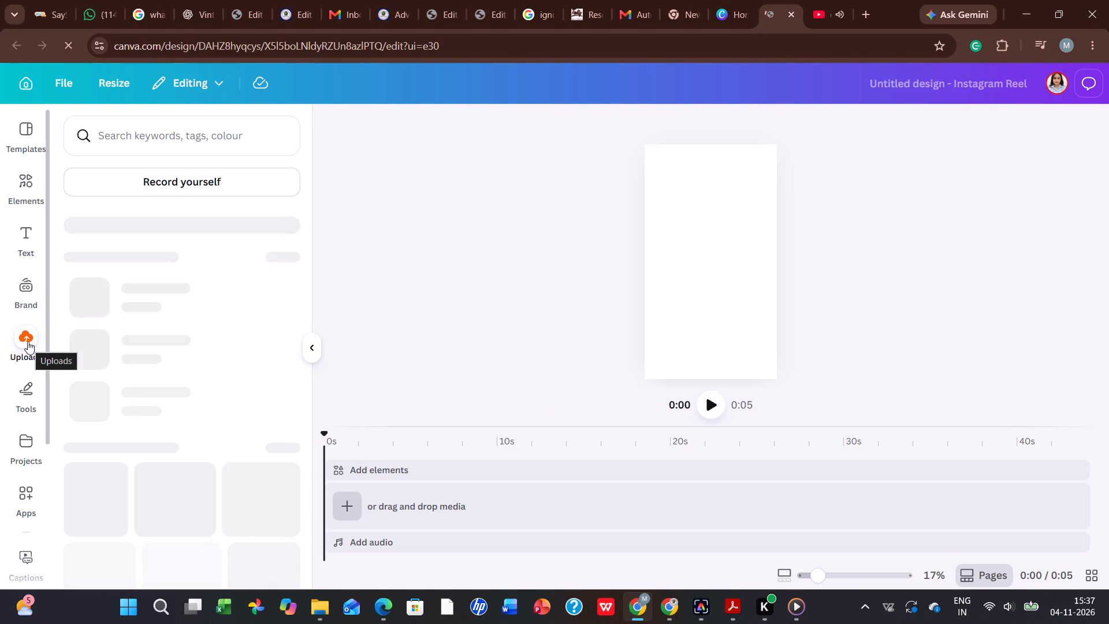
Open a new browser tab and move the playing YouTube video tab out into its own browser window.
click(875, 8)
click(474, 271)
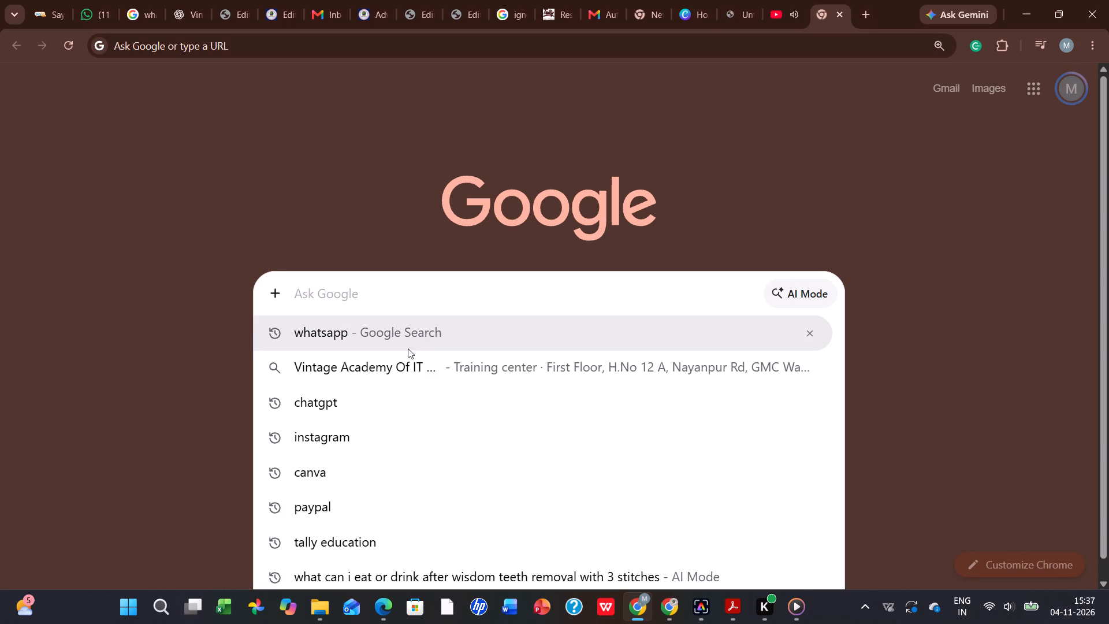
drag(776, 8, 681, 122)
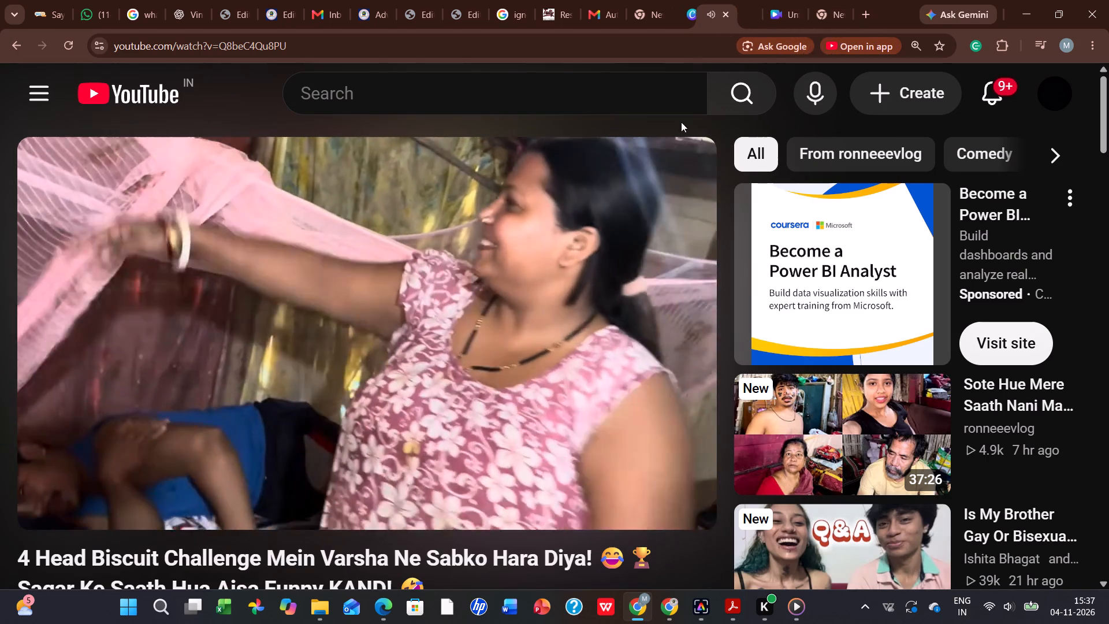
drag(681, 122, 796, 67)
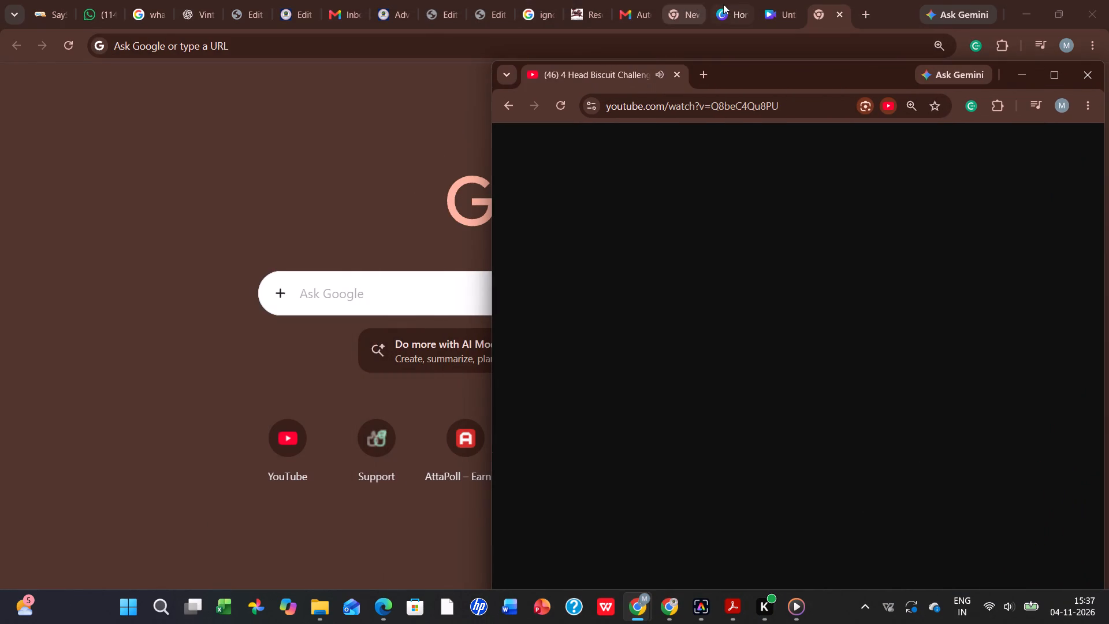
Return to the Instagram Reel design and snap the YouTube window alongside it in a split-screen layout.
click(739, 4)
click(791, 2)
click(769, 9)
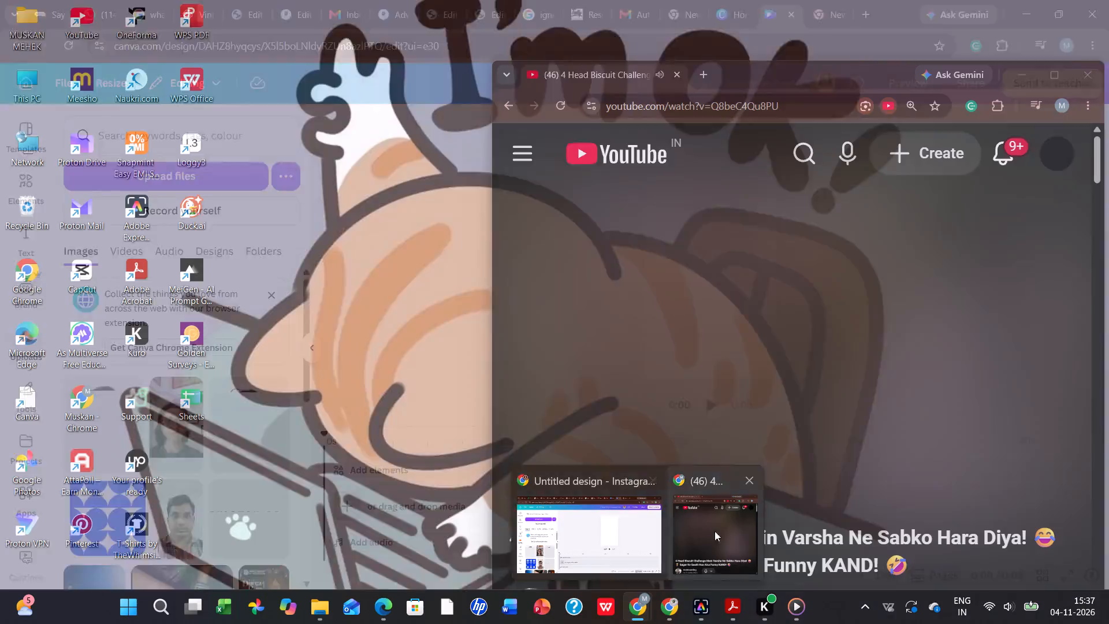
click(718, 531)
drag(792, 84, 786, 33)
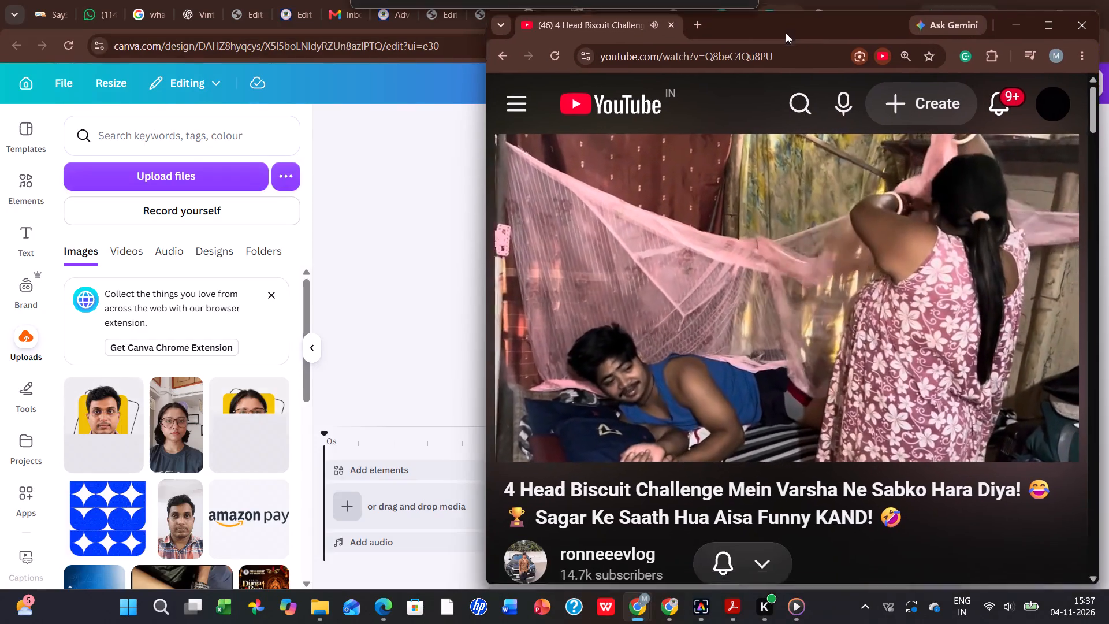
drag(786, 33, 638, 0)
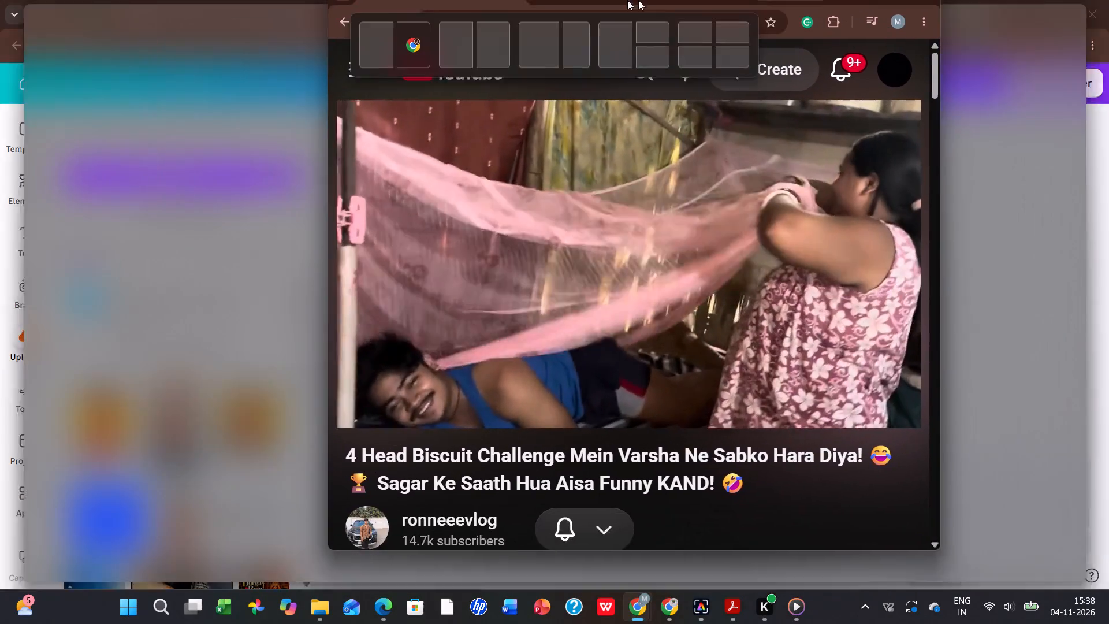
drag(638, 0, 563, 59)
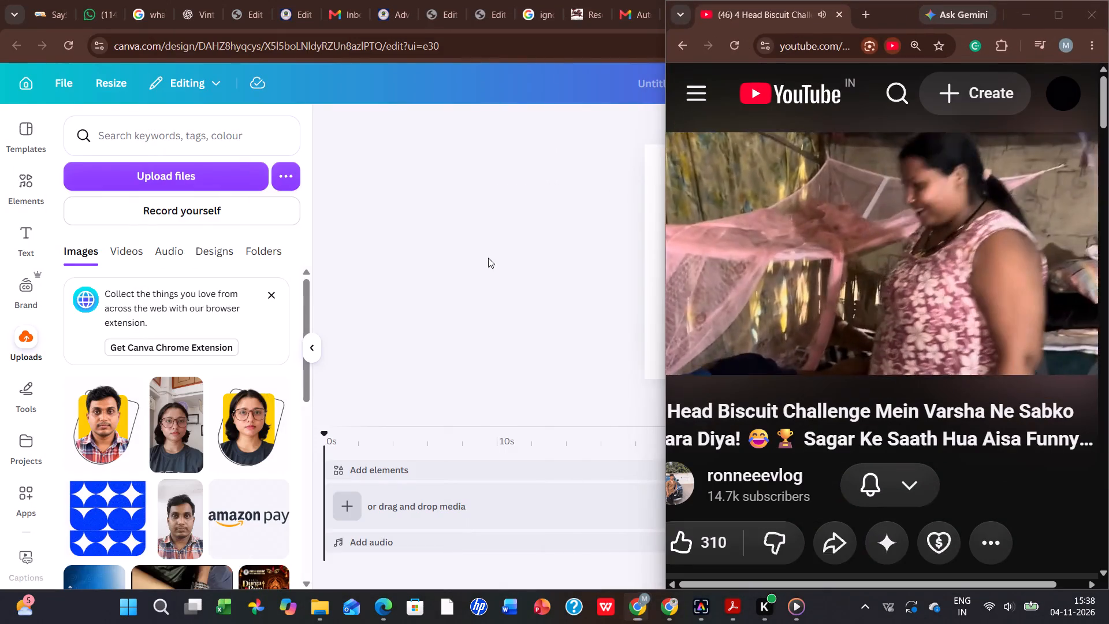
Return to the blank Canva video design and start uploading a file from the Downloads folder.
click(251, 132)
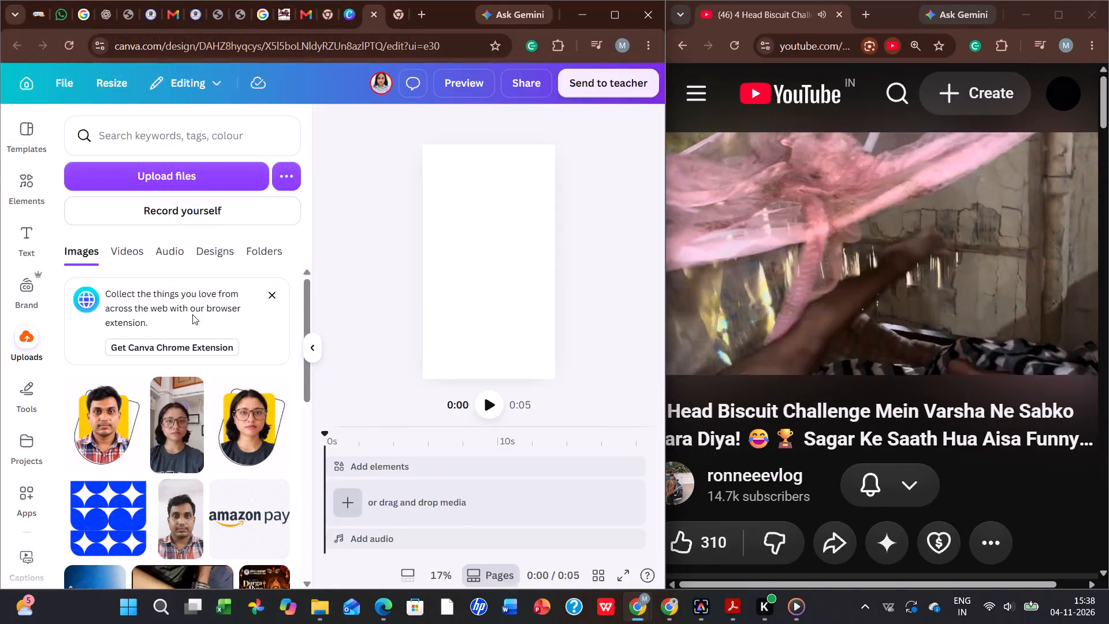
click(142, 174)
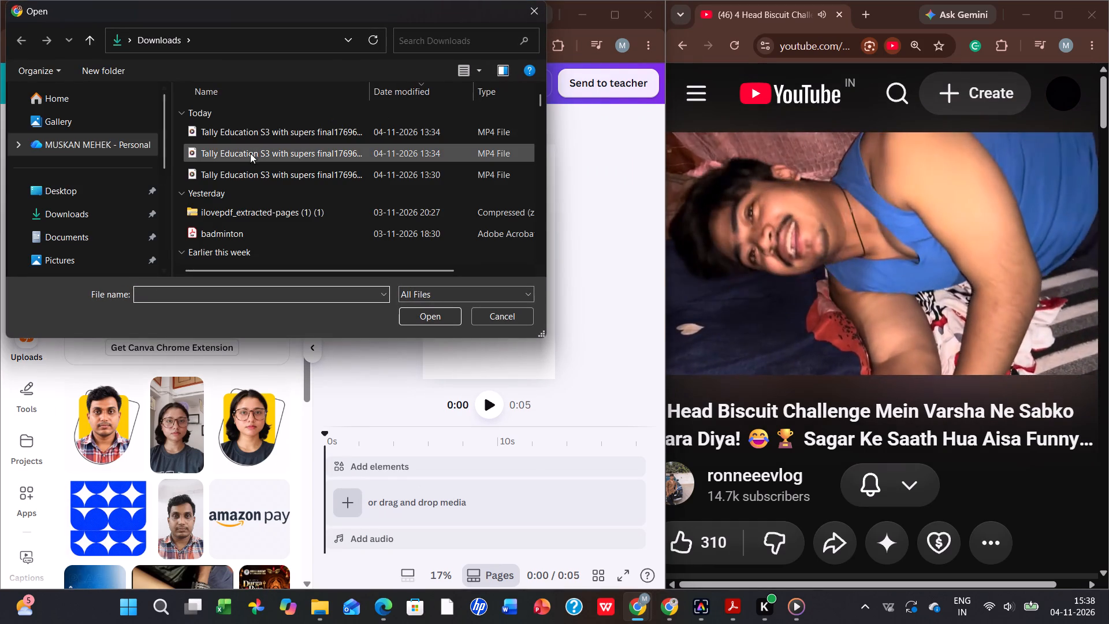
Upload the first Tally Education S3 video listed under Today in the Downloads folder to the design's uploads.
click(256, 138)
click(437, 311)
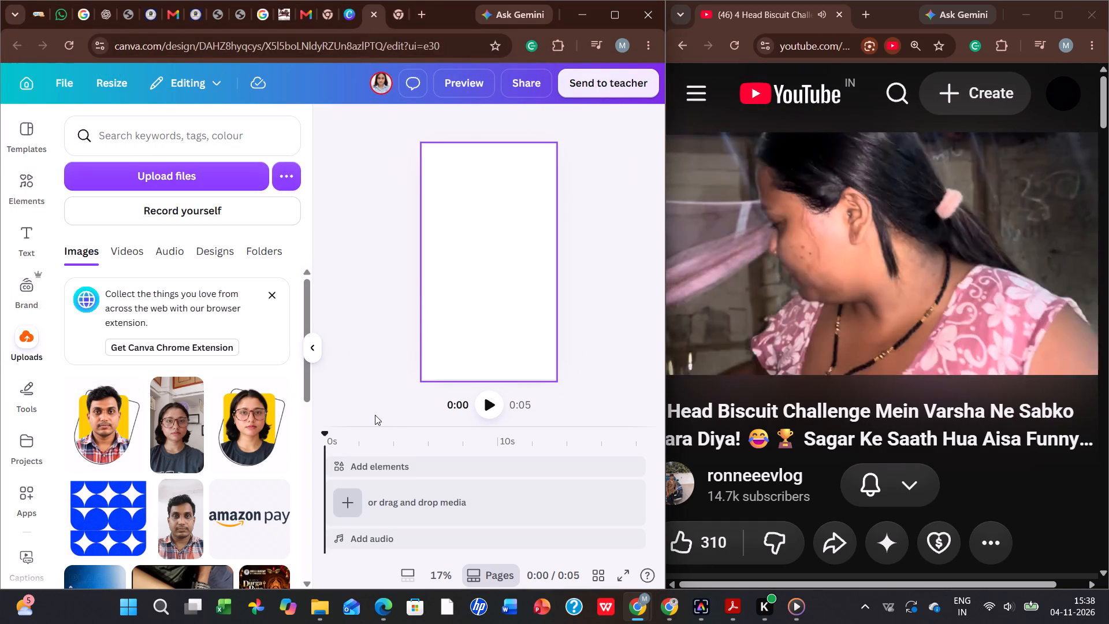
scroll(165, 423, up, 2)
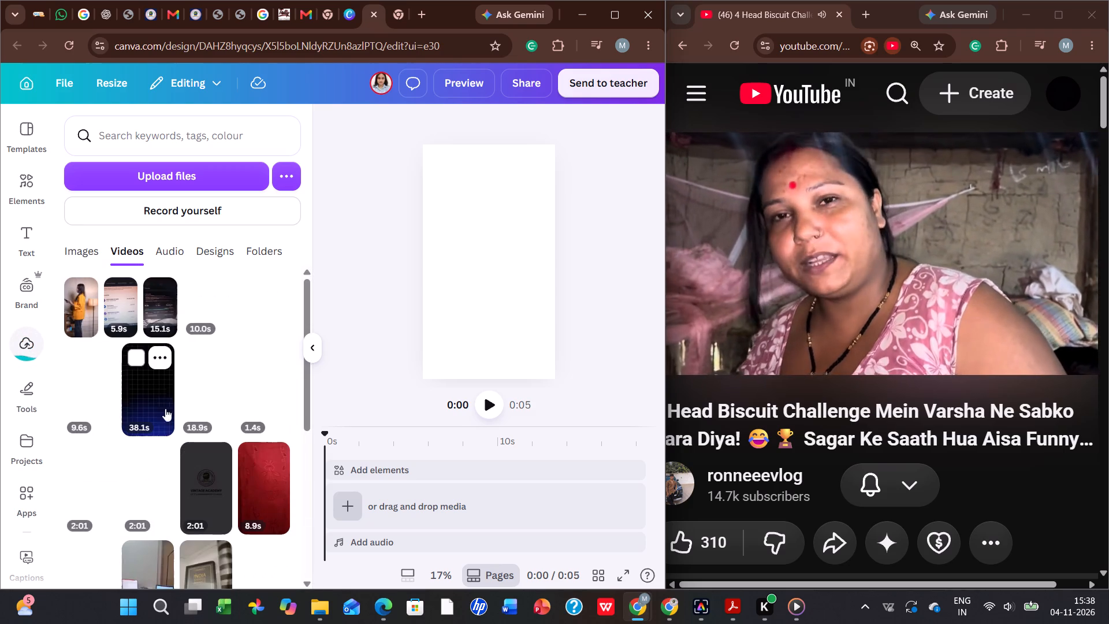
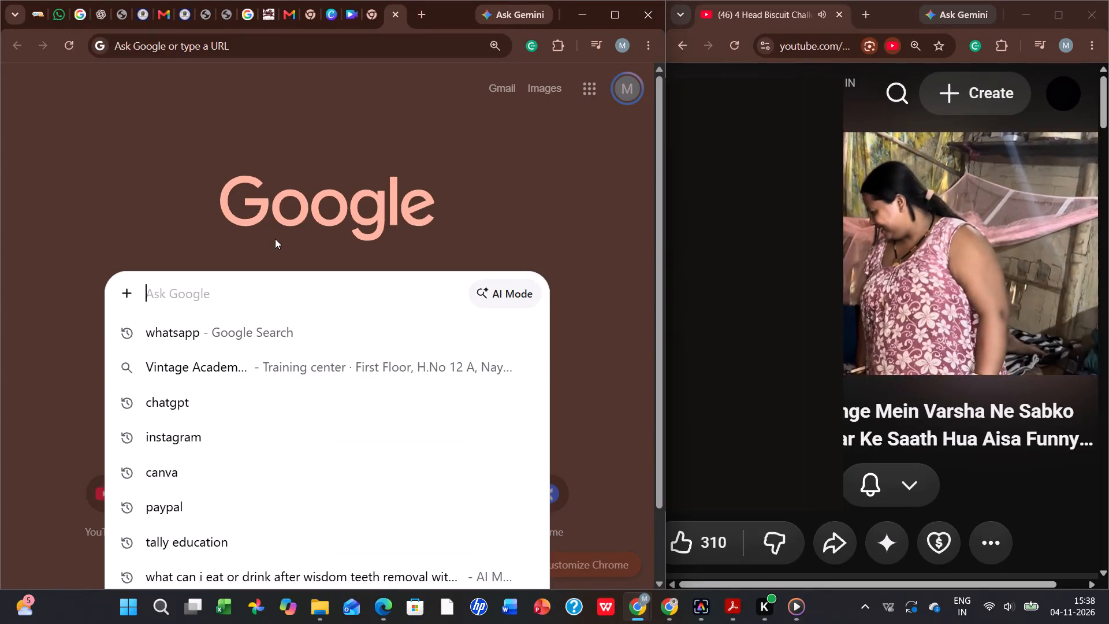
Calculate 8500-7000 in the Google search box.
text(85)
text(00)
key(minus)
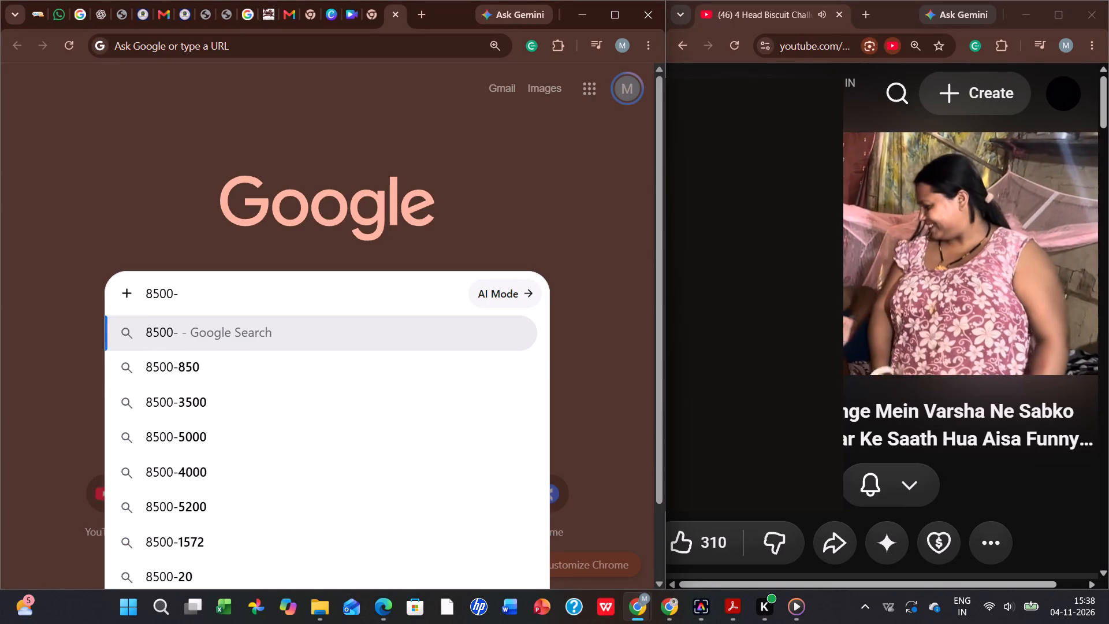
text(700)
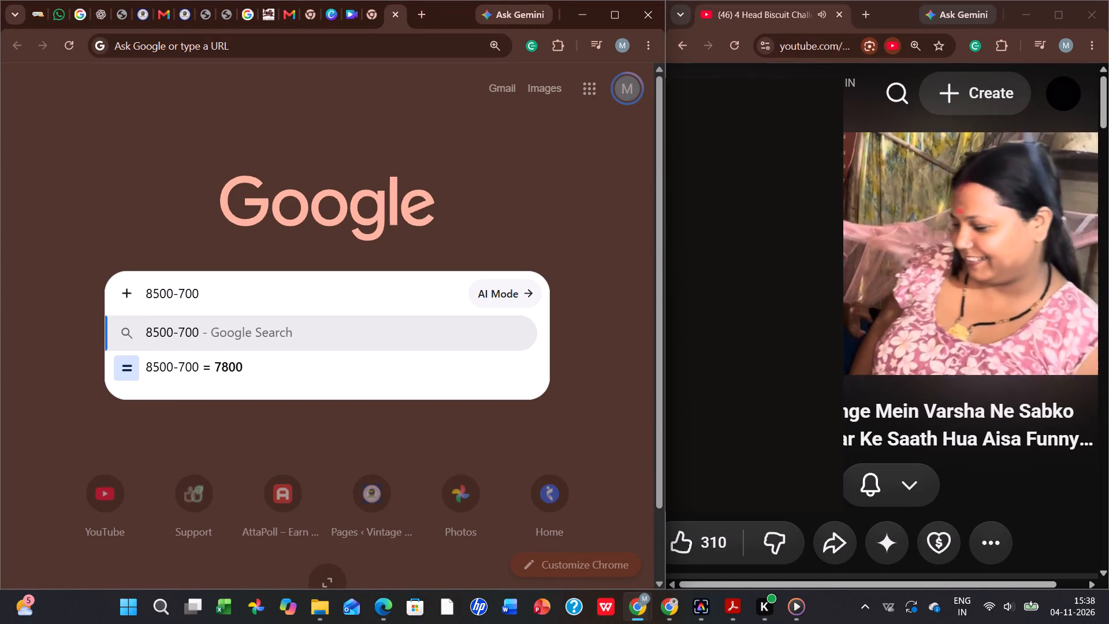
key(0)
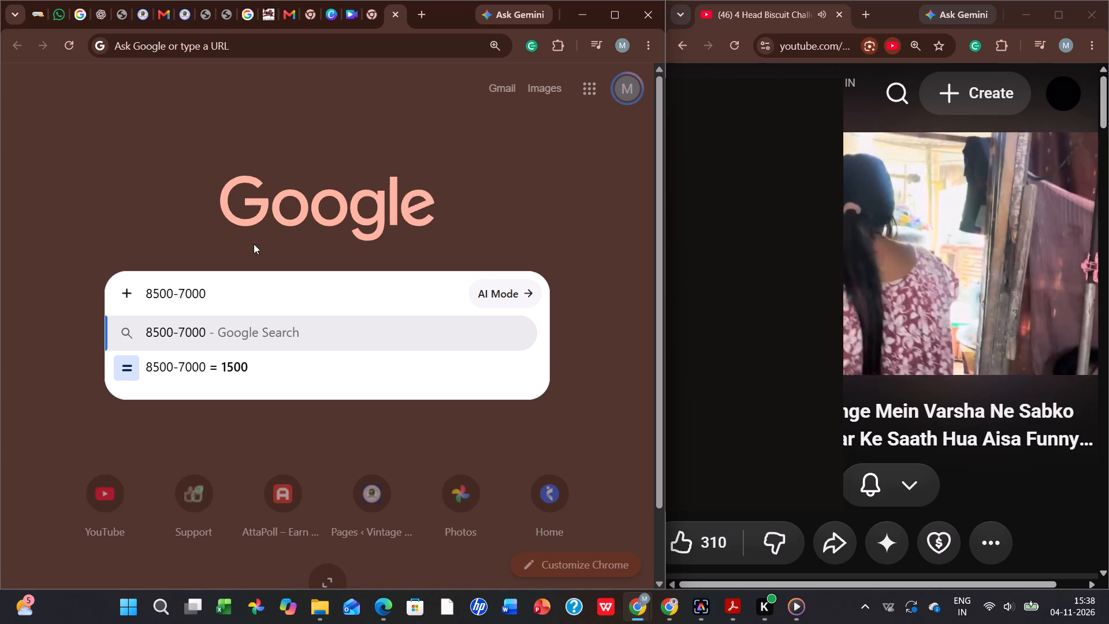
click(496, 141)
Return to the blank Canva video design with the uploaded videos.
click(367, 0)
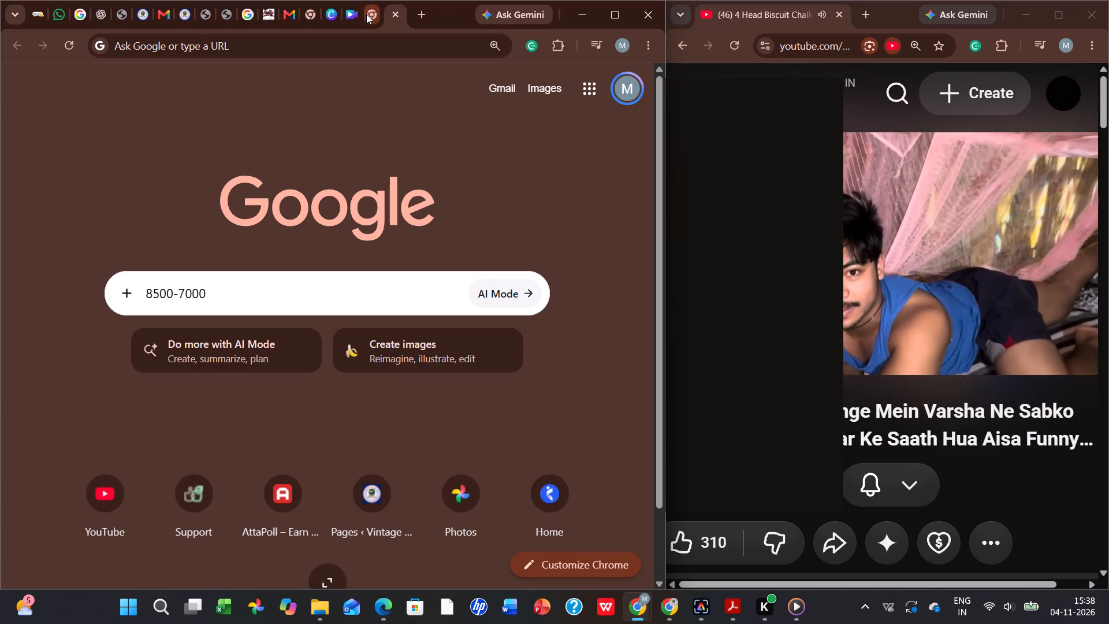
click(366, 14)
click(350, 10)
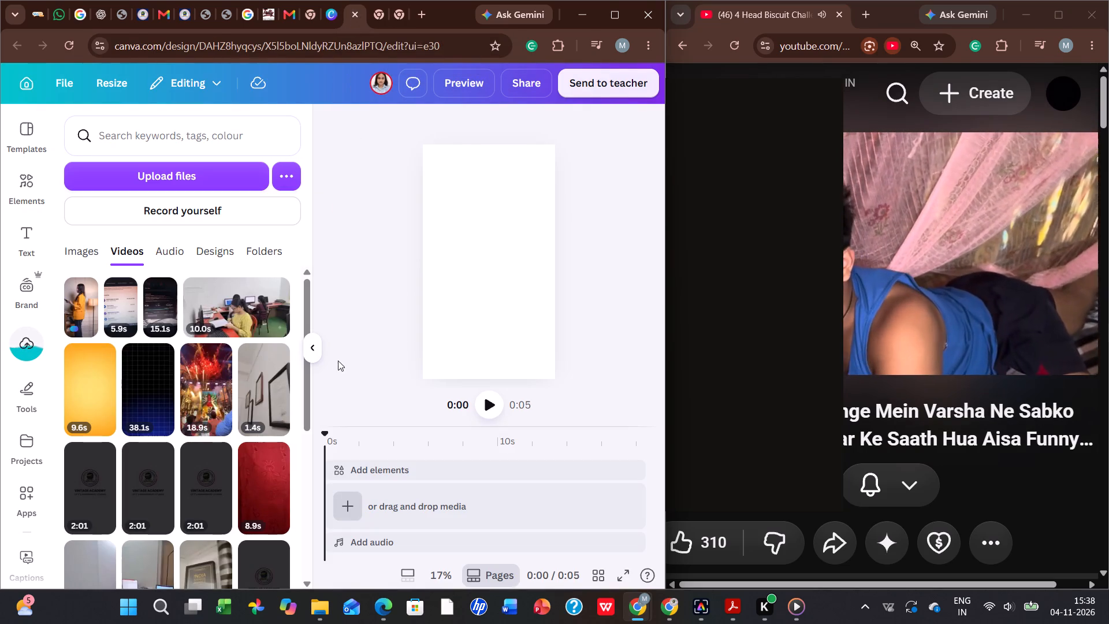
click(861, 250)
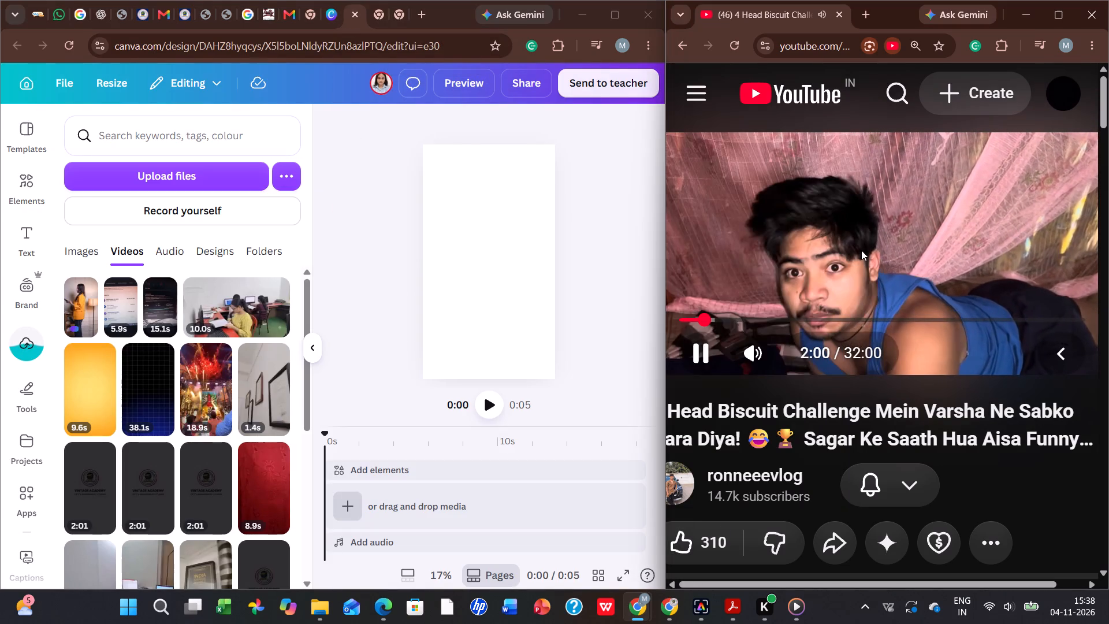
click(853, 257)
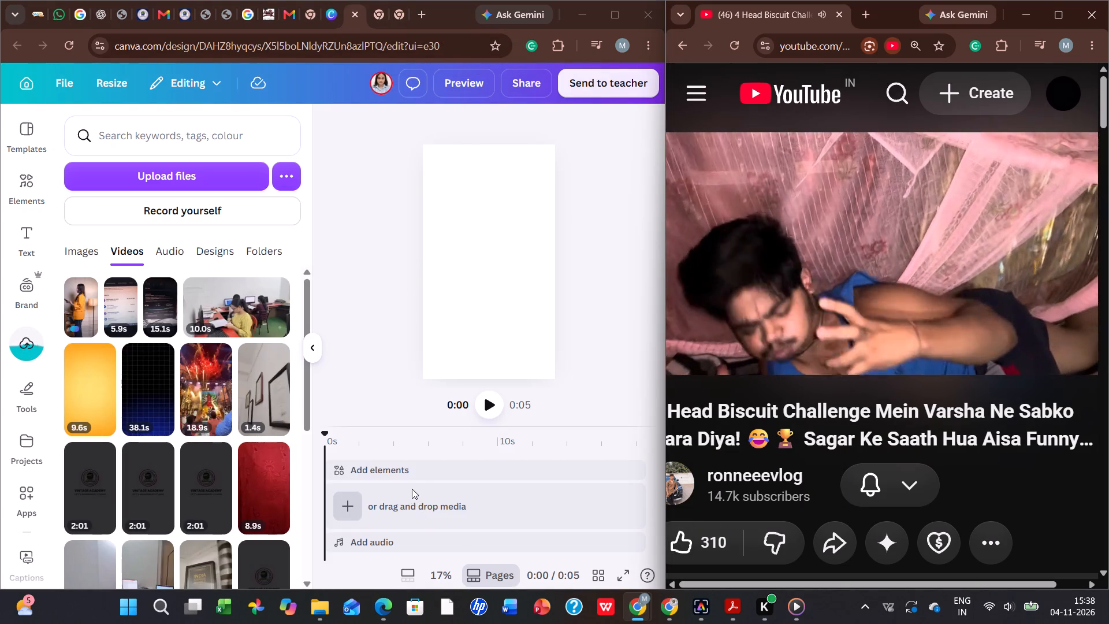
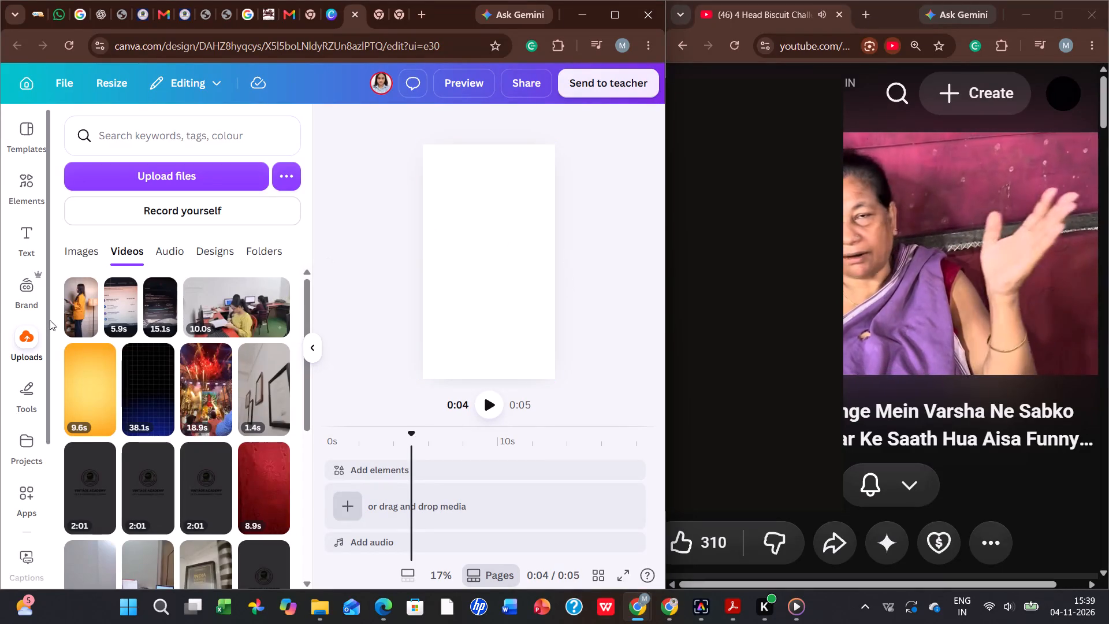
Add the newly uploaded video of the woman in the yellow jacket to the blank page.
click(85, 309)
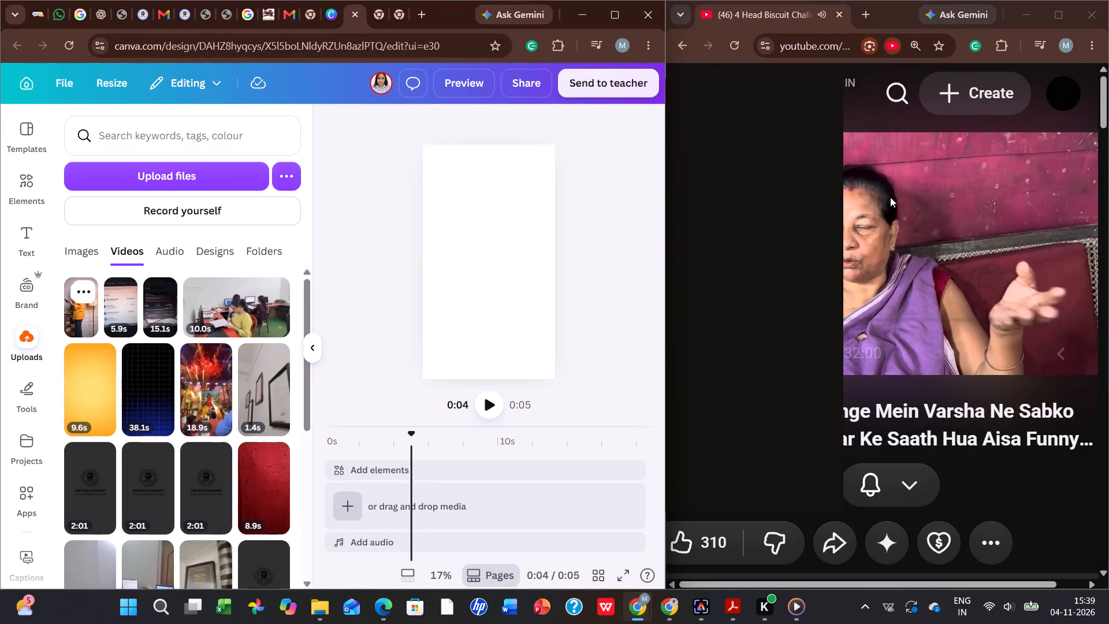
Pause the YouTube video playing in the other browser window.
click(936, 241)
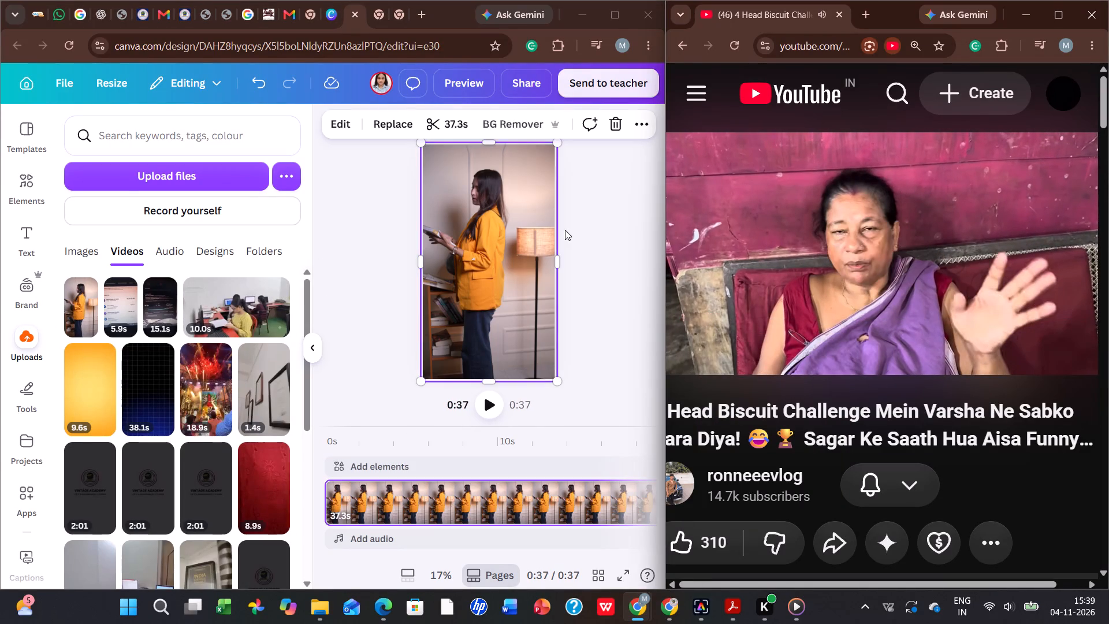
Preview the design's video, rewind it to the beginning, and close the preview.
click(457, 76)
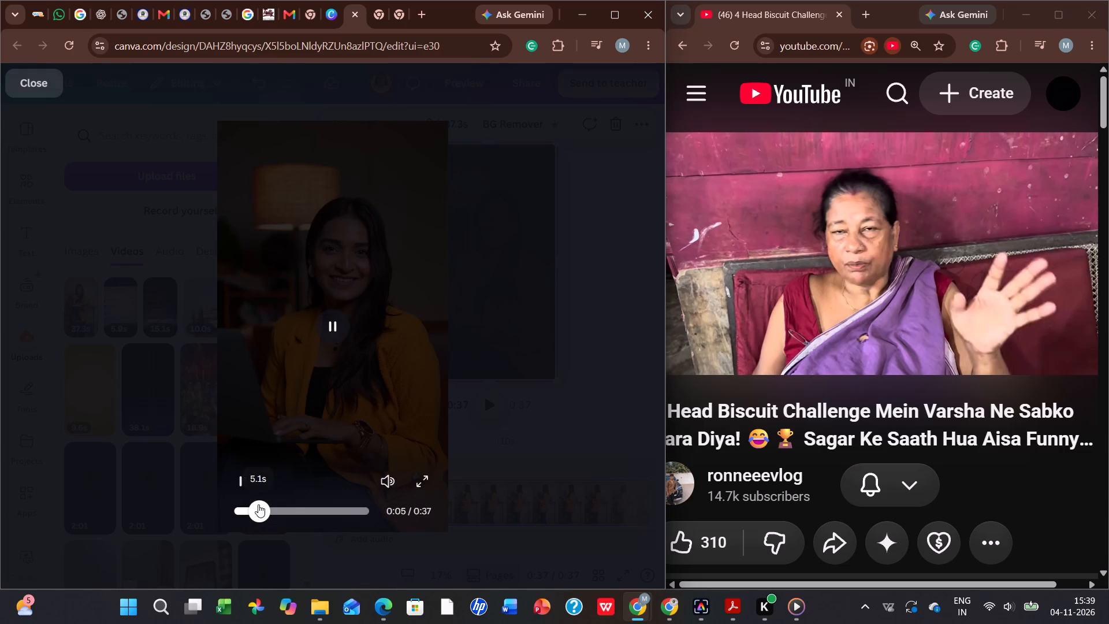
drag(258, 505, 201, 513)
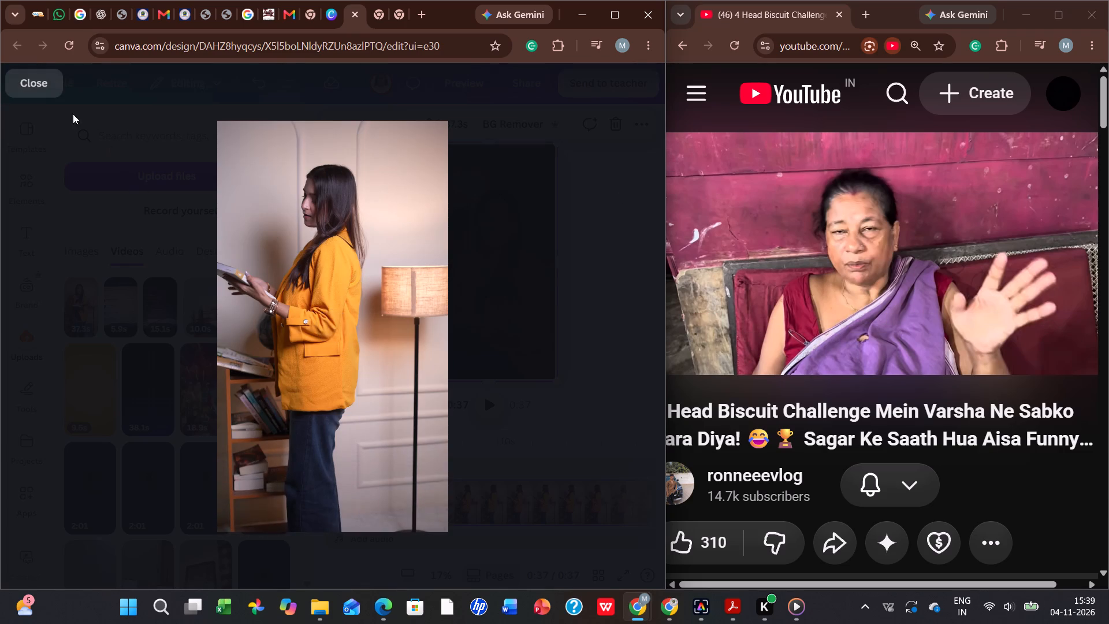
click(31, 84)
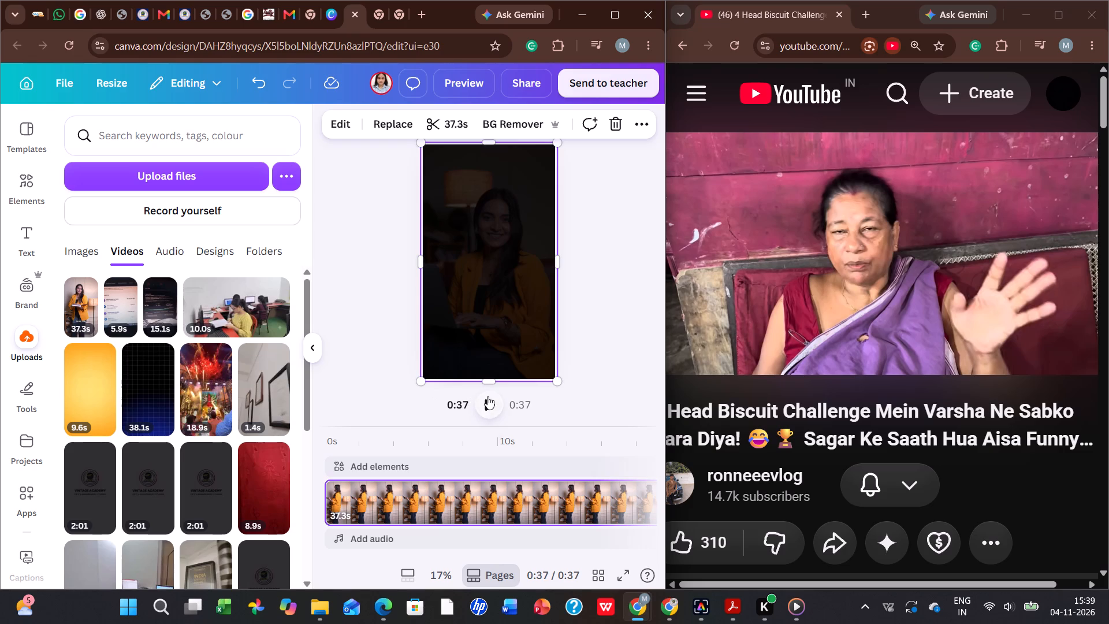
Remove the unrendered clip from the page, add the uploaded 37.3 s Tally Education video again and play it.
click(487, 396)
right_click(481, 209)
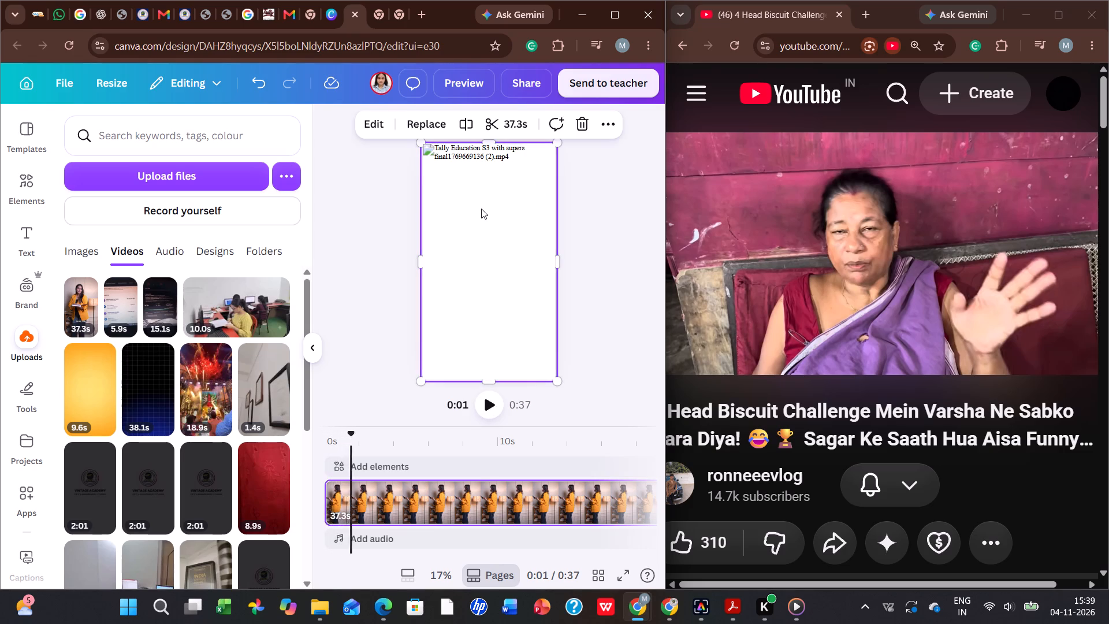
click(343, 295)
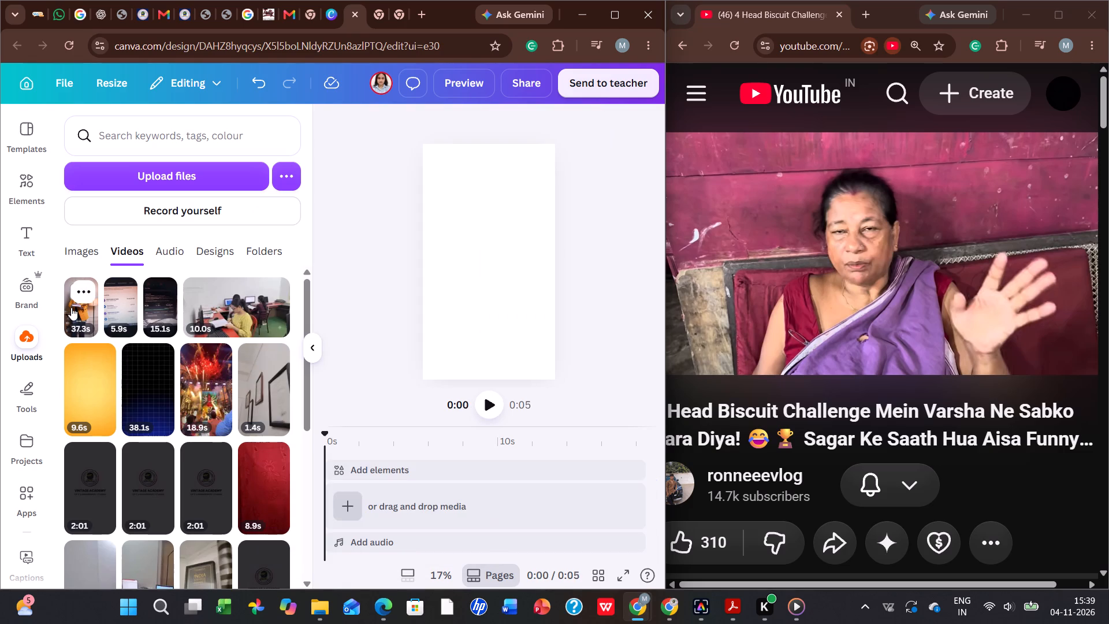
click(71, 307)
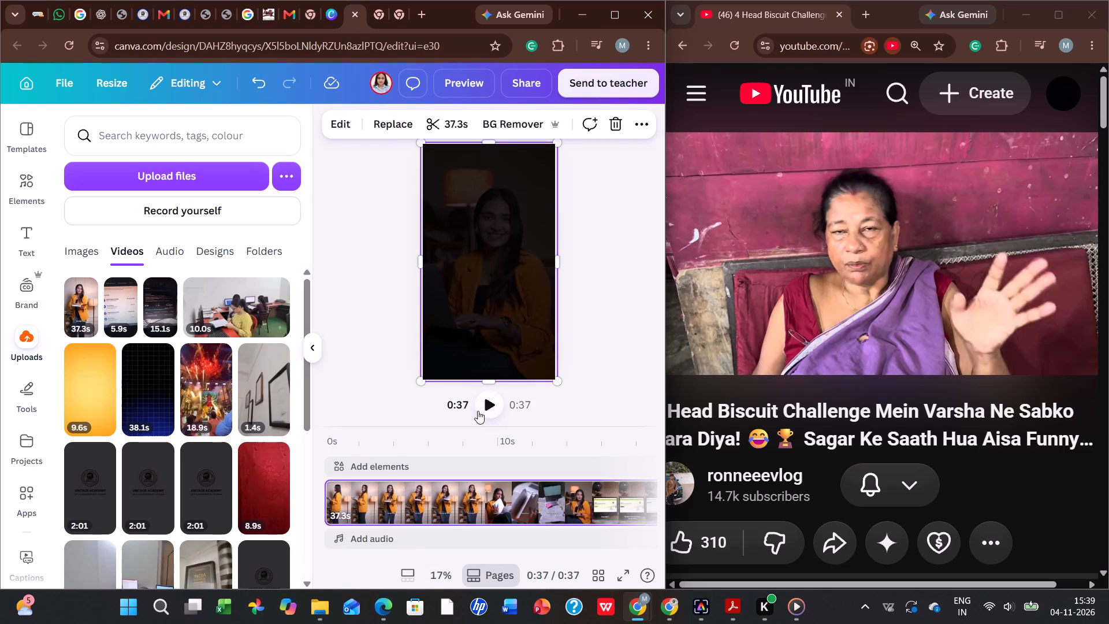
click(479, 411)
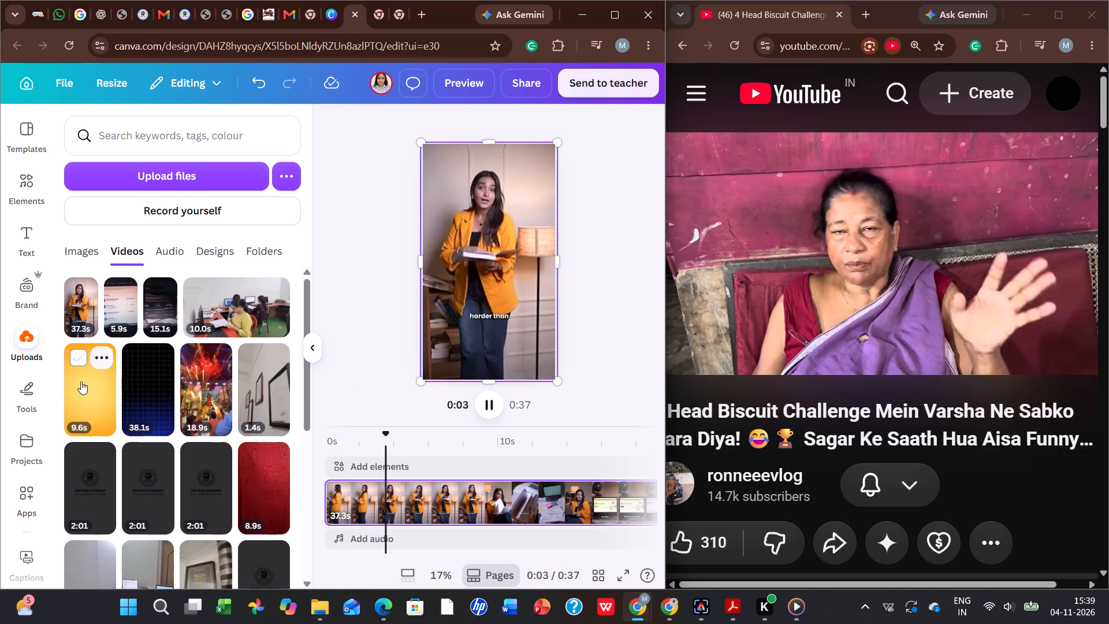
Find the round Vintage Academy of IT & Management Studies logo among the uploaded images and place it on the video.
scroll(82, 385, down, 5)
click(93, 255)
scroll(168, 360, down, 3)
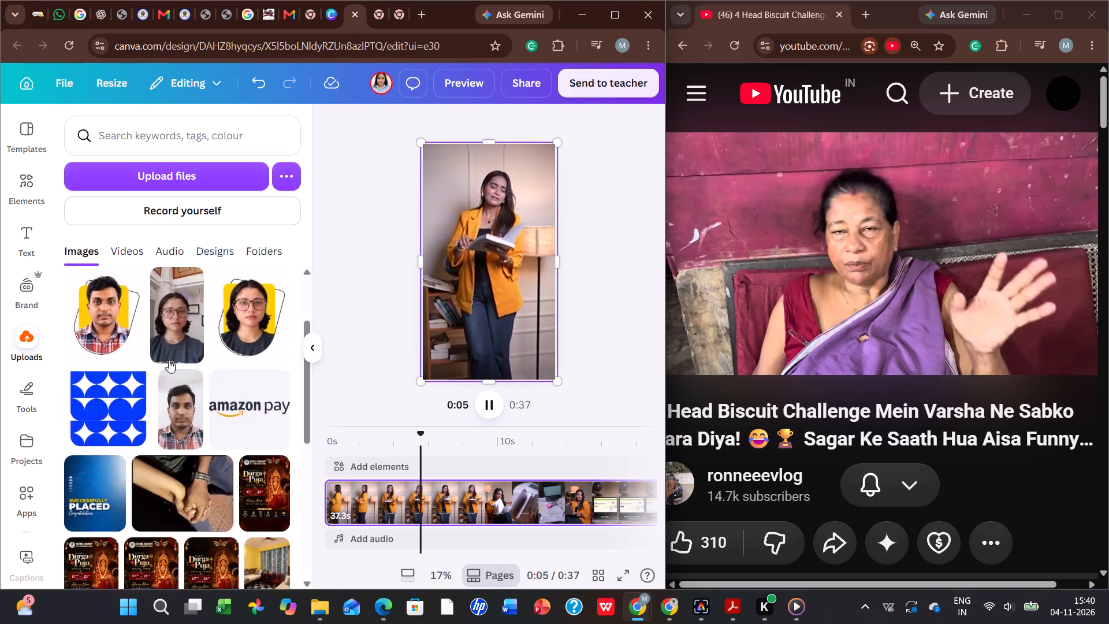
scroll(169, 360, down, 8)
scroll(169, 360, up, 4)
drag(111, 391, 568, 83)
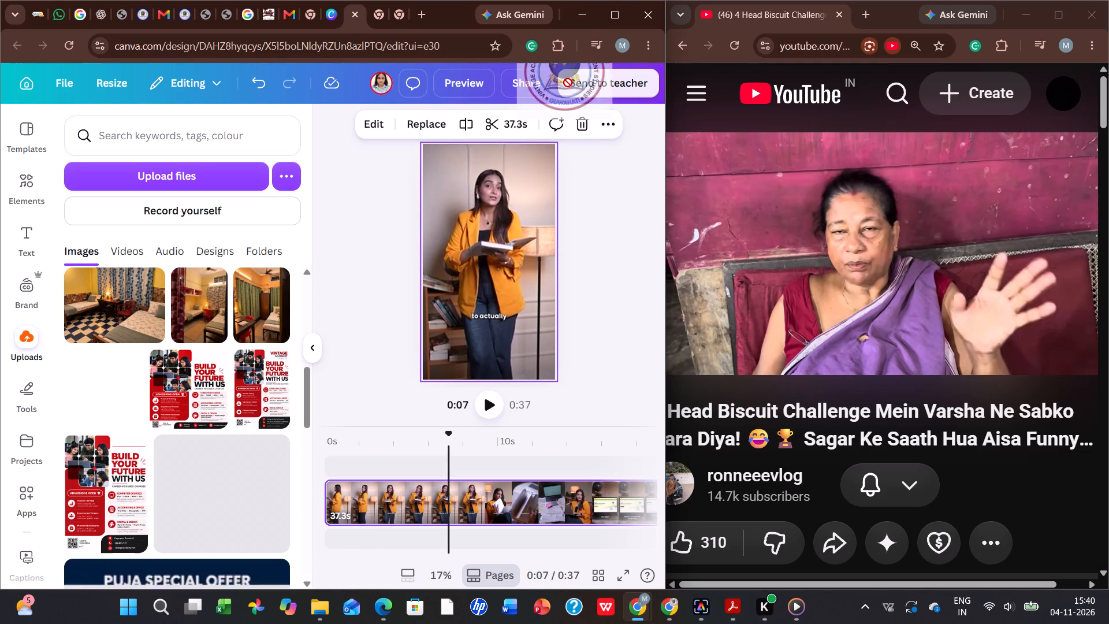
drag(568, 83, 539, 170)
drag(539, 170, 528, 194)
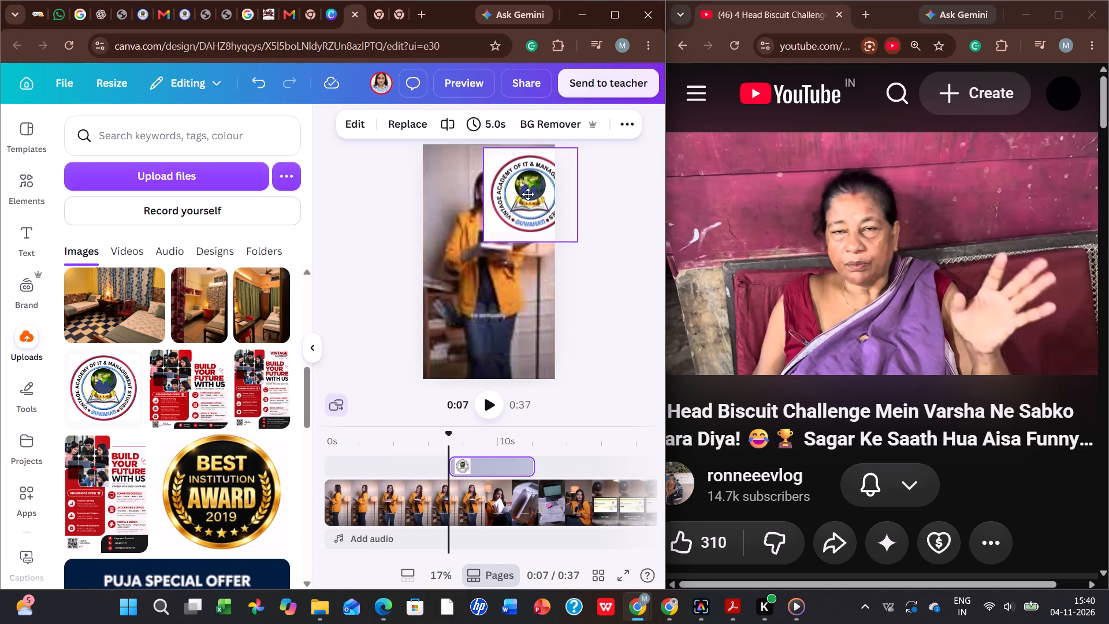
drag(528, 194, 525, 199)
Remove the background from the academy logo.
click(405, 126)
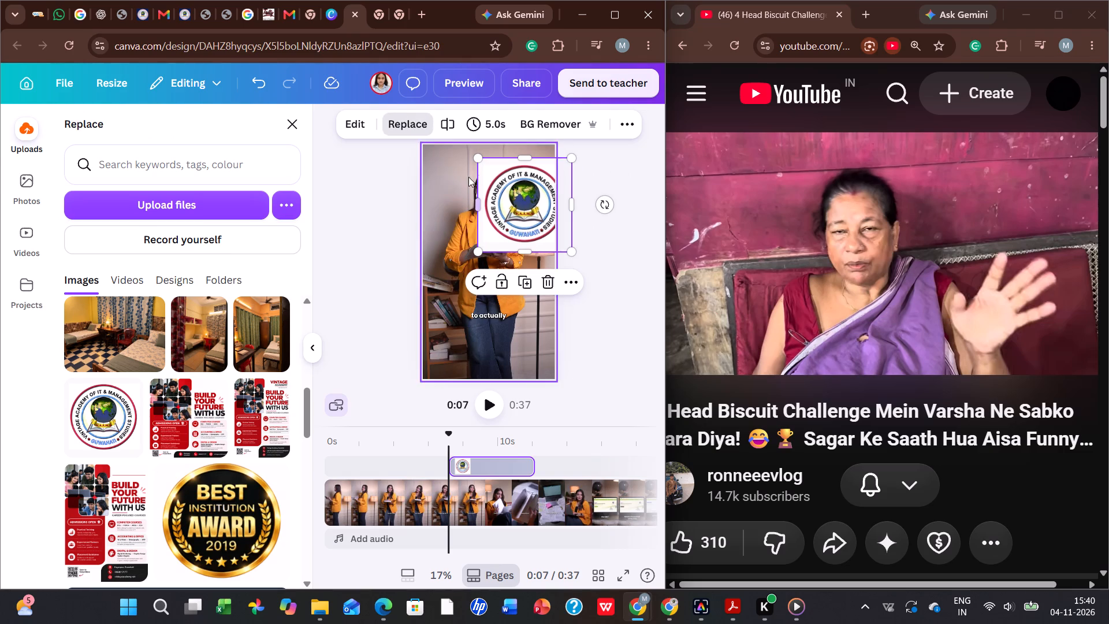
click(534, 131)
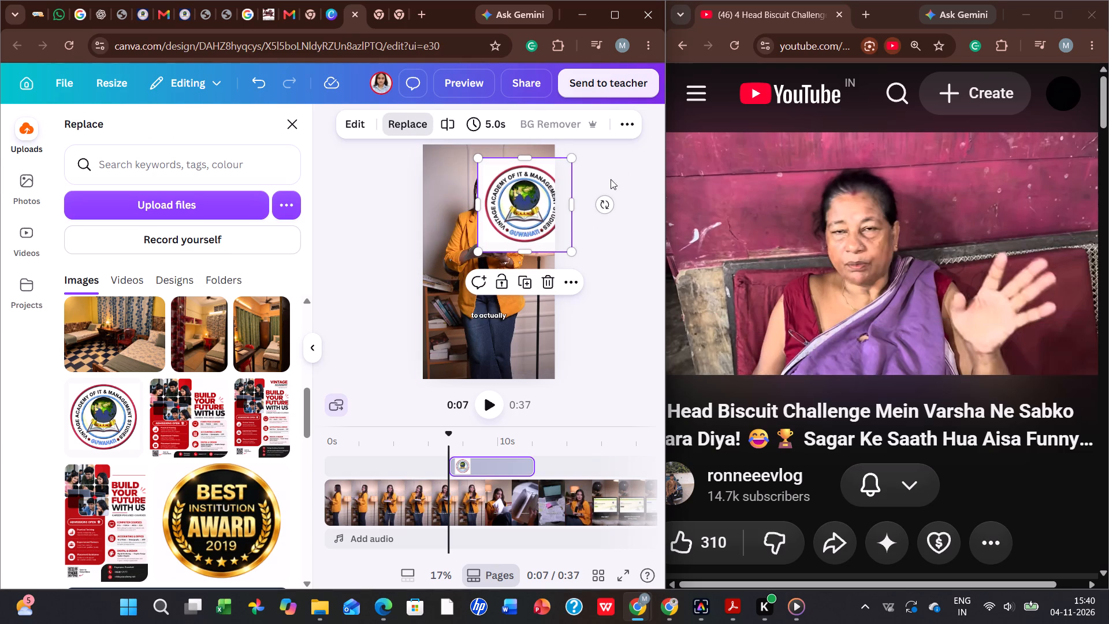
Resume the YouTube video in the neighbouring browser window.
click(825, 212)
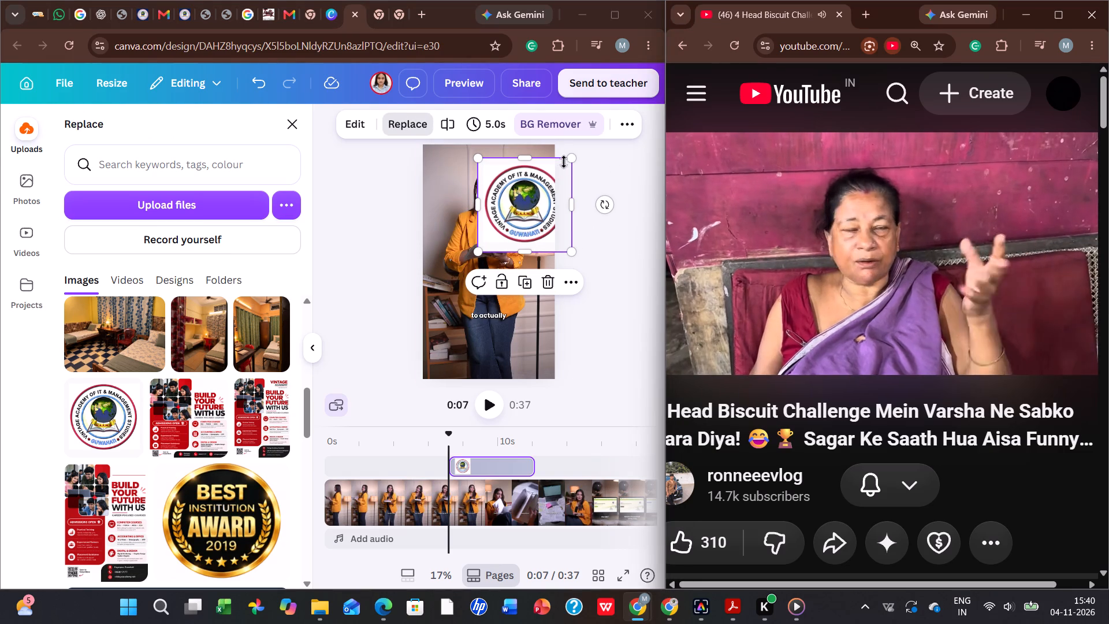
Shrink the academy logo to less than half its size and move it to the top centre of the video.
drag(568, 158, 513, 206)
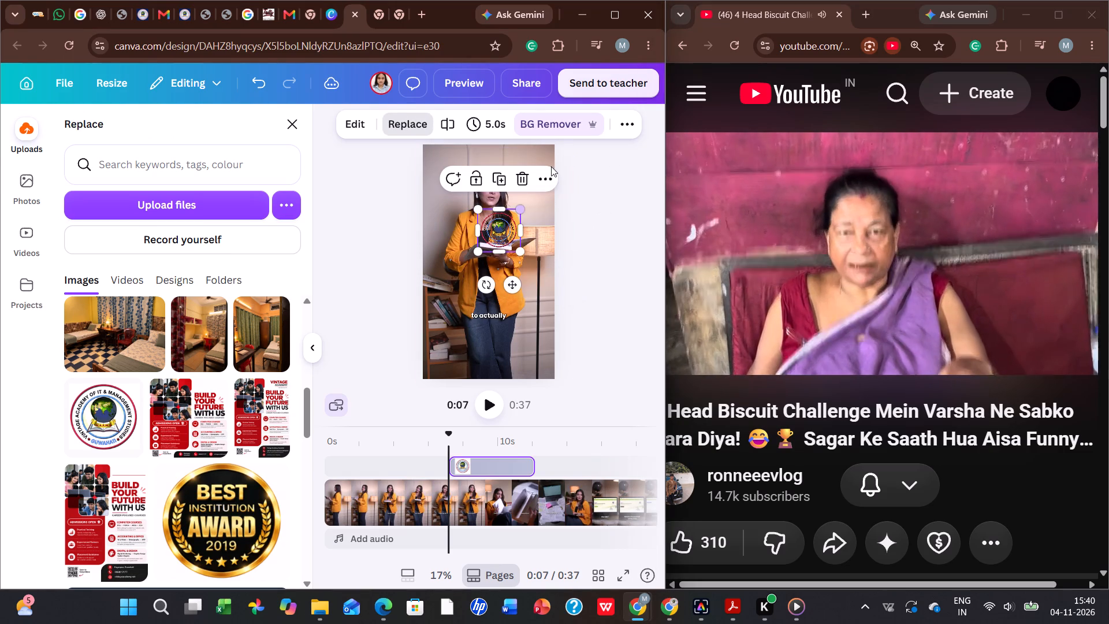
drag(500, 235, 498, 173)
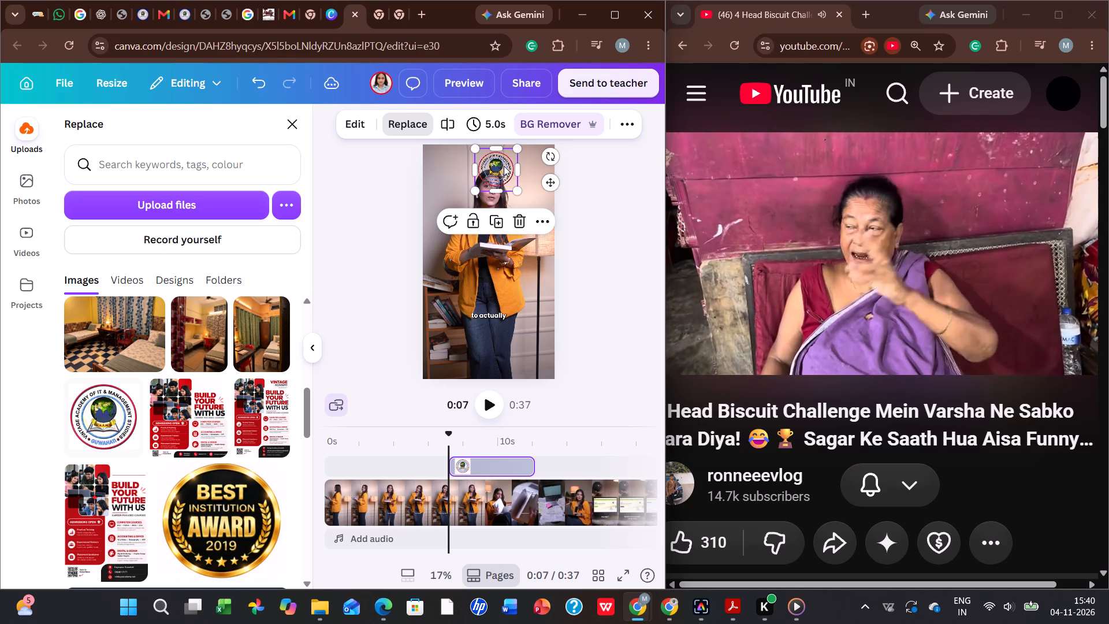
Move the logo's clip to the start of the timeline at 0 s and view the frame at 1.0 s.
drag(484, 463, 330, 457)
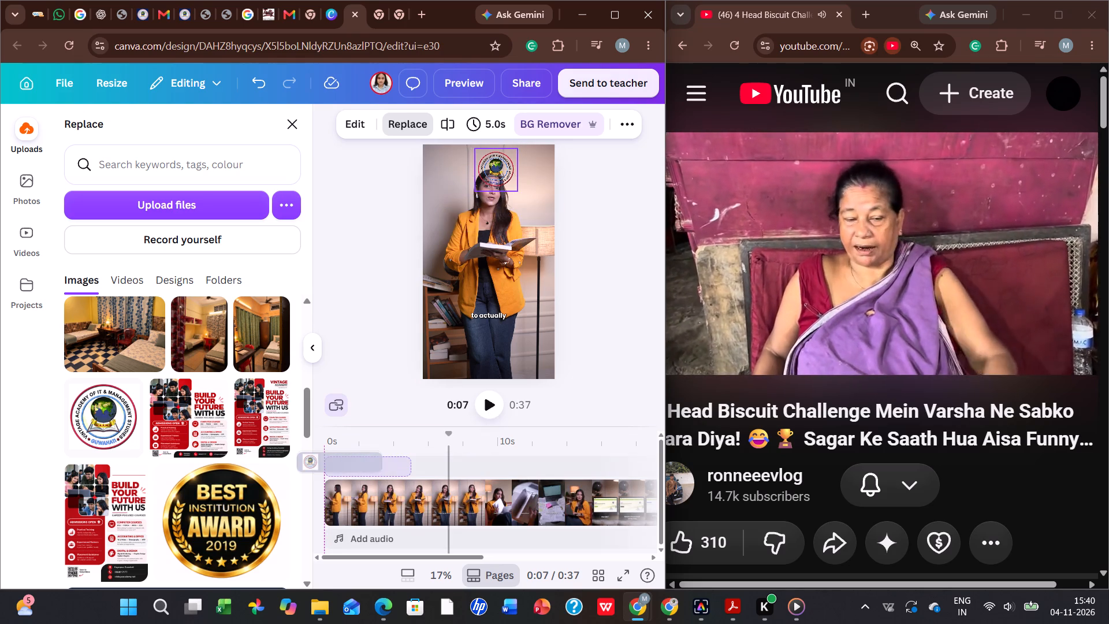
drag(330, 457, 349, 462)
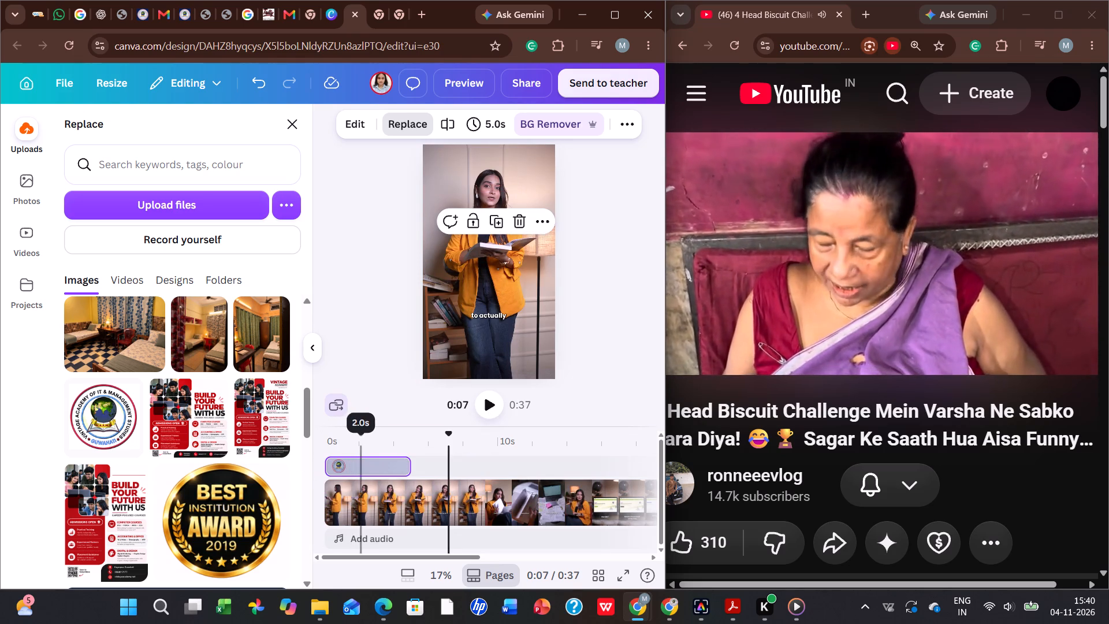
click(344, 474)
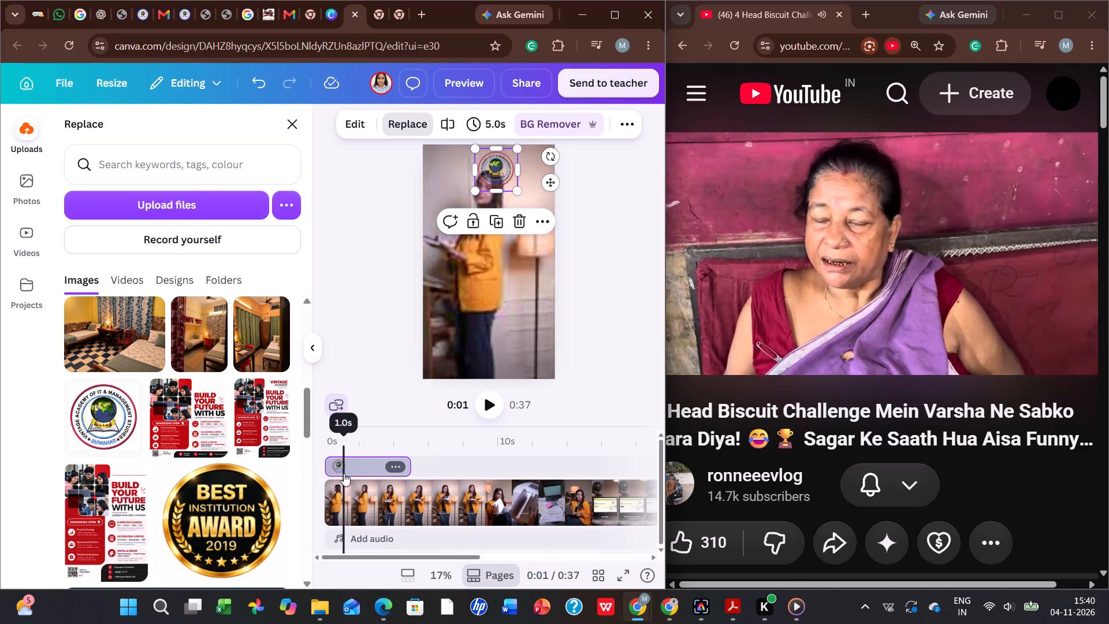
Shrink the logo proportionally to a width of about 197, undoing the accidental change to its height.
drag(521, 150, 502, 163)
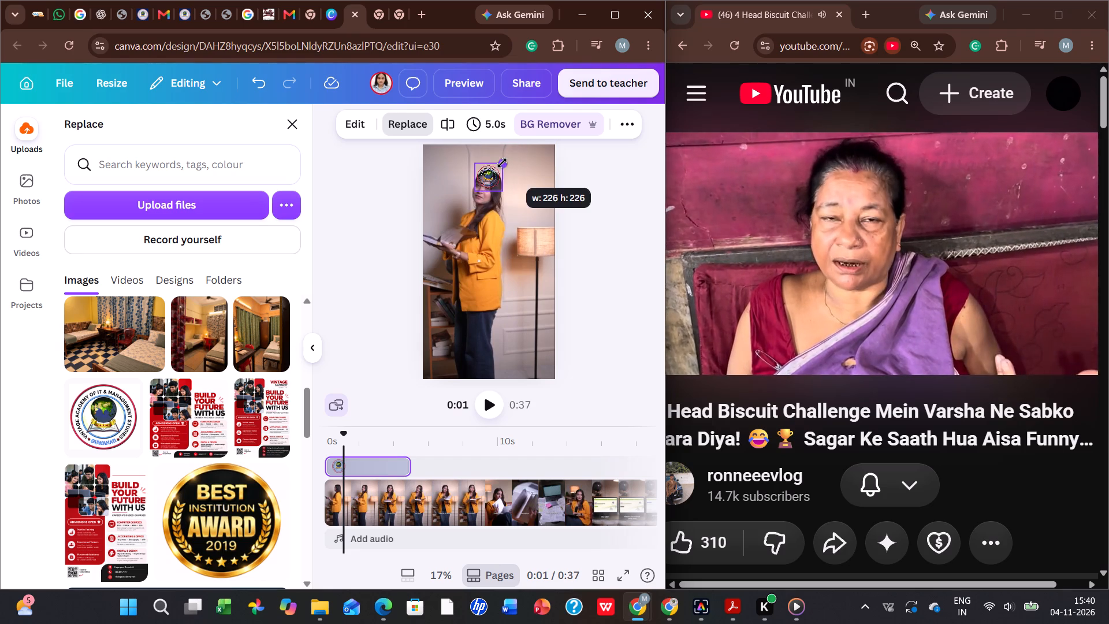
drag(502, 163, 501, 166)
click(490, 187)
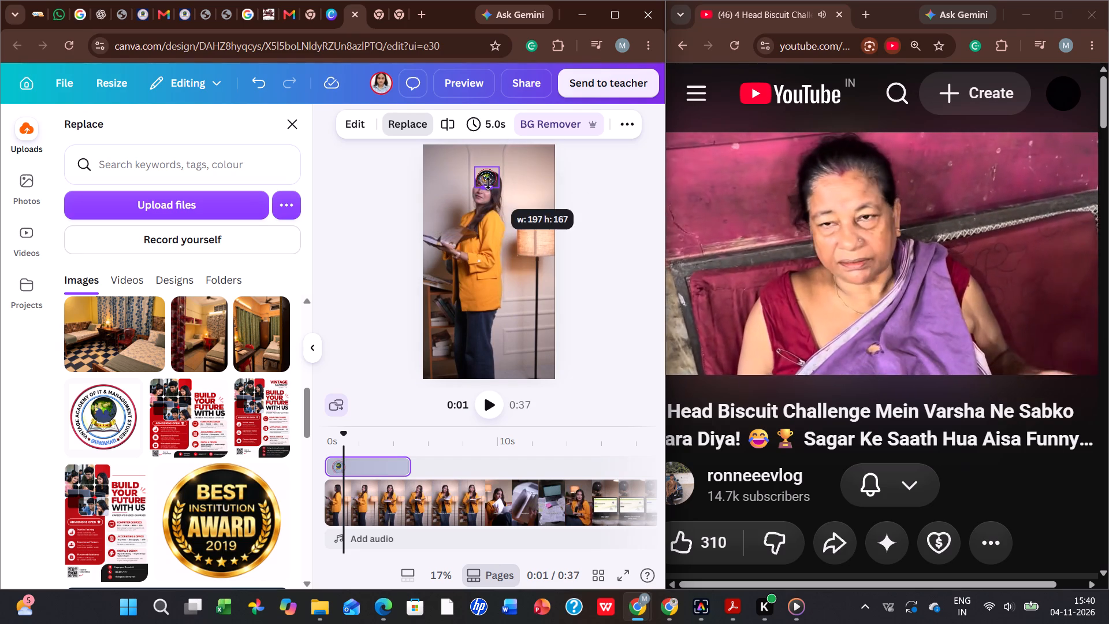
key(ctrl+z)
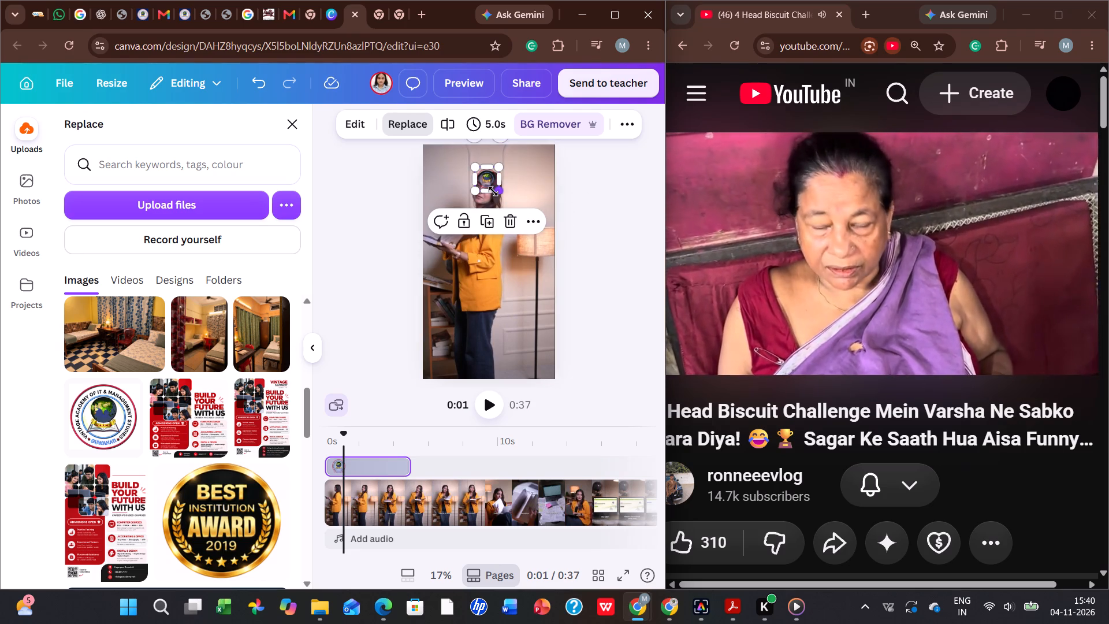
Move the logo to the upper-left corner of the video frame and shrink it slightly more.
ctrl+scroll(590, 204, up, 8)
scroll(582, 198, up, 3)
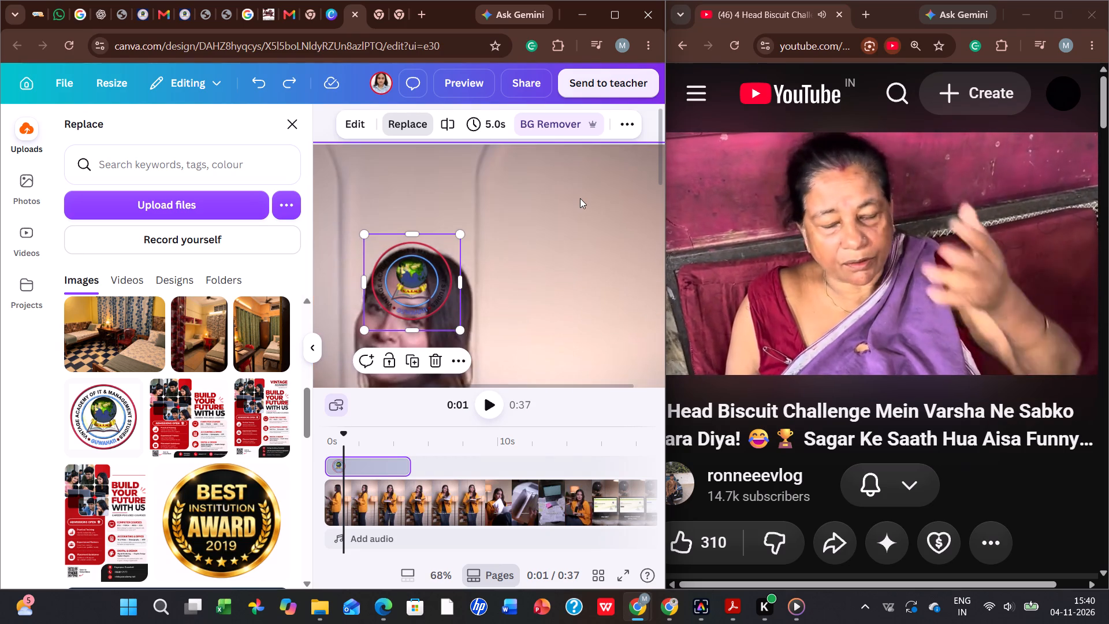
drag(411, 272, 507, 104)
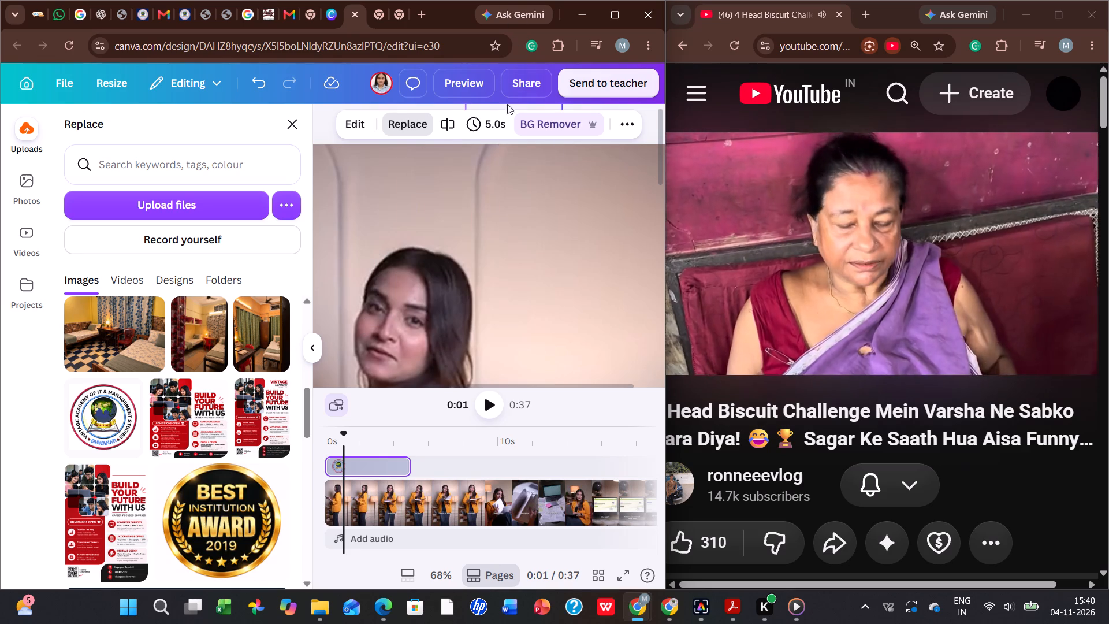
drag(507, 104, 475, 199)
ctrl+scroll(475, 198, down, 4)
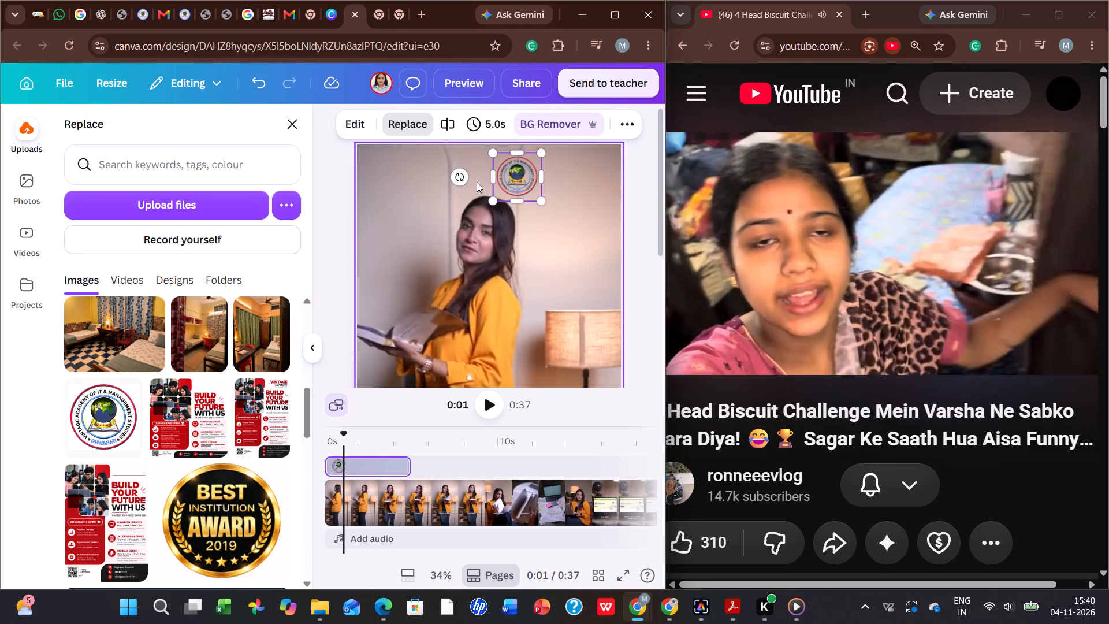
ctrl+scroll(477, 182, down, 1)
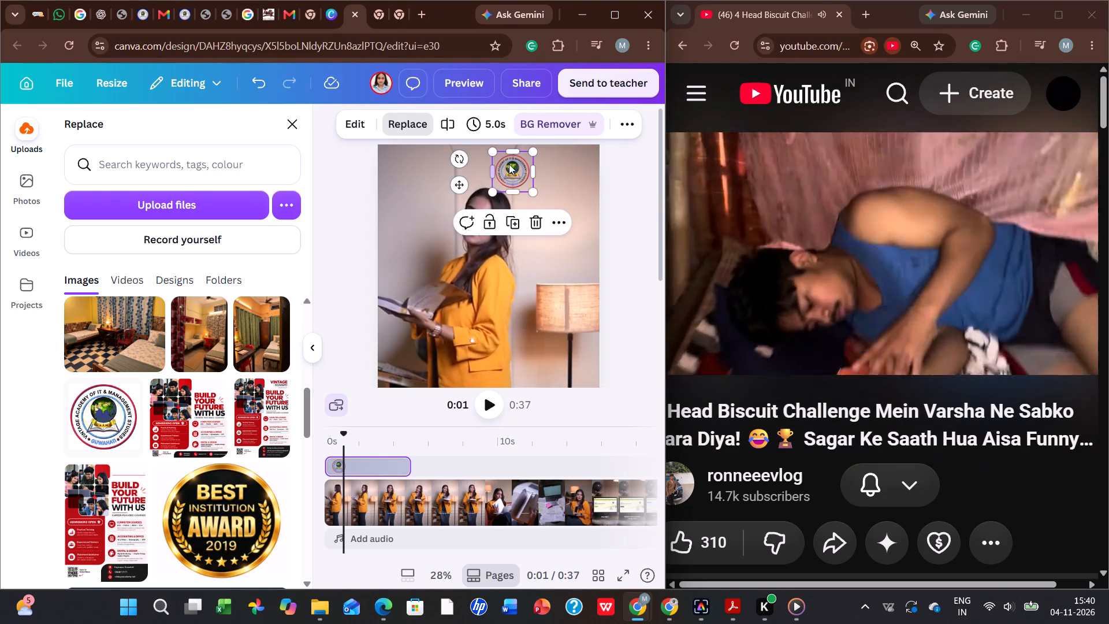
drag(520, 164, 416, 163)
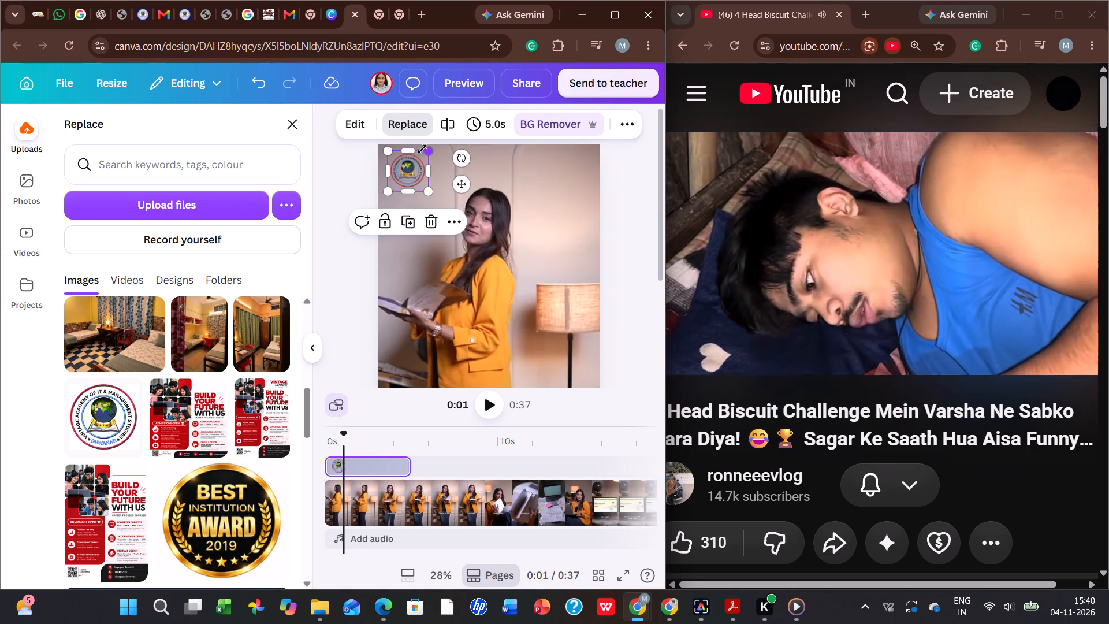
drag(427, 149, 422, 152)
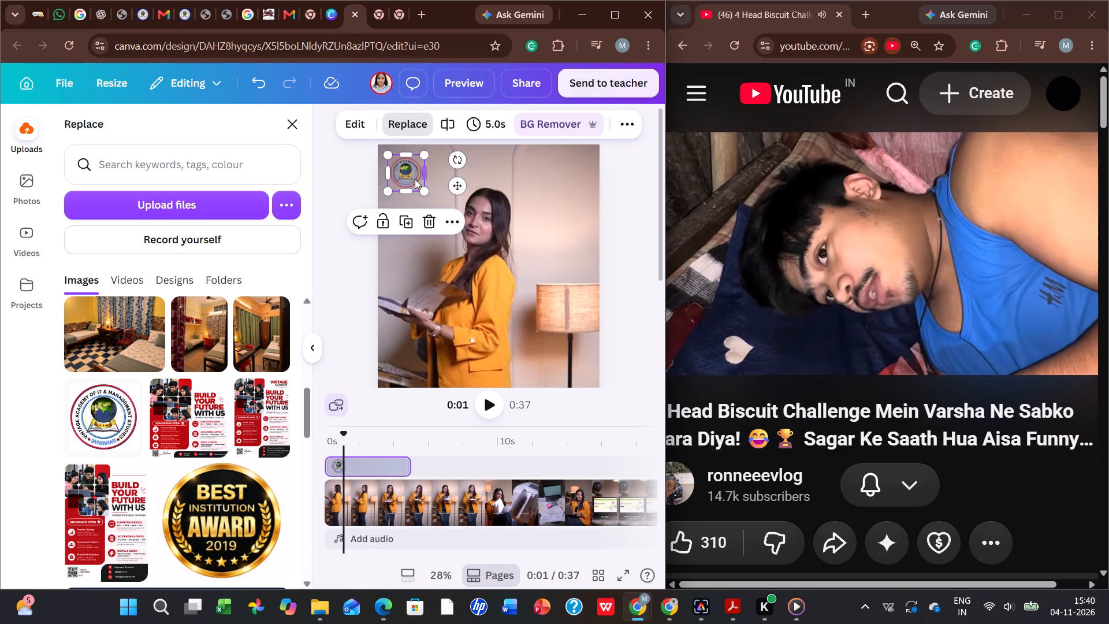
click(413, 180)
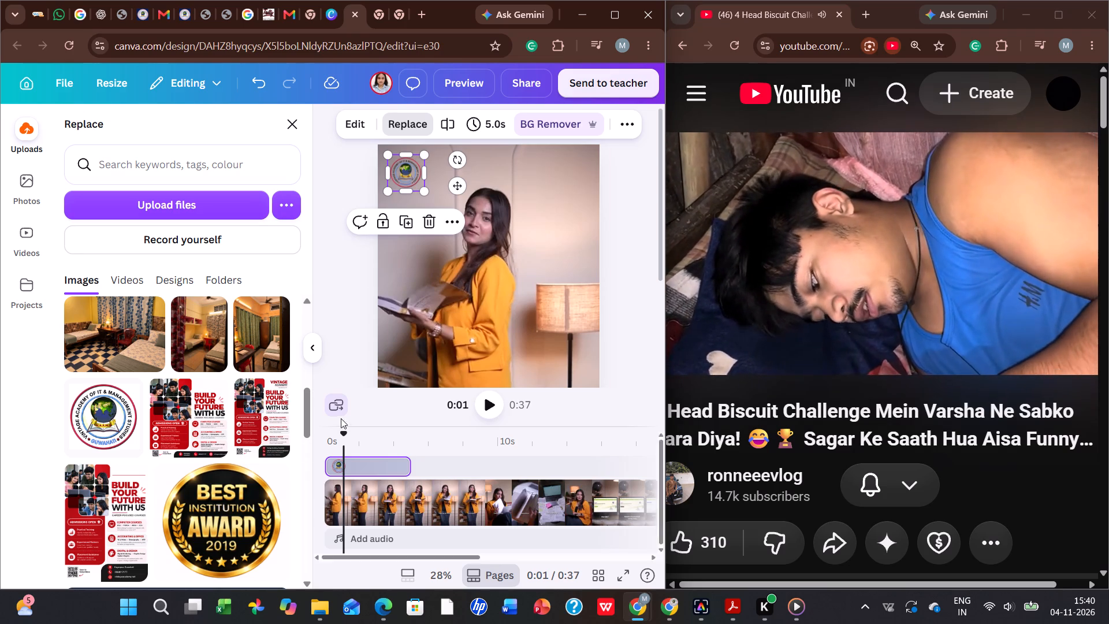
Add a circle shape at the start of the video and shrink it to about the size of the logo.
drag(348, 432, 308, 442)
key(c)
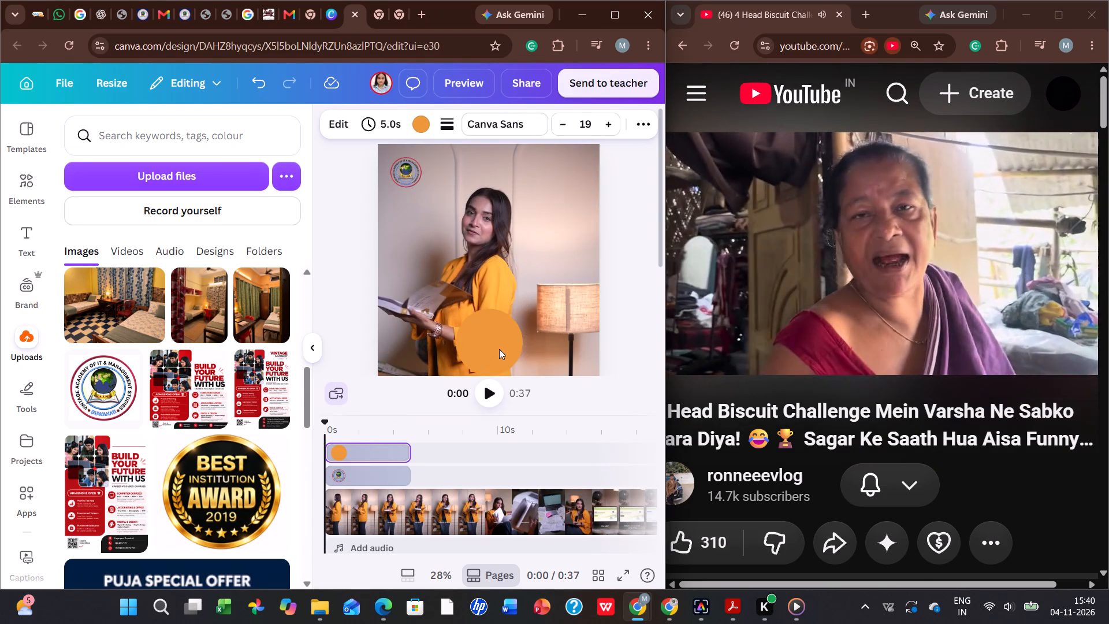
click(499, 349)
drag(520, 310, 519, 311)
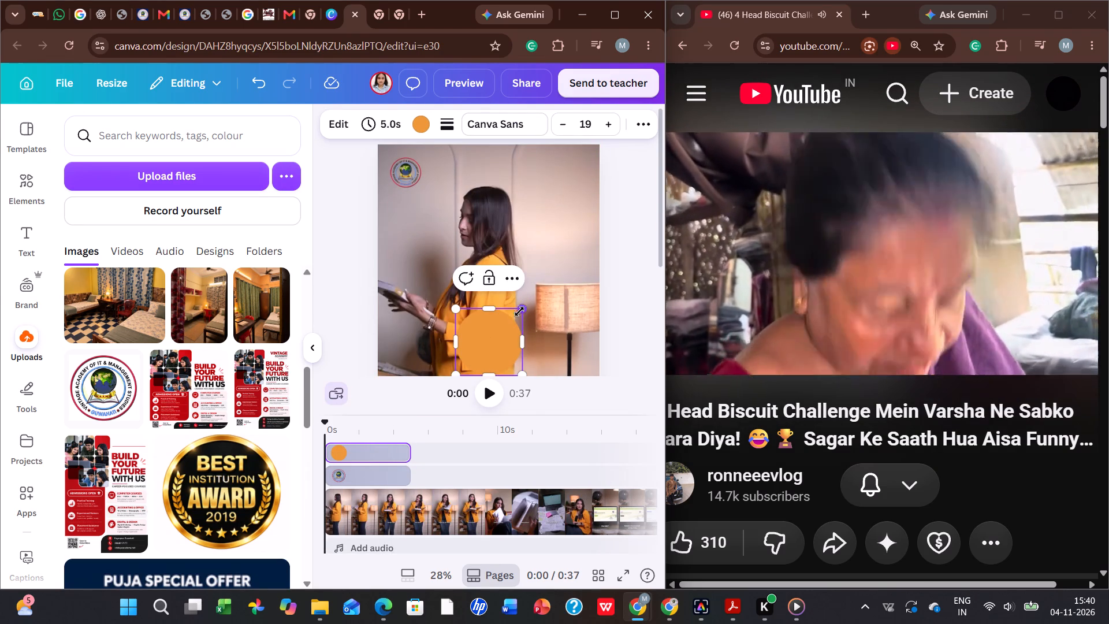
drag(519, 311, 492, 339)
Move the circle over the academy logo, make it slightly smaller than the logo and centre it there.
drag(481, 355, 460, 306)
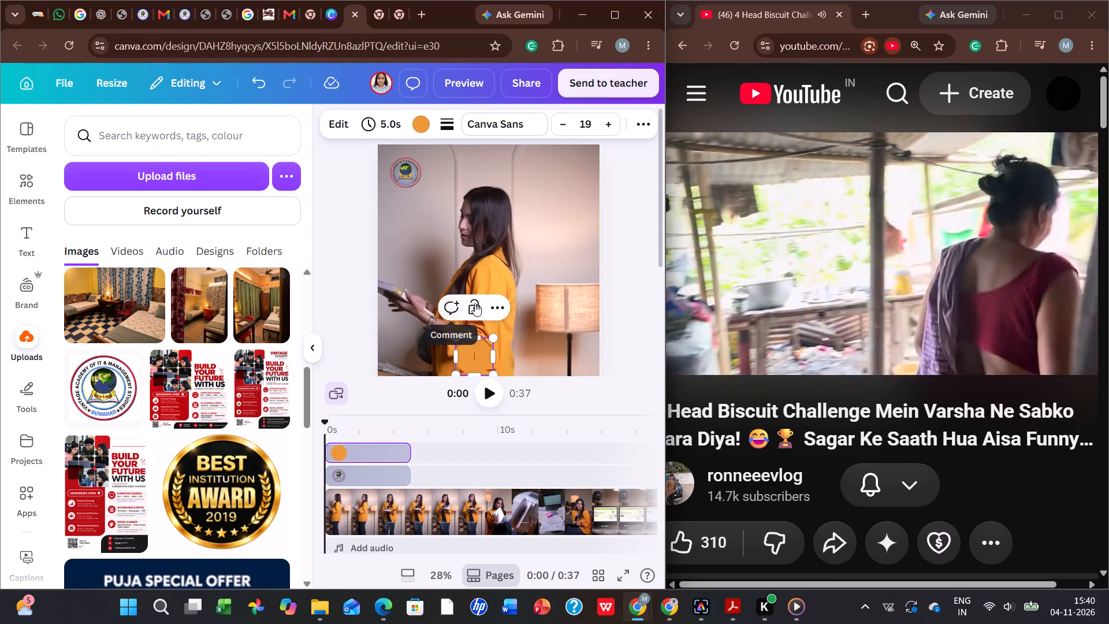
click(487, 269)
drag(473, 361, 404, 184)
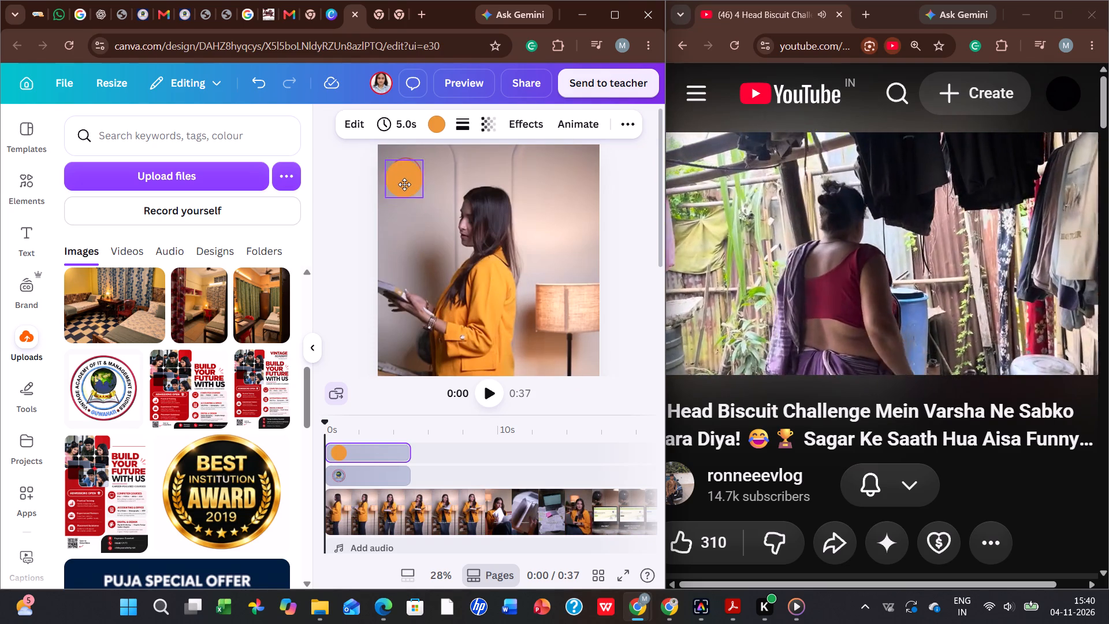
drag(404, 184, 405, 180)
drag(426, 157, 426, 156)
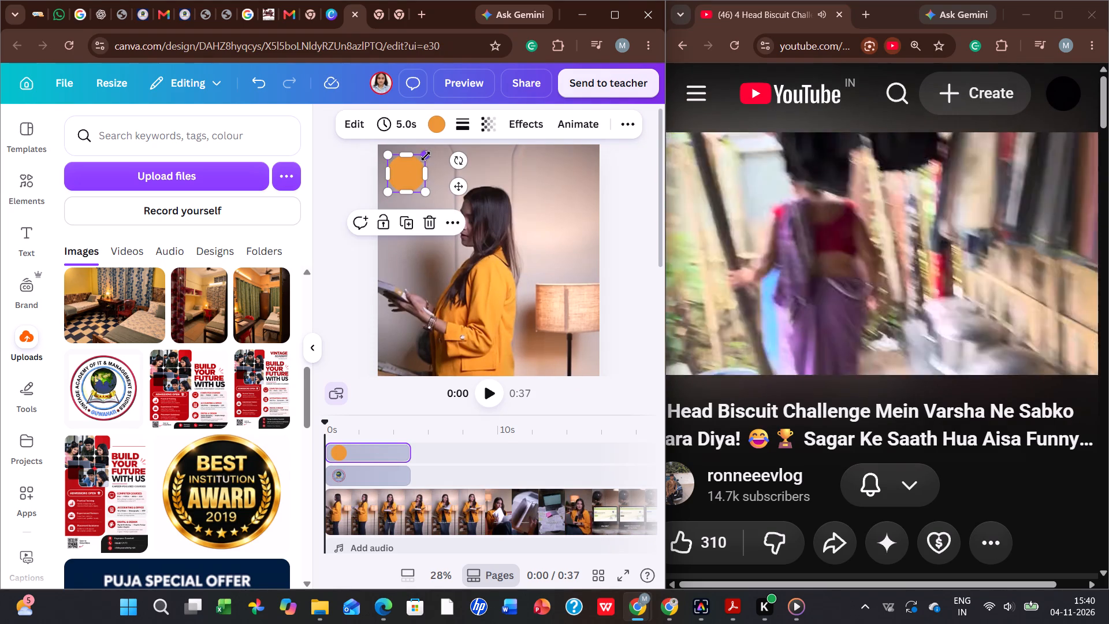
drag(426, 156, 417, 163)
drag(407, 180, 414, 172)
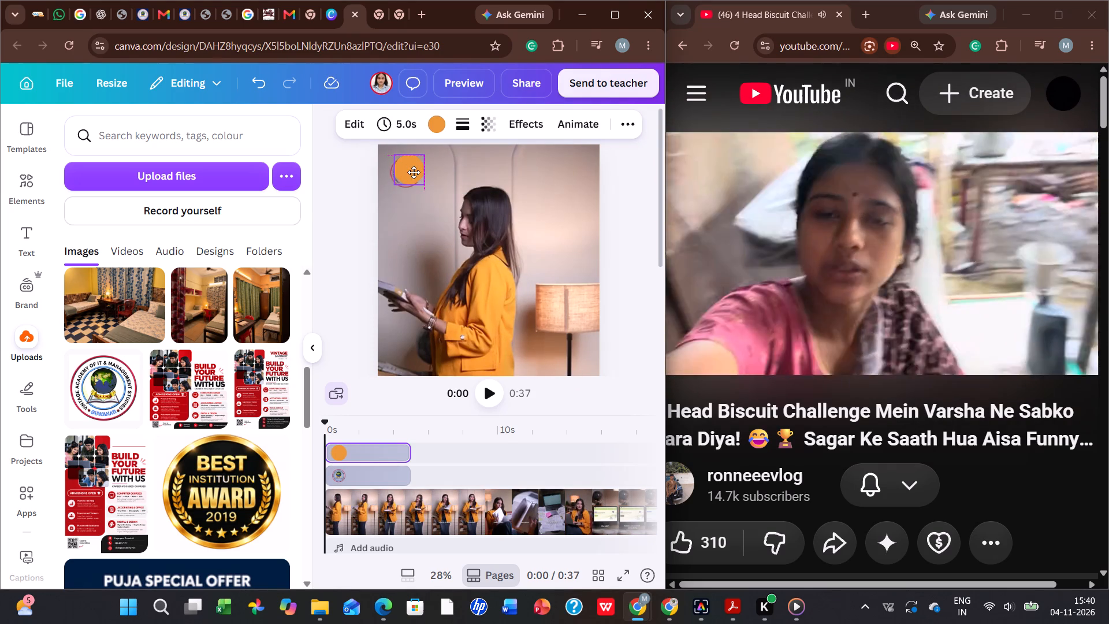
drag(414, 172, 410, 174)
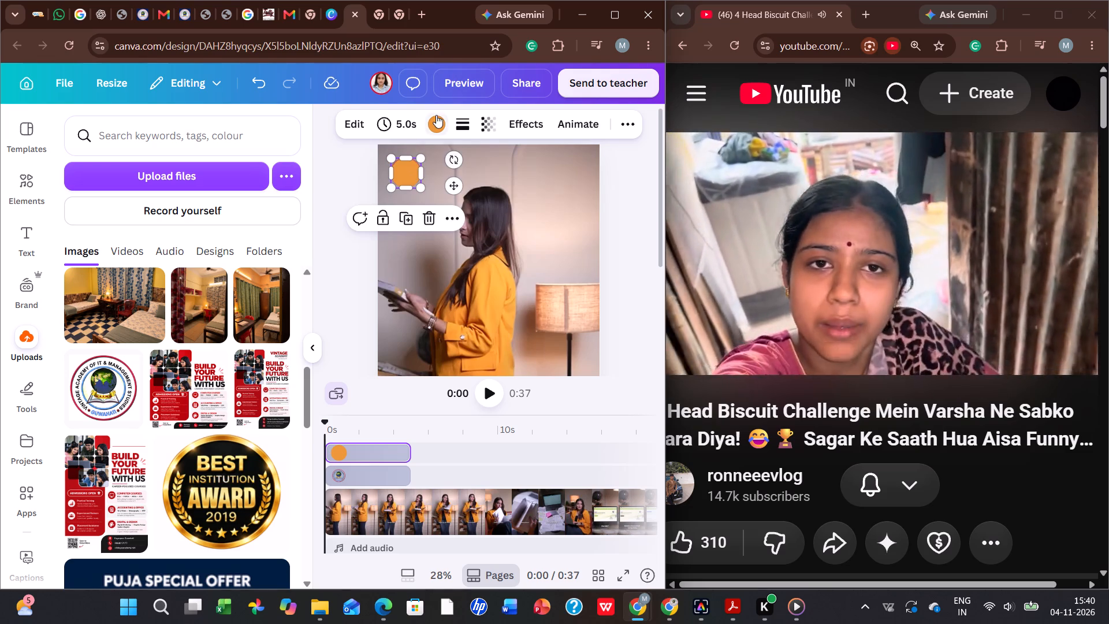
Change the circle's fill colour to white.
click(436, 115)
click(78, 284)
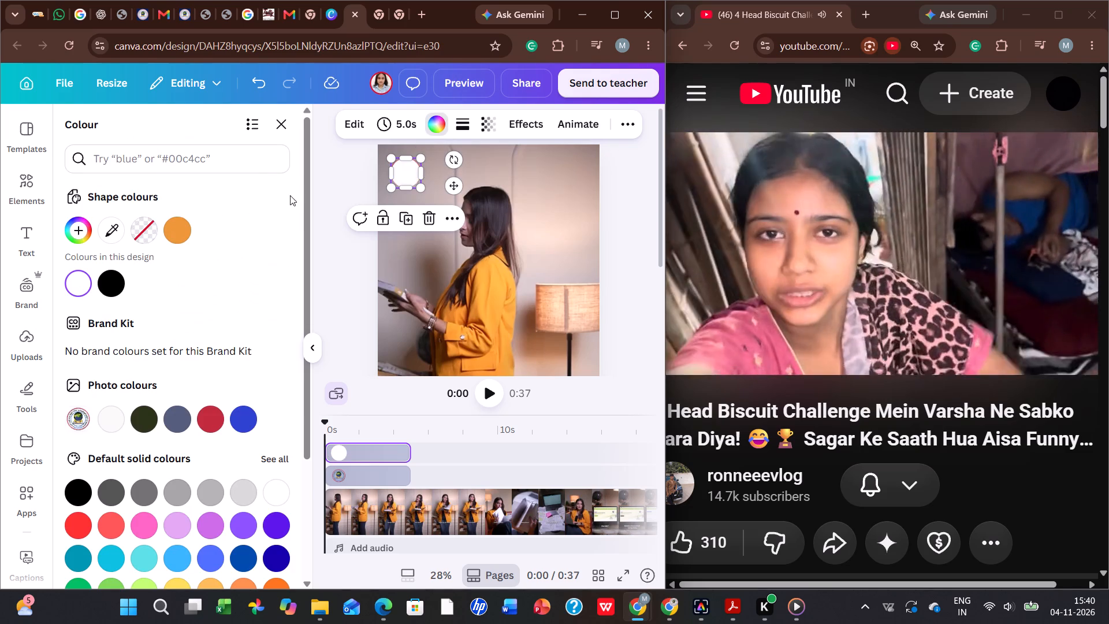
Send the white circle backward so that it sits behind the academy logo.
click(442, 220)
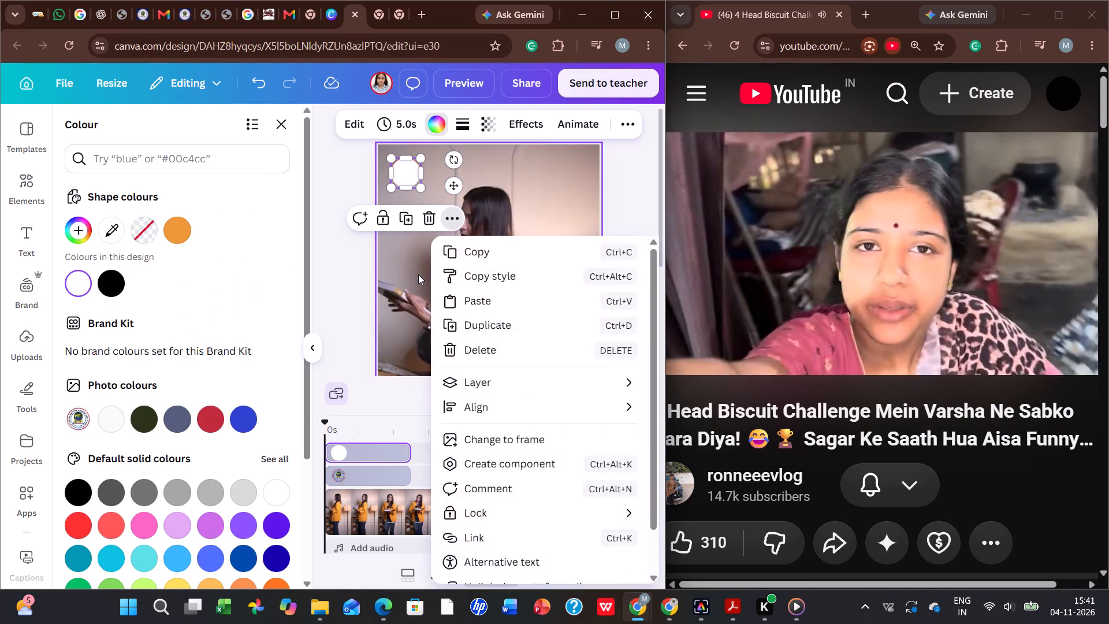
scroll(418, 274, down, 5)
scroll(477, 255, up, 5)
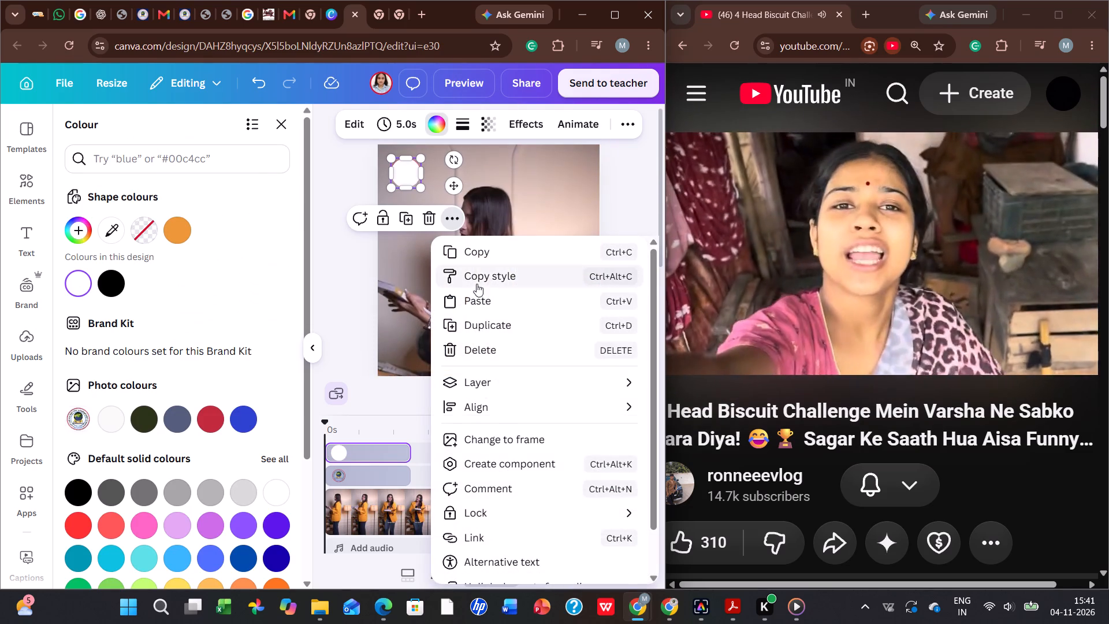
scroll(524, 339, down, 1)
click(523, 336)
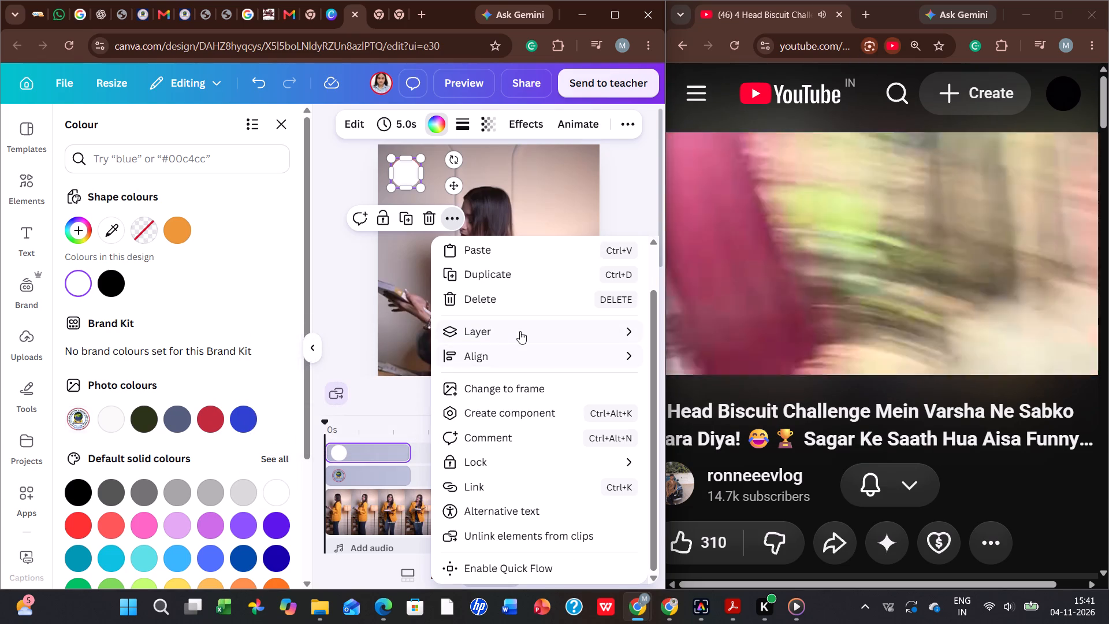
click(520, 327)
click(344, 384)
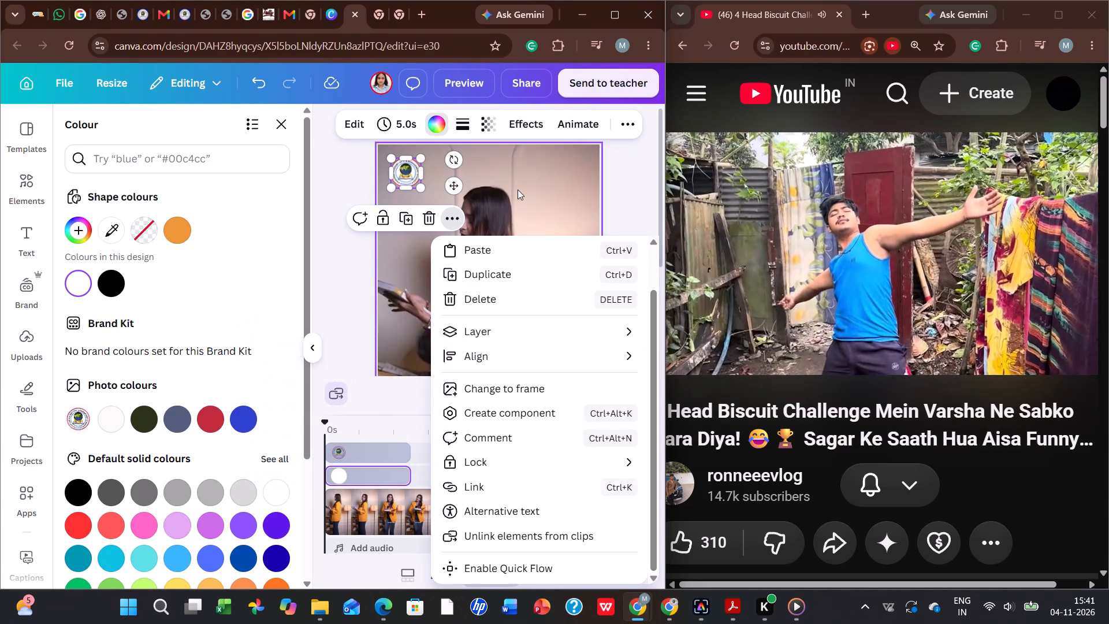
double_click(518, 189)
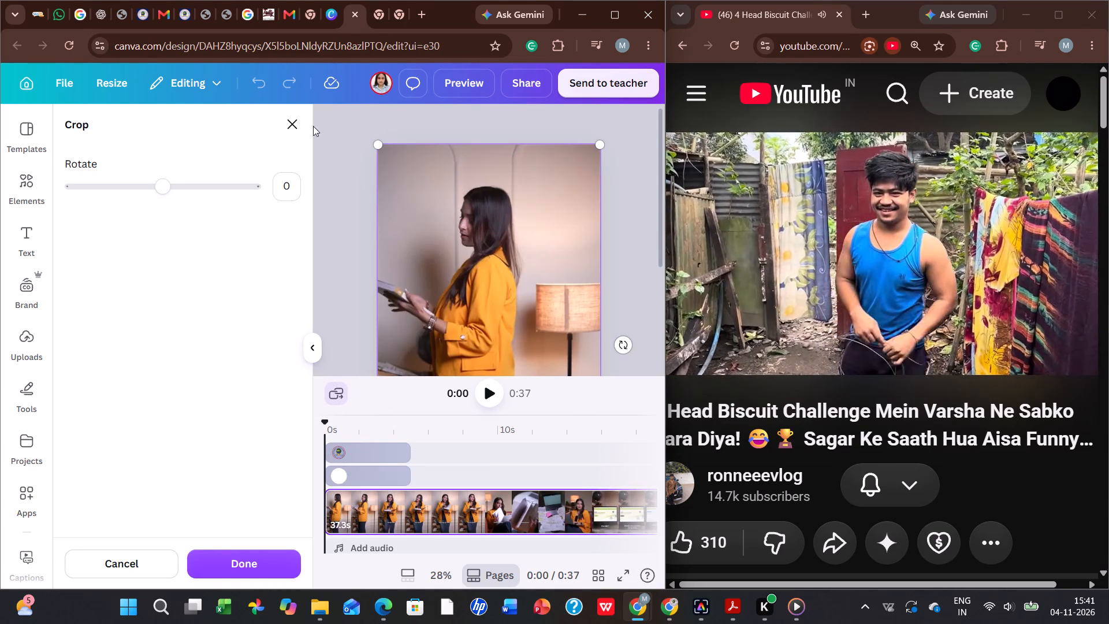
click(280, 120)
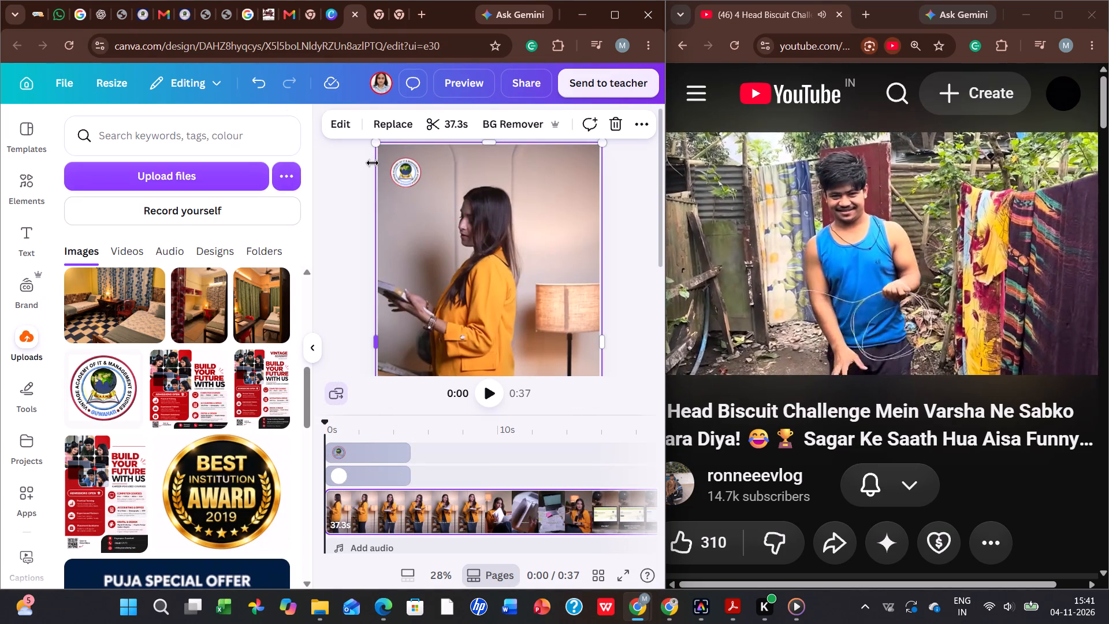
Add a text box reading VINTAGE ACADEMY and place it just to the right of the logo in the video frame.
key(t)
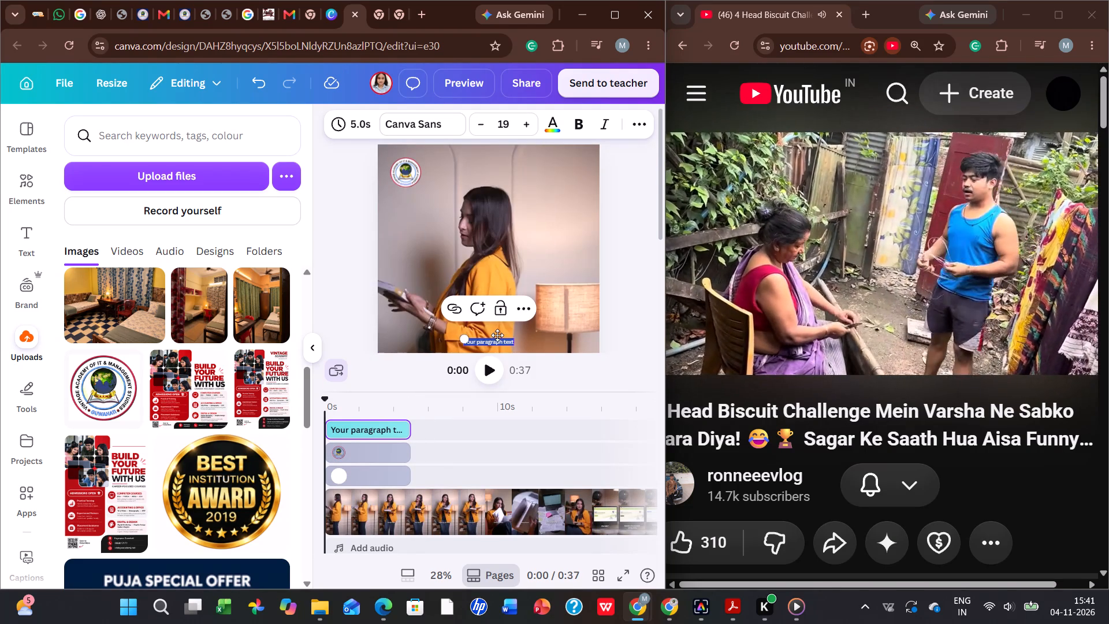
scroll(482, 288, down, 1)
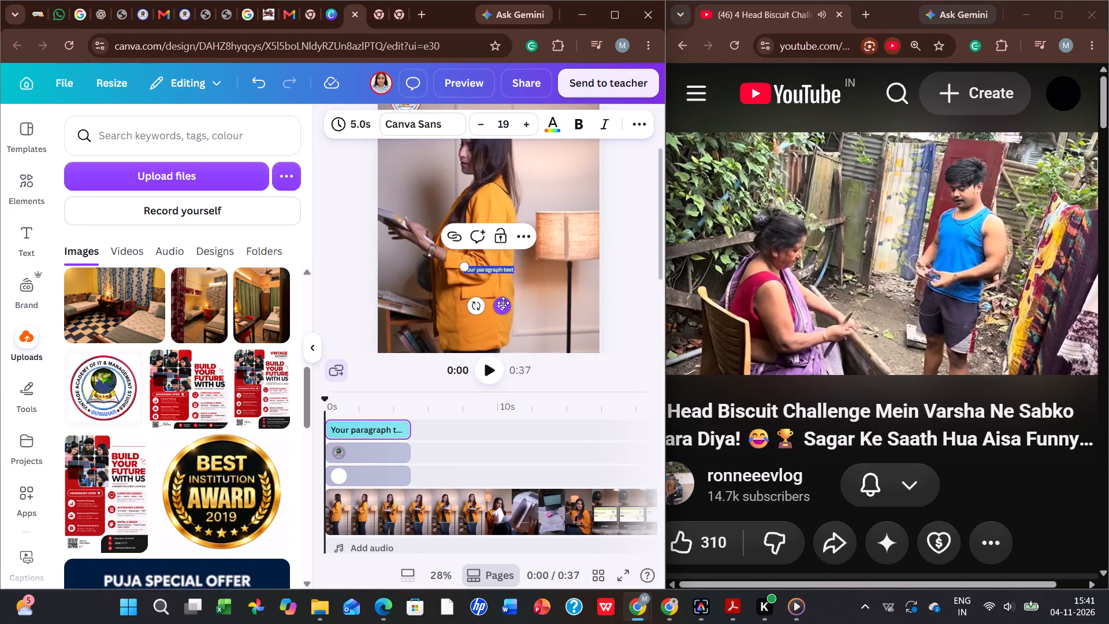
drag(503, 303, 467, 202)
scroll(487, 261, up, 3)
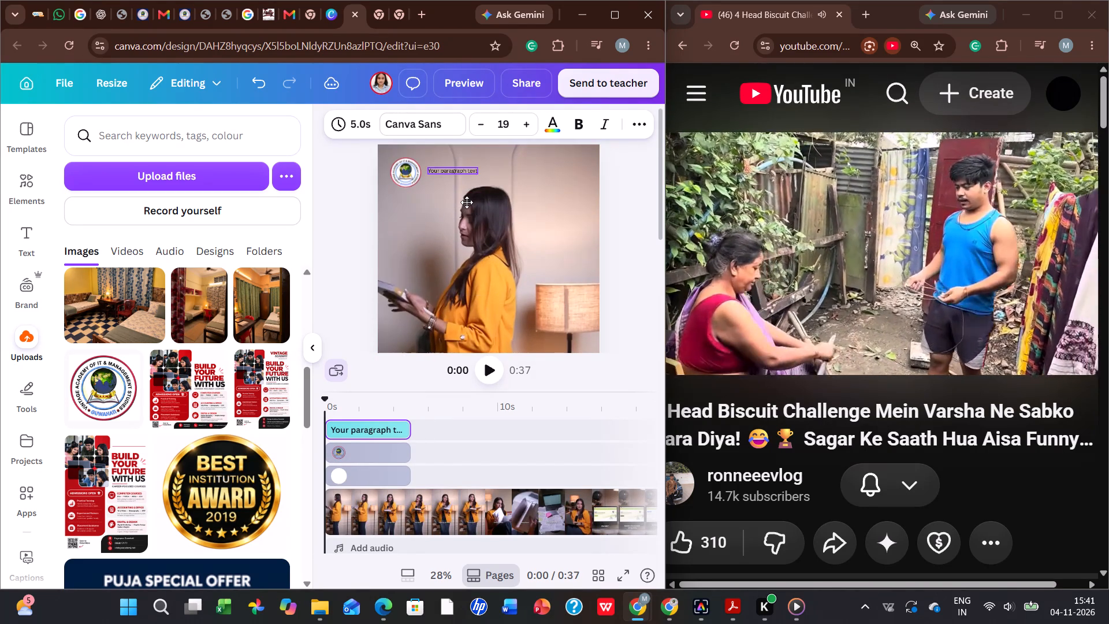
drag(467, 202, 467, 199)
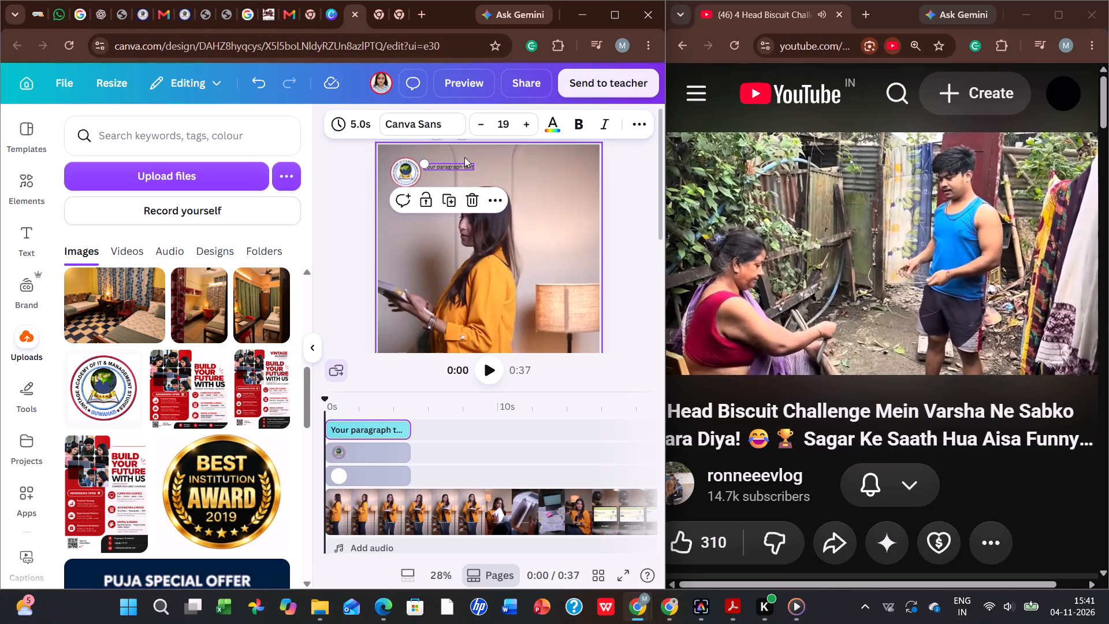
Replace the placeholder text beside the academy logo with VINTAGE ACADEMY.
double_click(463, 168)
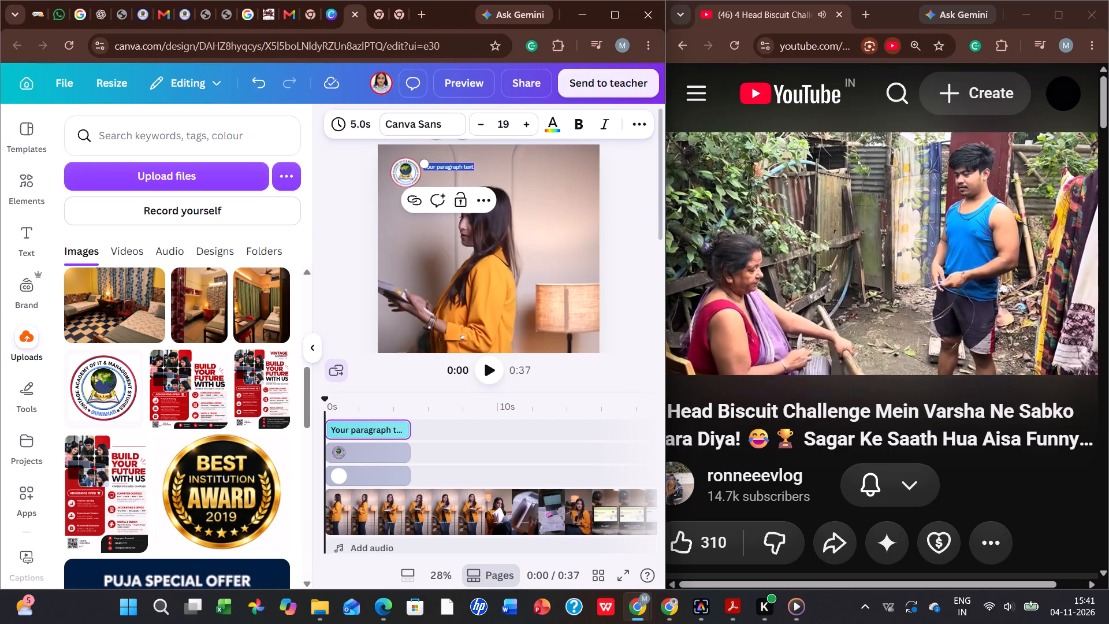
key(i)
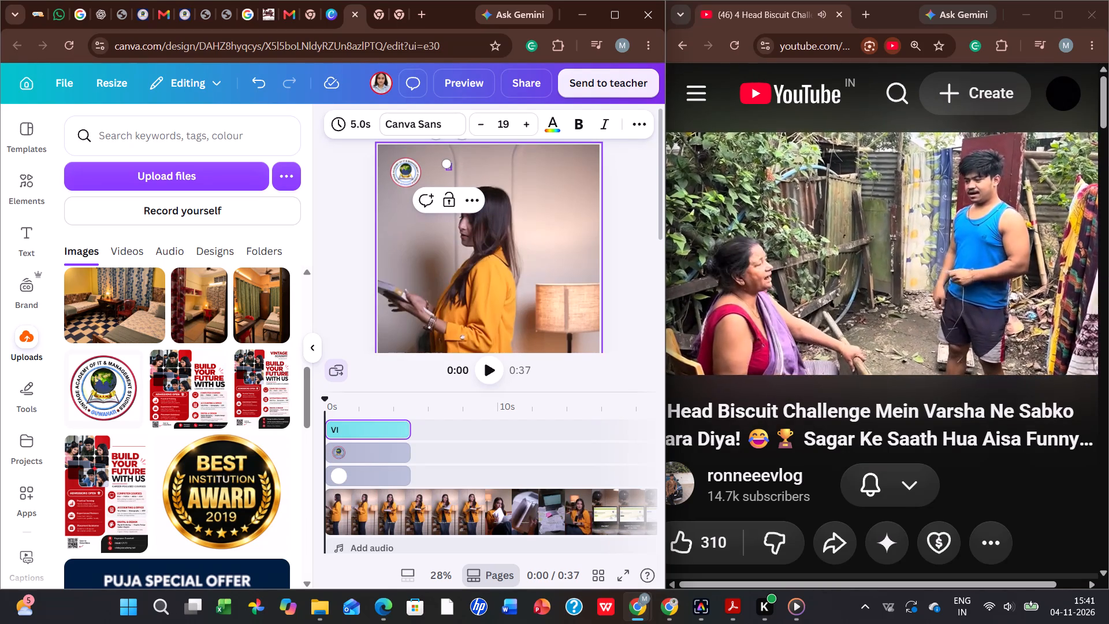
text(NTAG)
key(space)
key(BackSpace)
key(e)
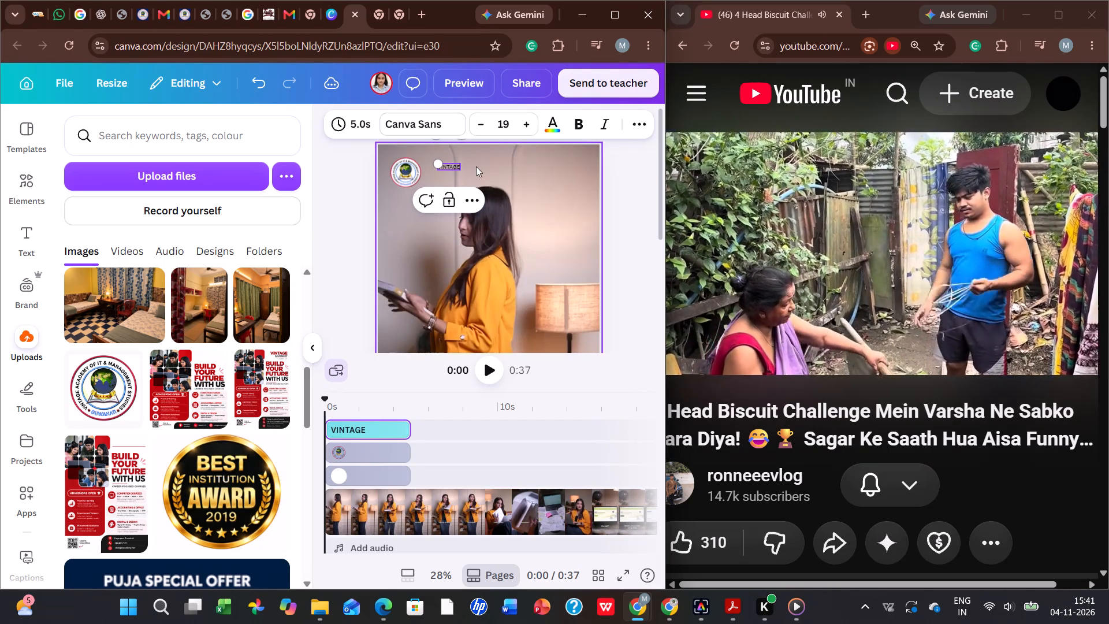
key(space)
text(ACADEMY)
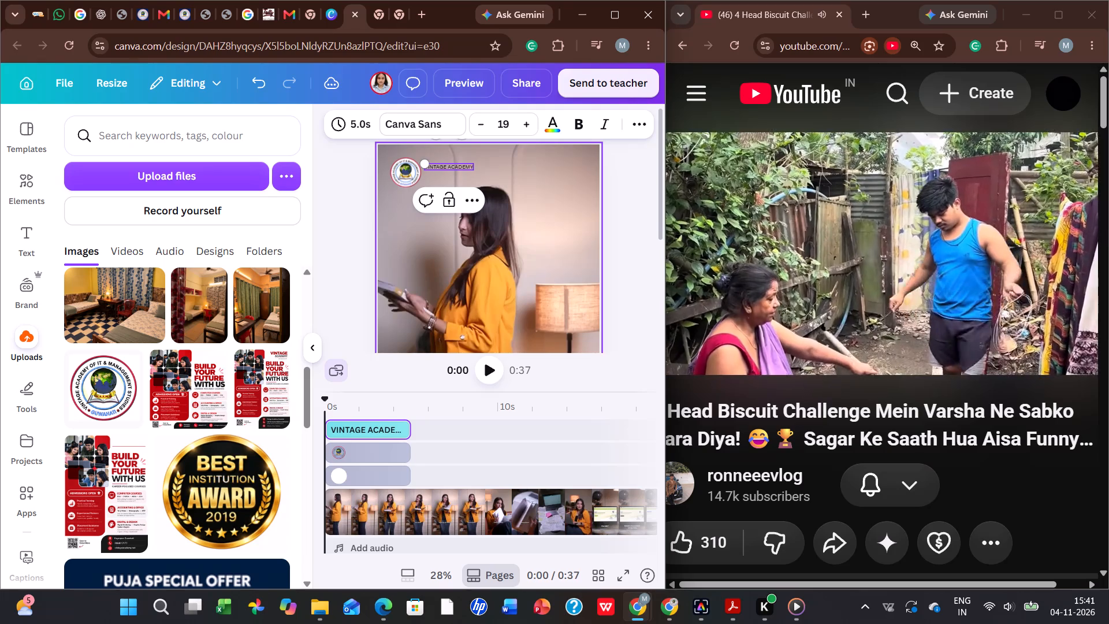
Reload the reel's design page in the browser.
ctrl+scroll(483, 126, up, 3)
scroll(483, 180, up, 2)
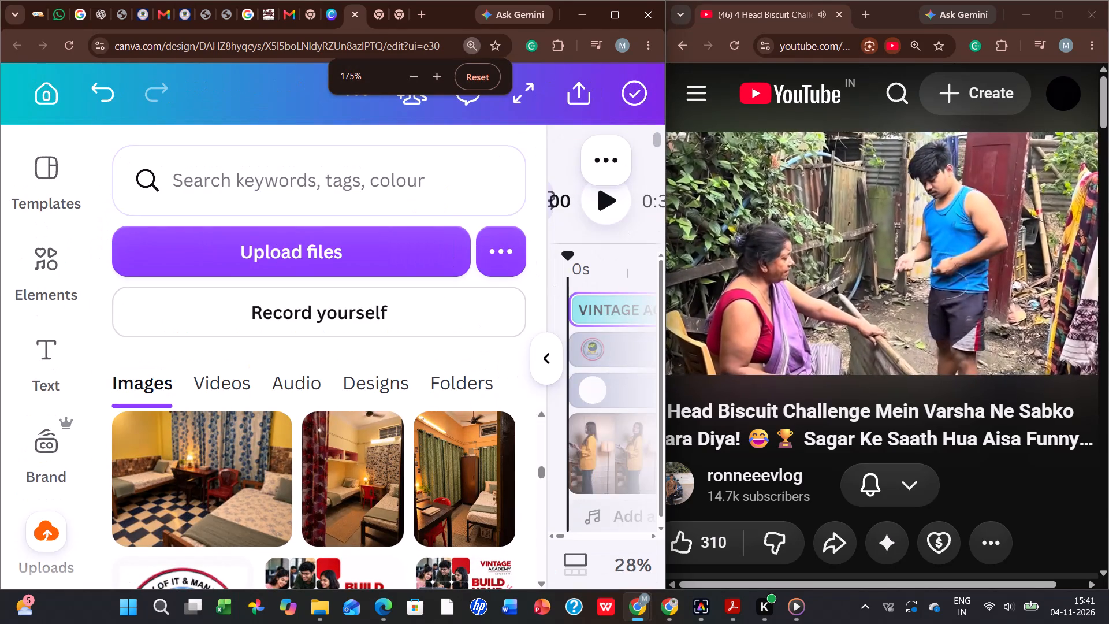
scroll(555, 253, down, 5)
scroll(436, 278, down, 4)
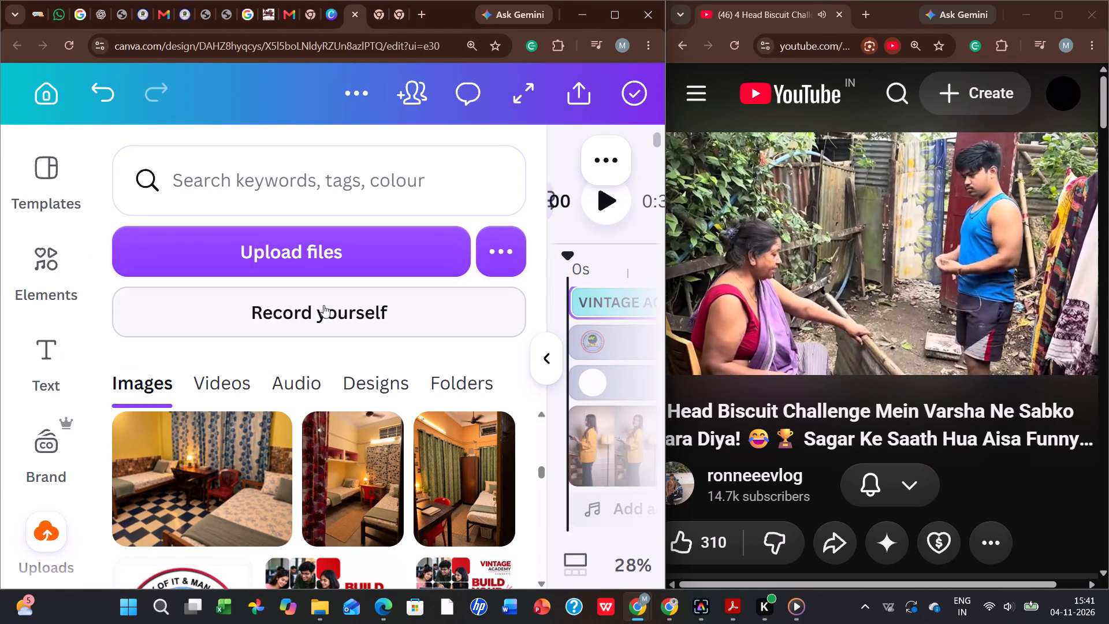
scroll(306, 309, down, 6)
scroll(585, 294, down, 3)
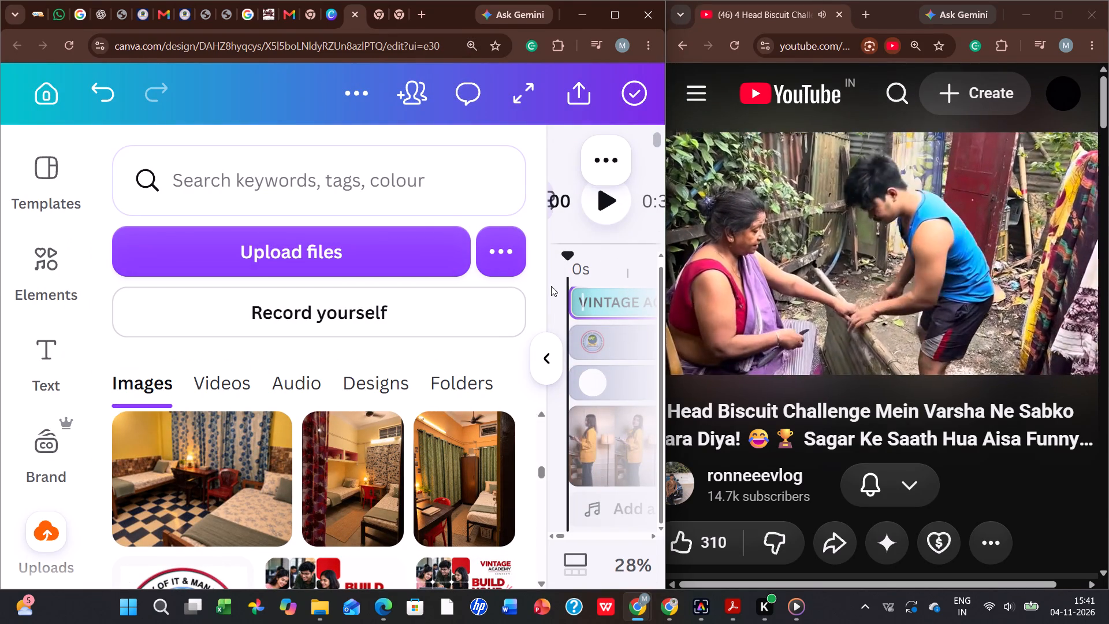
scroll(423, 215, down, 4)
click(326, 9)
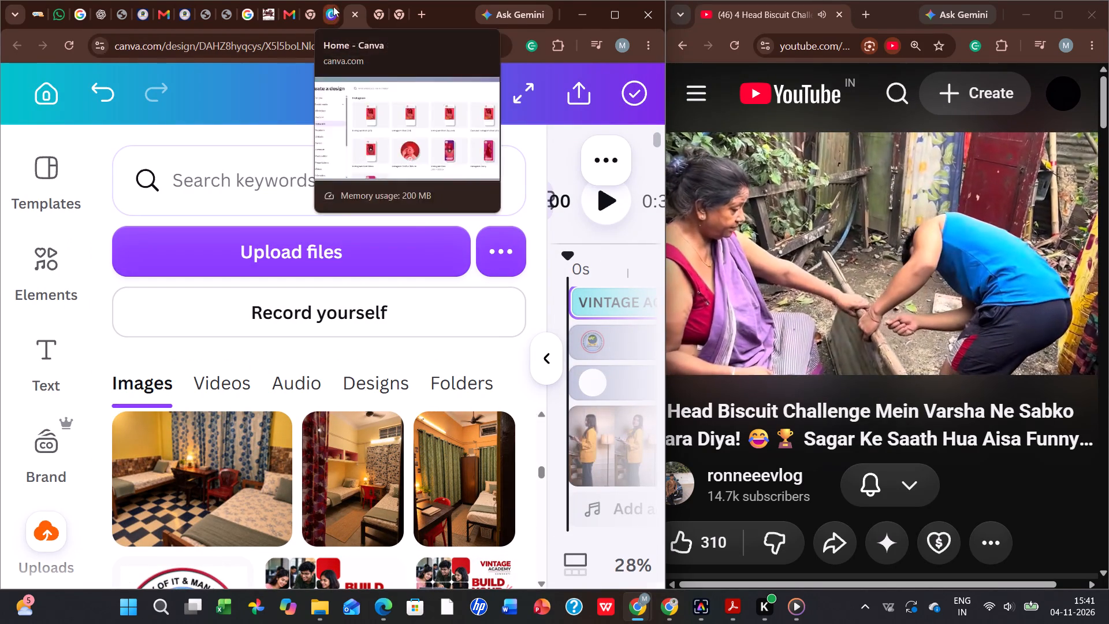
click(349, 13)
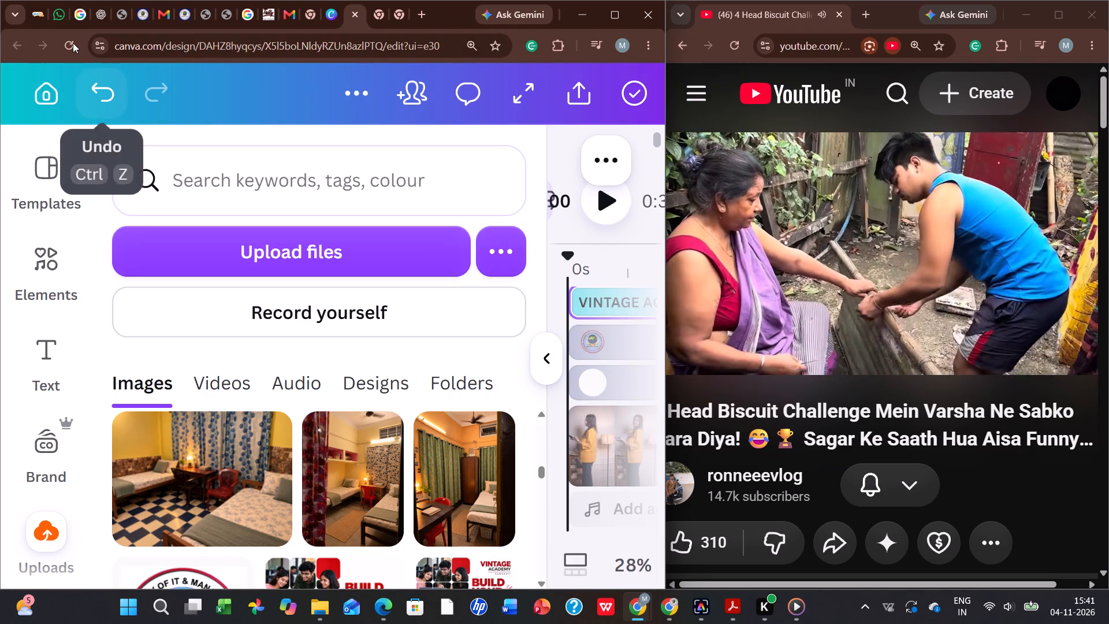
click(73, 43)
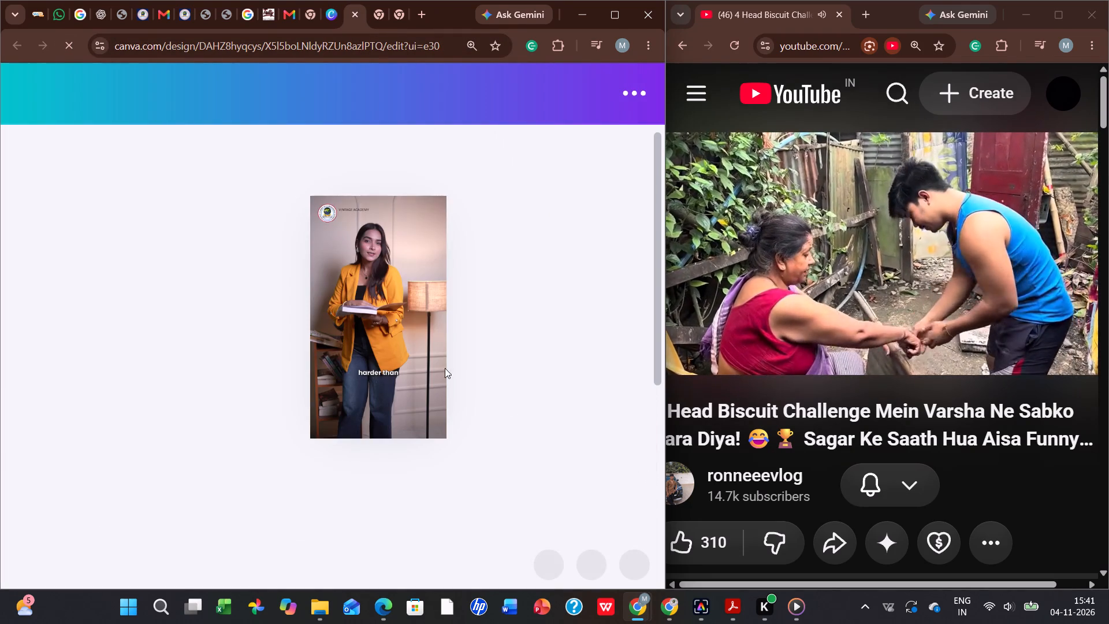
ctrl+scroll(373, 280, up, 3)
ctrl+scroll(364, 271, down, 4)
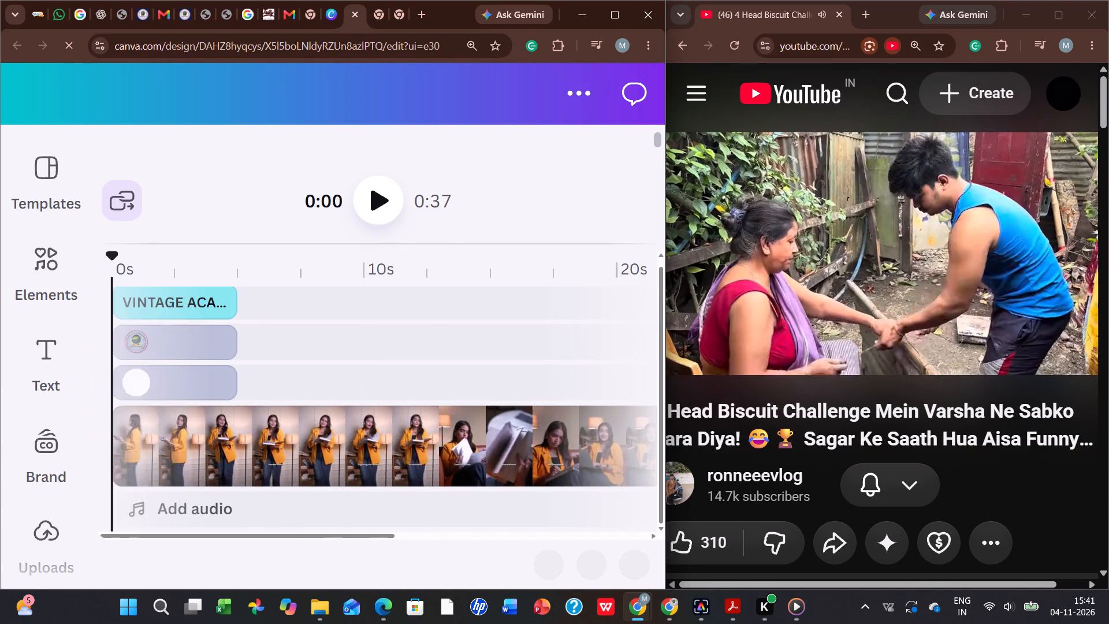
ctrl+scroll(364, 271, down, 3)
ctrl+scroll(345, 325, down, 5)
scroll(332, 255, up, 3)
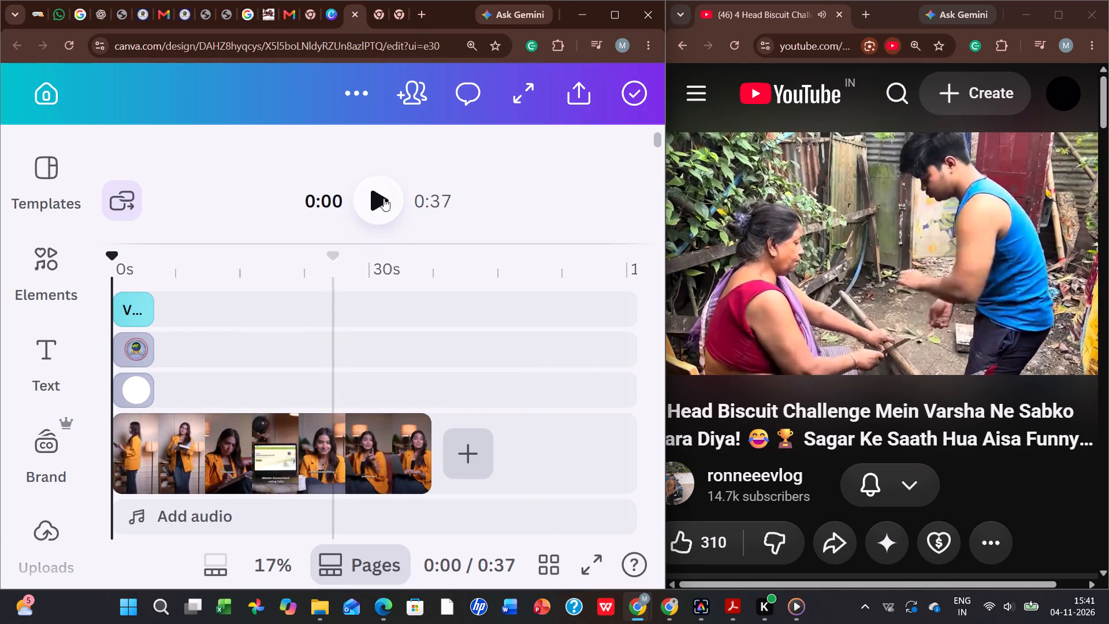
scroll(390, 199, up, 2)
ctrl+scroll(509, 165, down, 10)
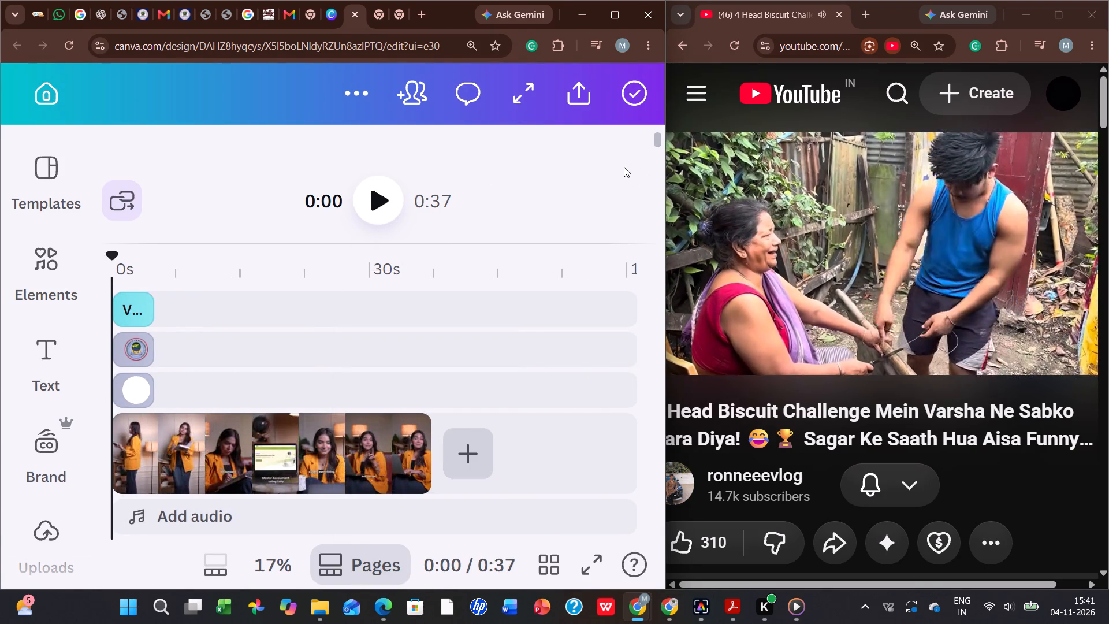
Enlarge the VINTAGE ACADEMY text to size 26.9 and position it beside the upper part of the logo.
ctrl+scroll(613, 167, down, 4)
ctrl+scroll(406, 184, up, 9)
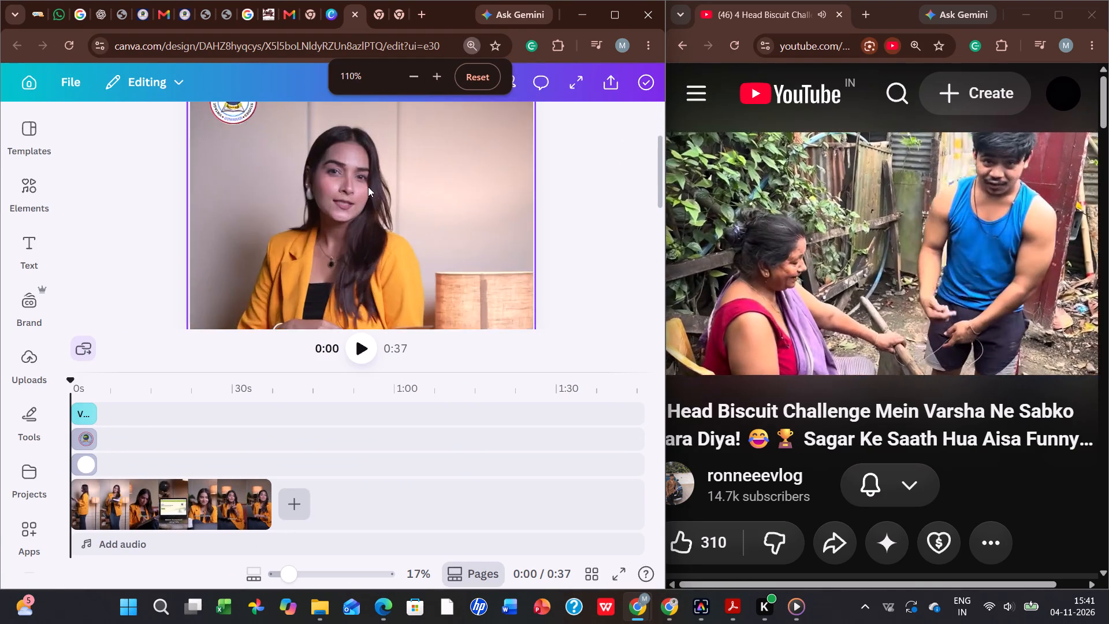
ctrl+scroll(368, 187, up, 4)
scroll(311, 195, up, 5)
click(254, 224)
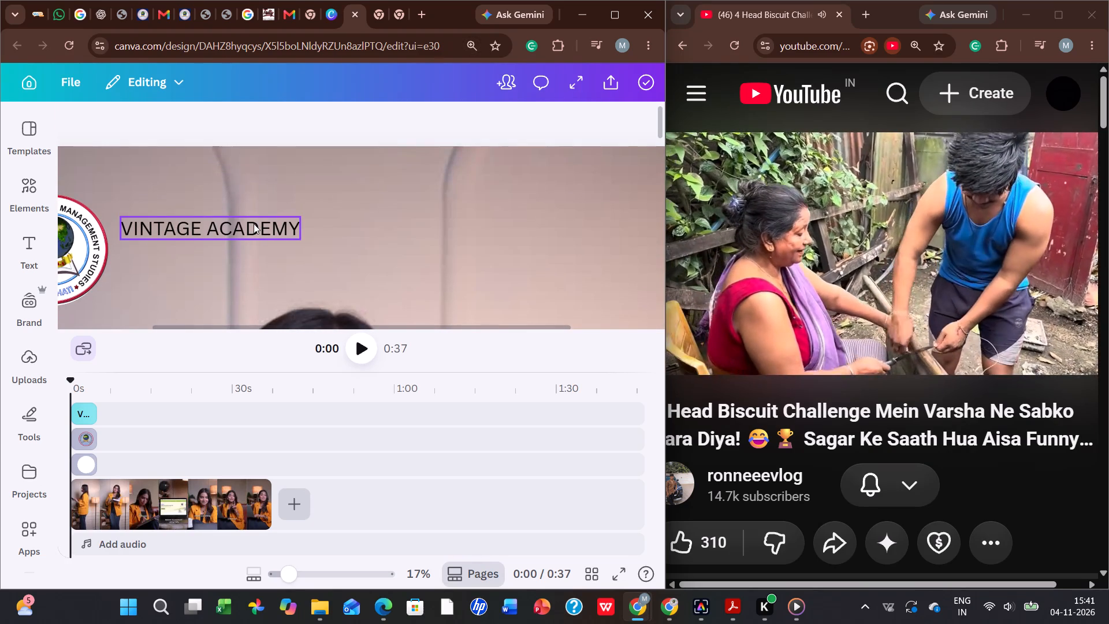
drag(254, 224, 264, 224)
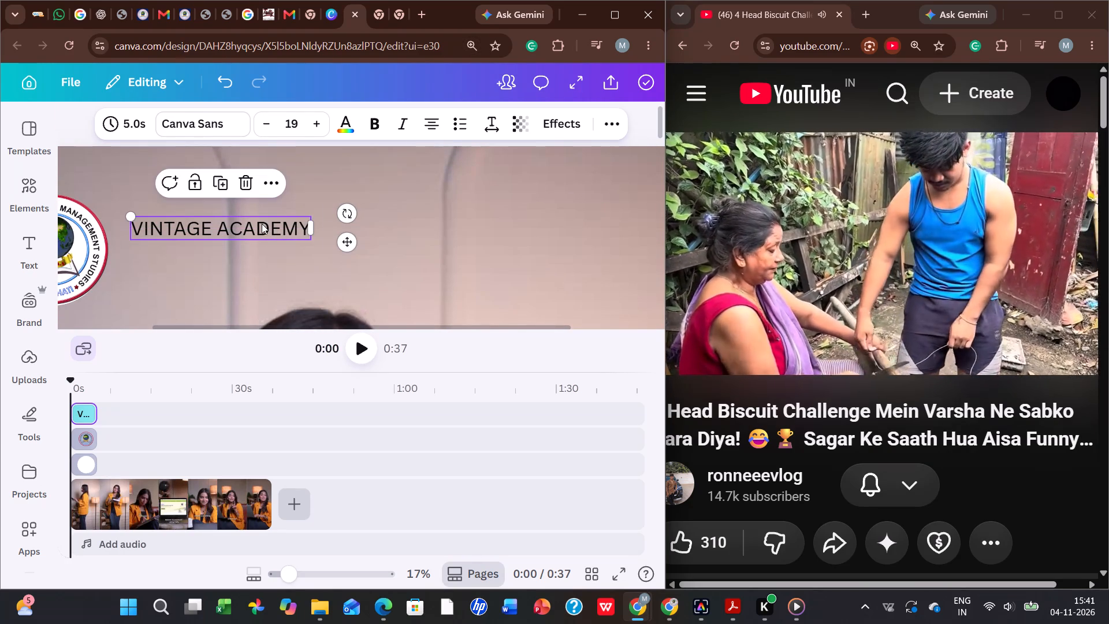
drag(262, 224, 278, 226)
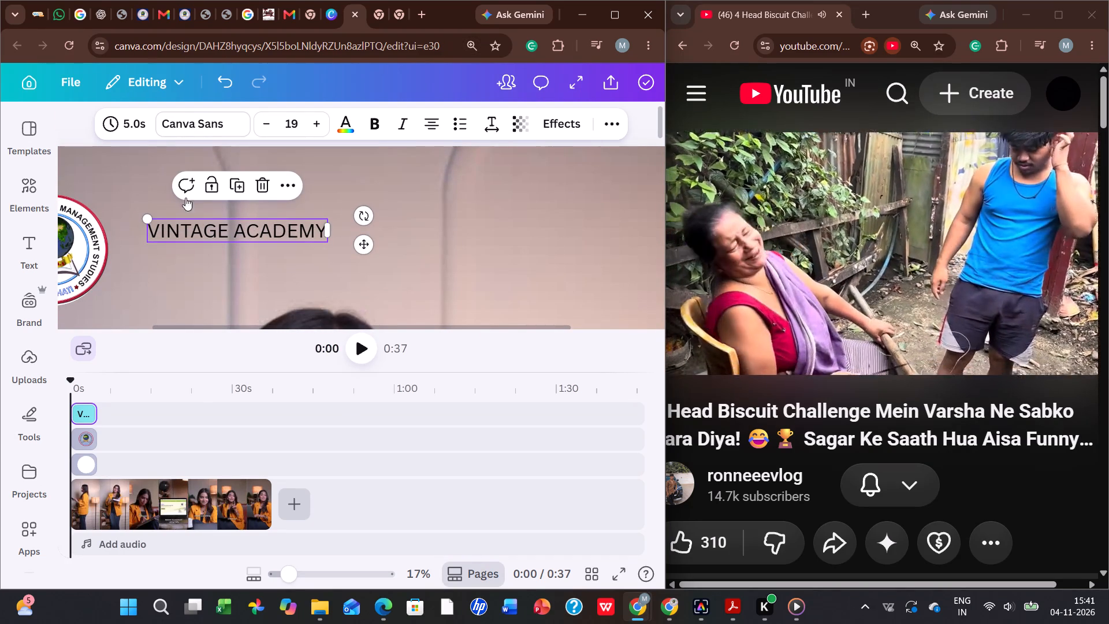
drag(151, 220, 103, 222)
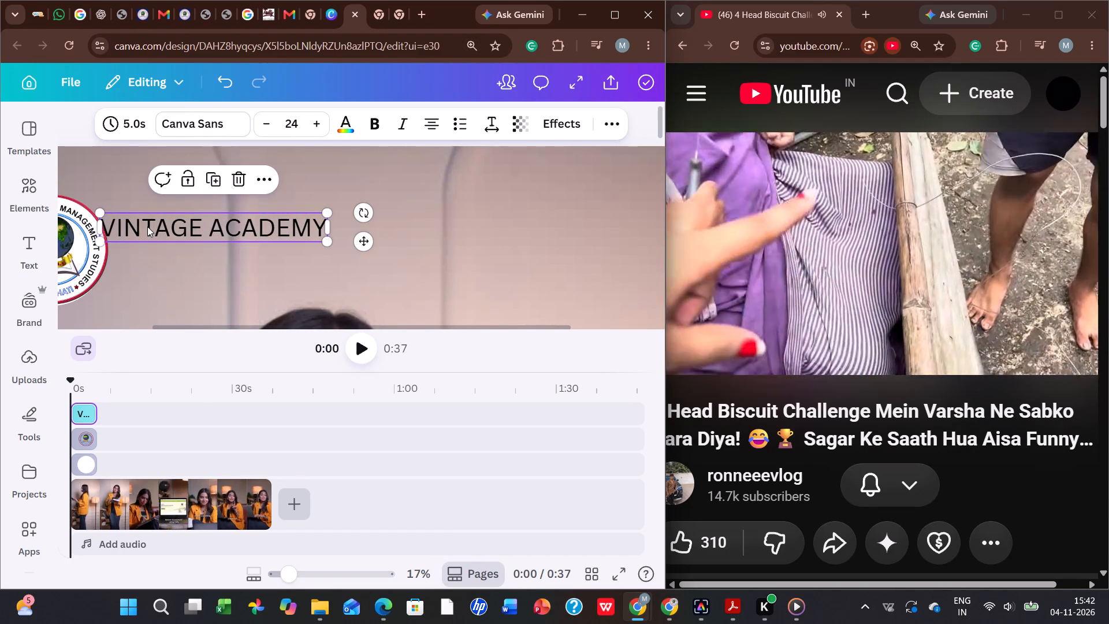
drag(147, 226, 182, 216)
drag(133, 203, 103, 218)
drag(183, 196, 209, 204)
drag(213, 211, 239, 212)
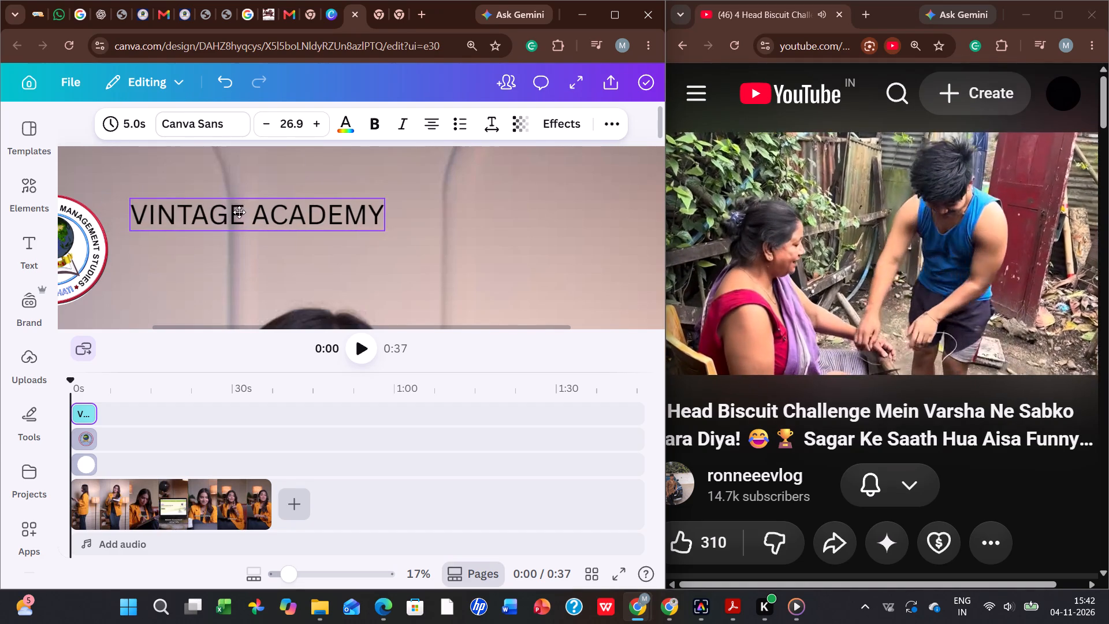
drag(239, 212, 237, 220)
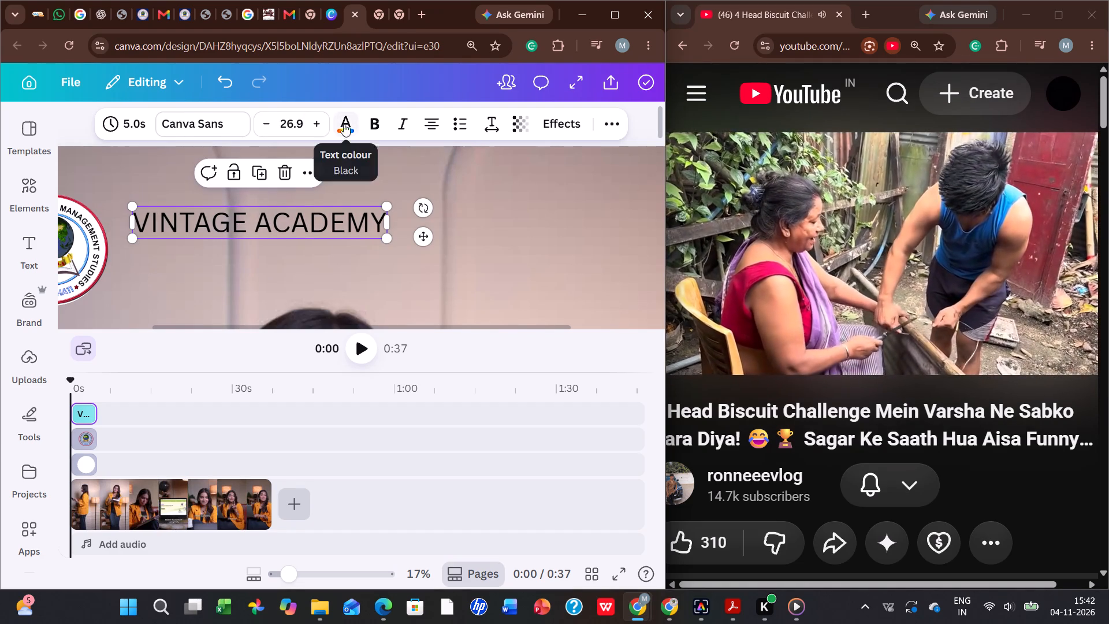
Find blue shades, set the whole VINTAGE ACADEMY text to a dark blue, and make it bold.
triple_click(286, 219)
click(286, 219)
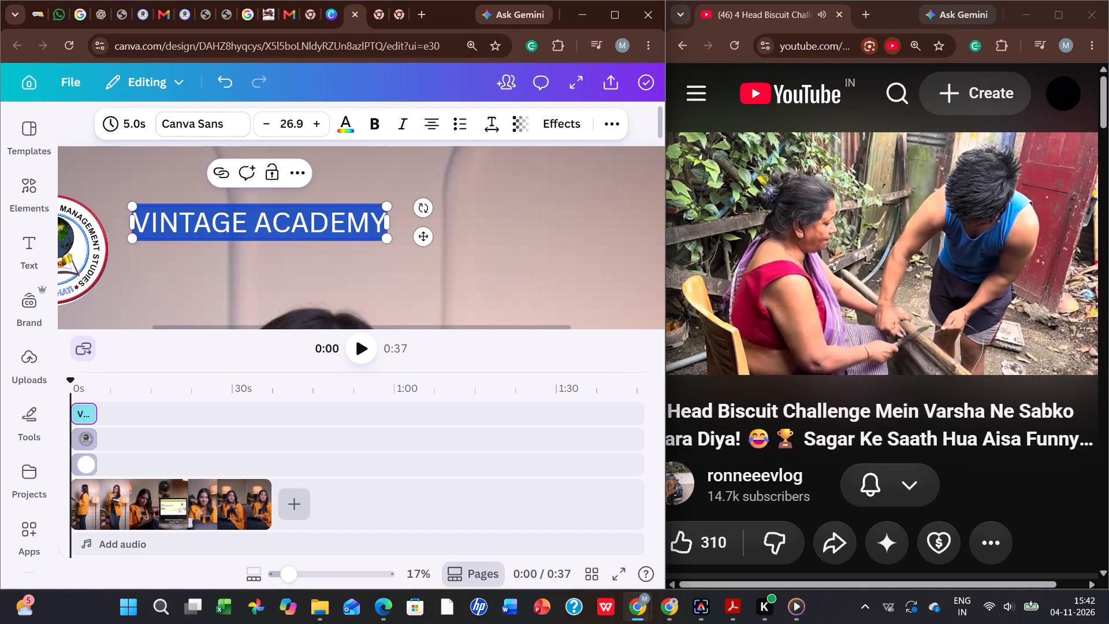
click(349, 125)
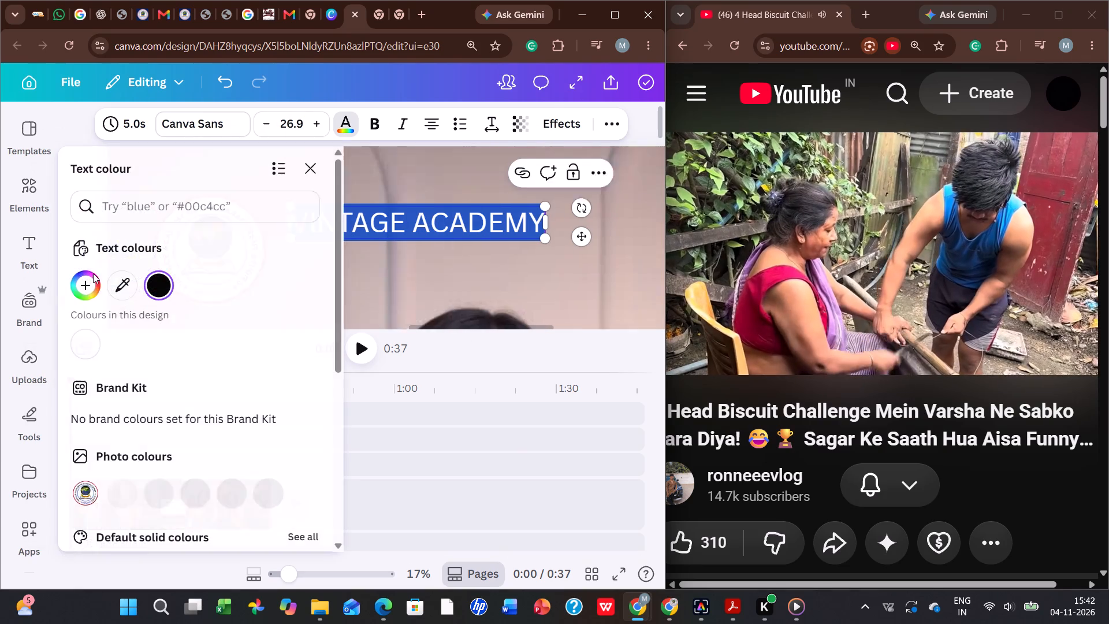
scroll(91, 281, down, 3)
scroll(156, 300, down, 4)
scroll(211, 303, down, 3)
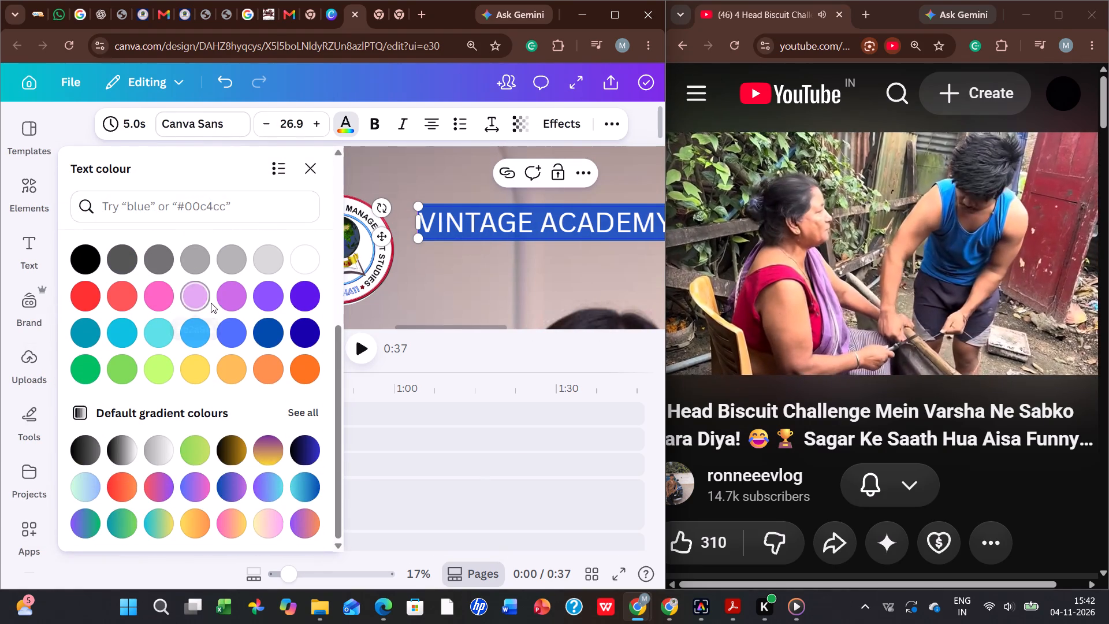
scroll(211, 303, down, 2)
click(208, 209)
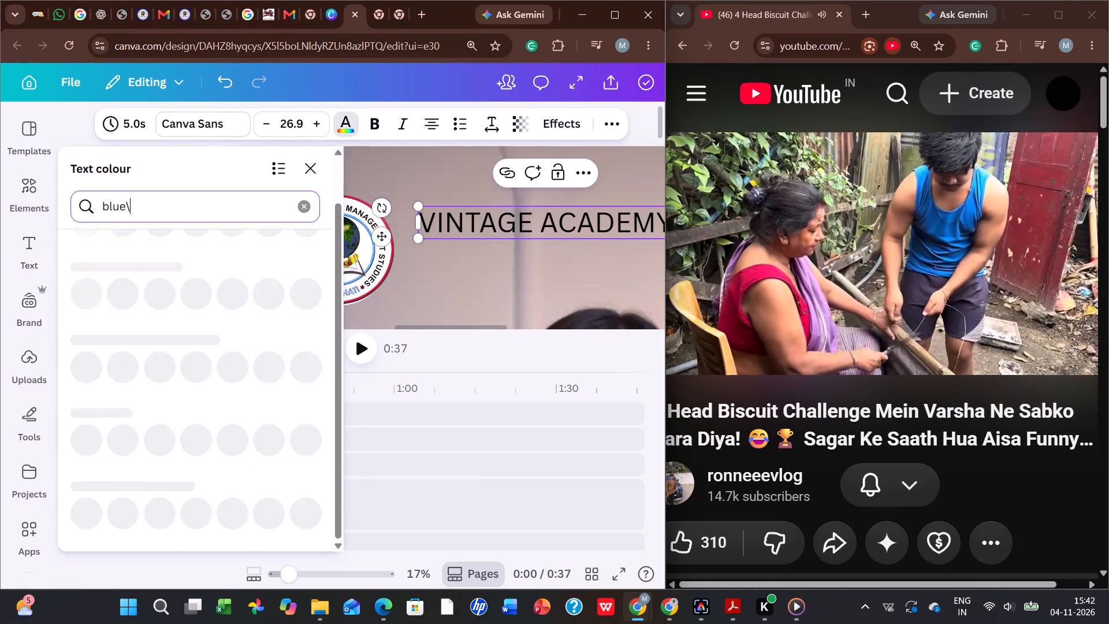
key(BackSpace)
key(Return)
scroll(170, 288, up, 1)
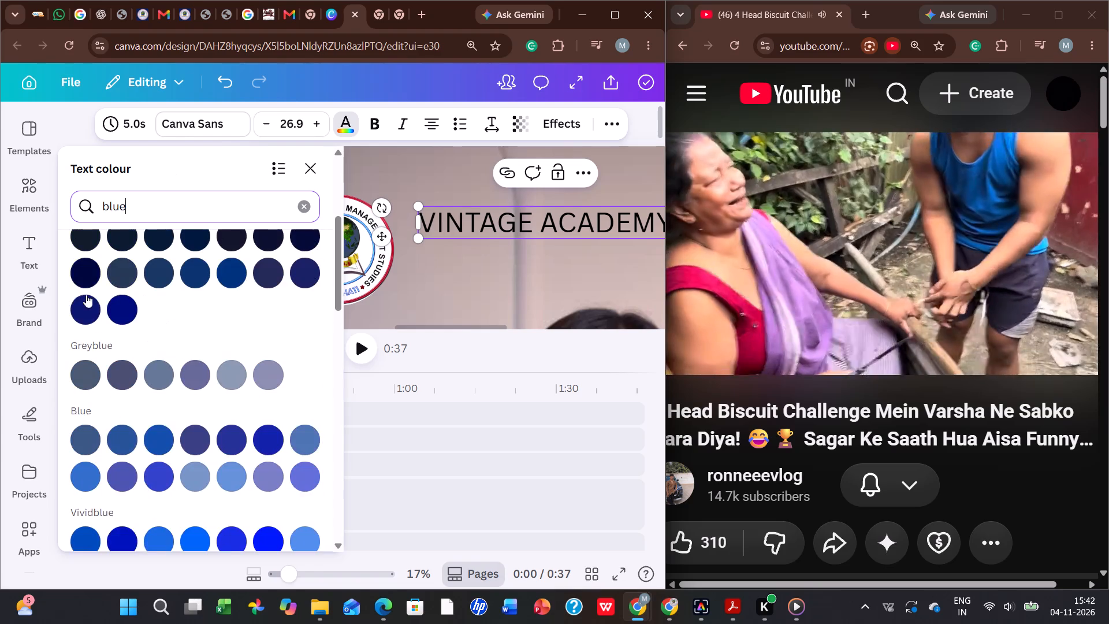
scroll(113, 273, up, 5)
scroll(117, 292, down, 2)
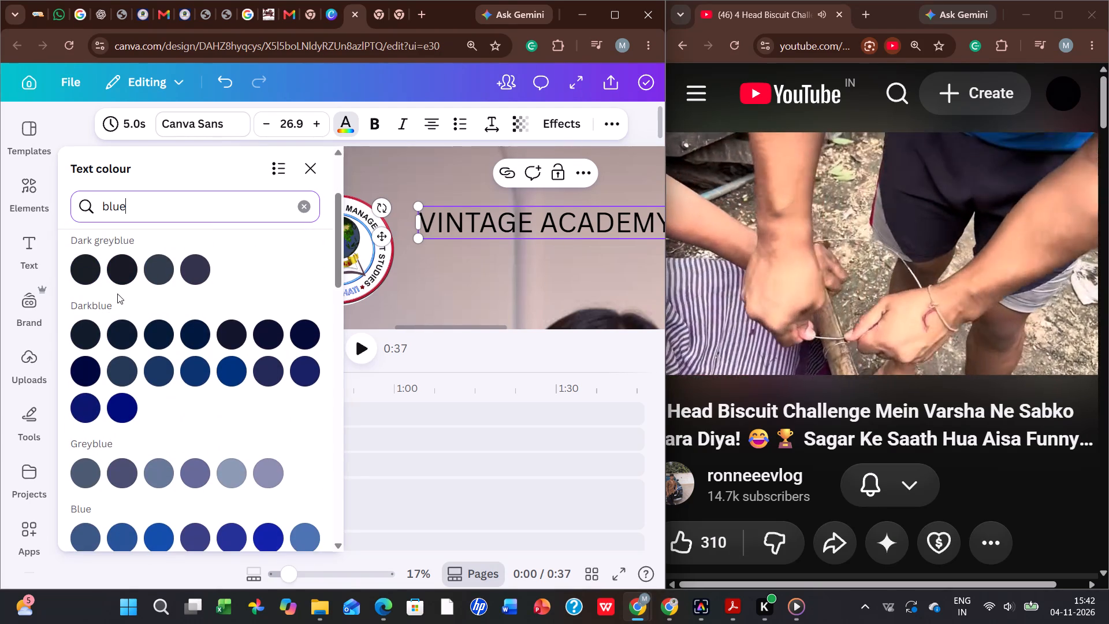
click(196, 334)
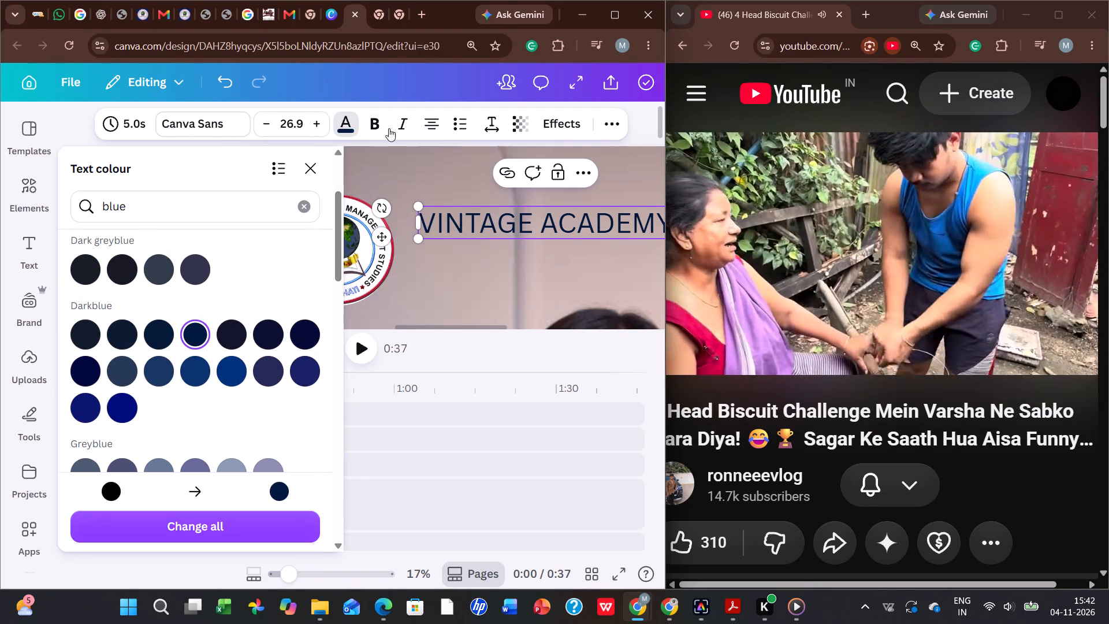
click(378, 128)
Duplicate the VINTAGE ACADEMY text and place the copy centred directly below the original.
ctrl+scroll(537, 267, down, 4)
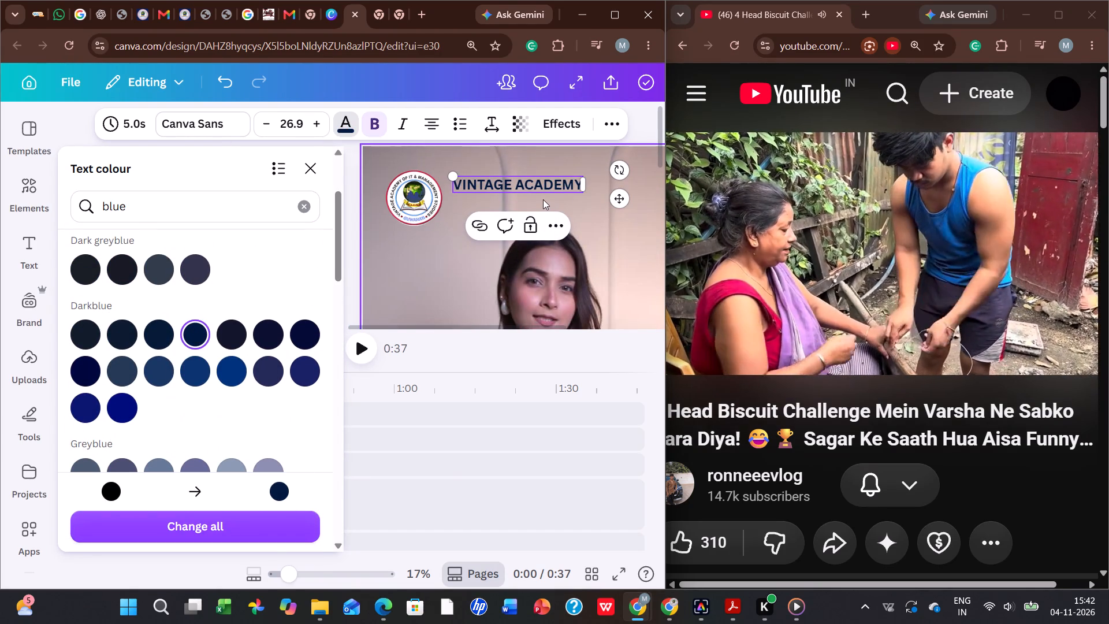
key(ctrl+d)
scroll(544, 206, up, 2)
ctrl+scroll(544, 206, up, 1)
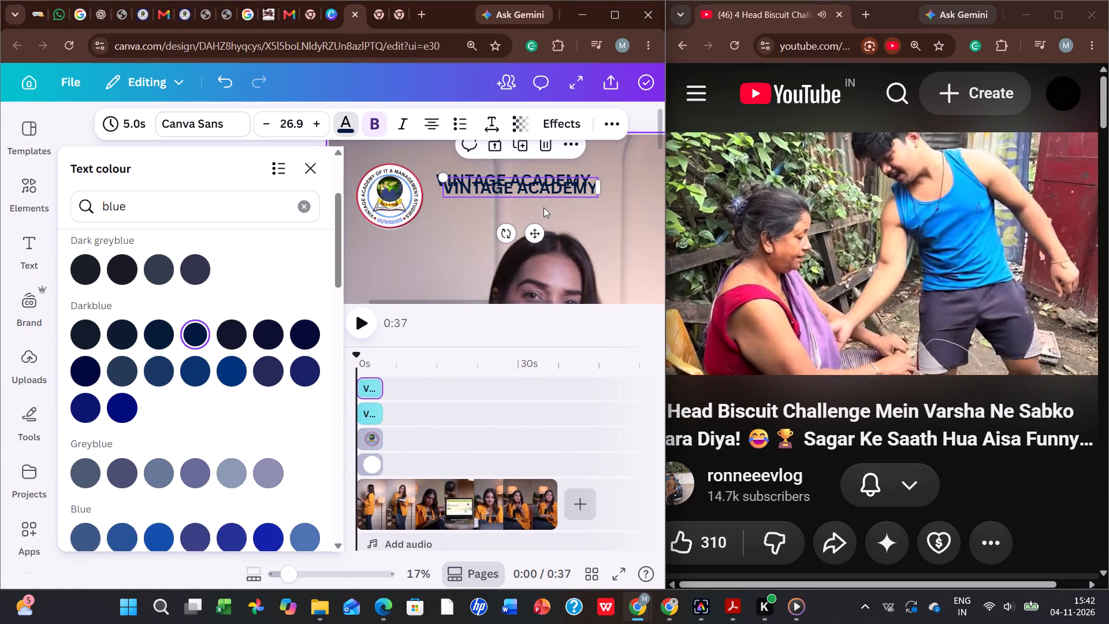
drag(523, 187, 519, 199)
Replace the duplicated text with OF IT & MANAGEMENT STUDIES.
double_click(519, 199)
text(of it)
key(space)
key(BackSpace)
key(BackSpace)
key(BackSpace)
key(BackSpace)
key(BackSpace)
key(BackSpace)
key(BackSpace)
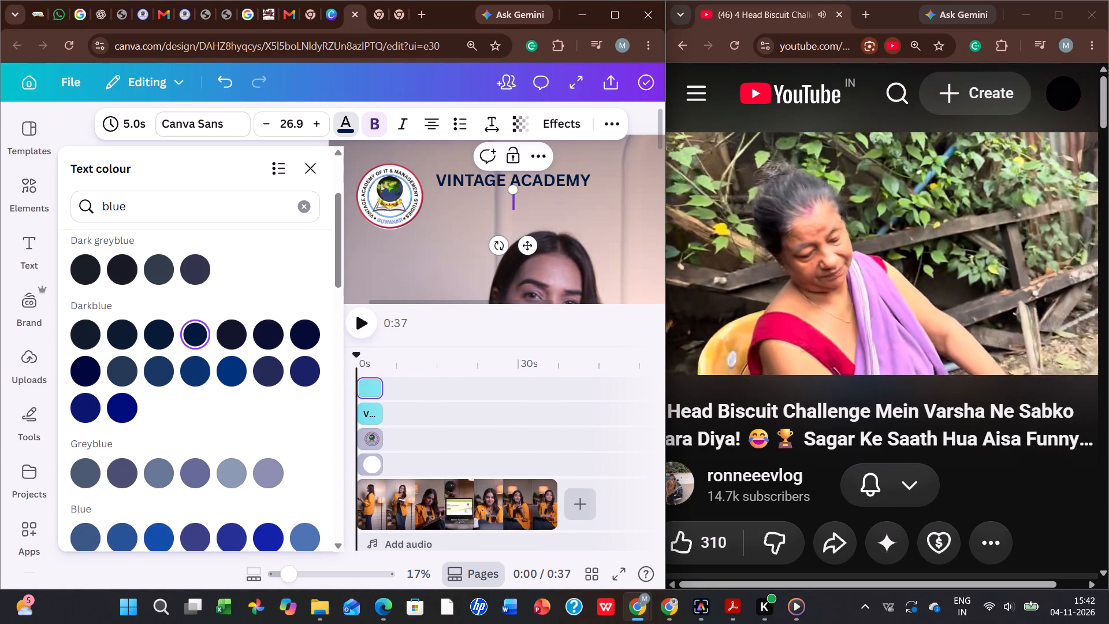
text(OF IT)
key(space)
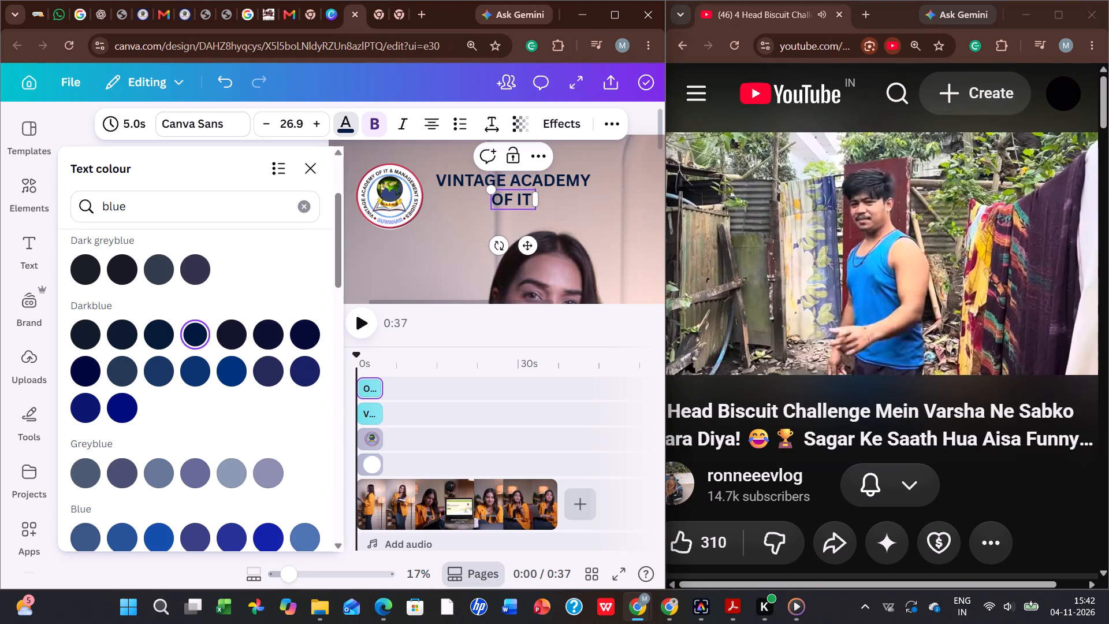
text(& MANAGEMEN)
text(T STUDIES)
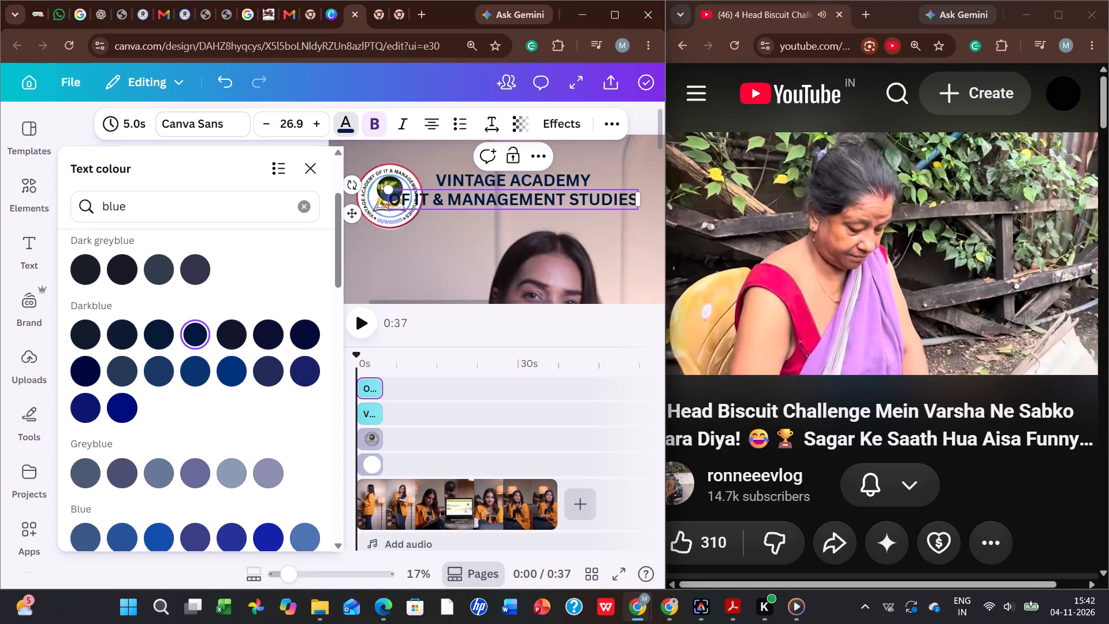
Shrink the OF IT & MANAGEMENT STUDIES line to size 16.5 and align it closely beneath VINTAGE ACADEMY.
drag(390, 194, 421, 213)
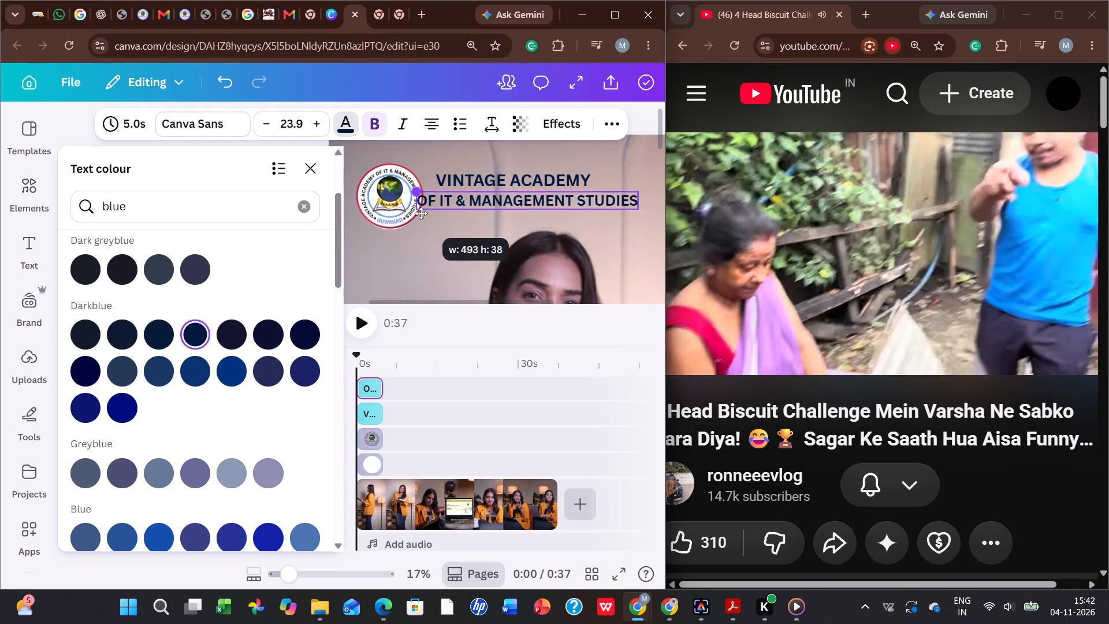
drag(421, 213, 482, 257)
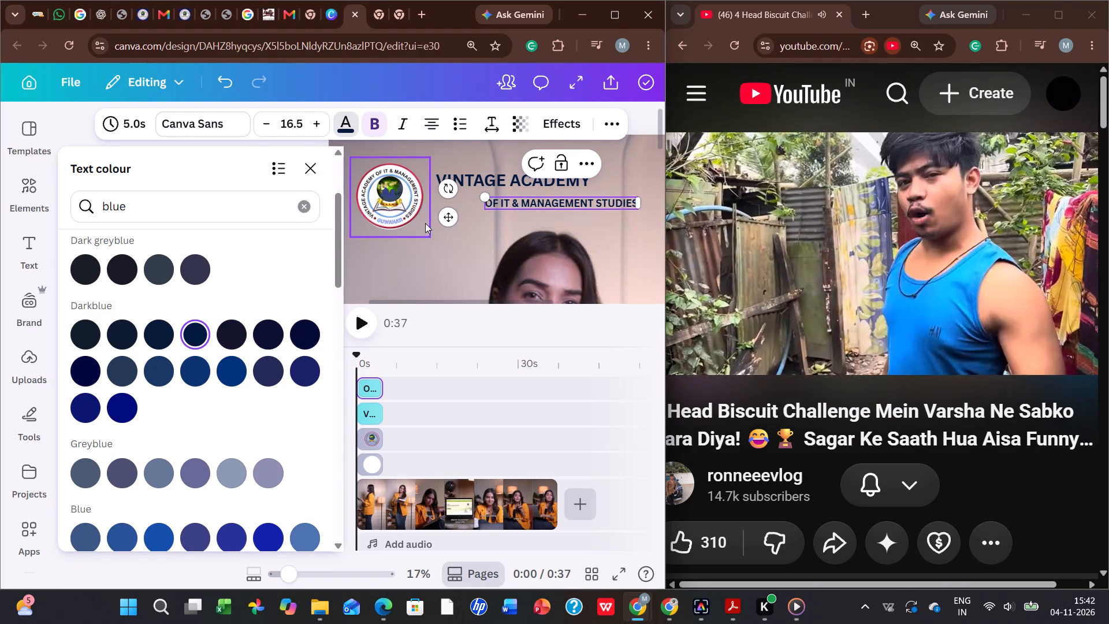
drag(445, 220, 398, 217)
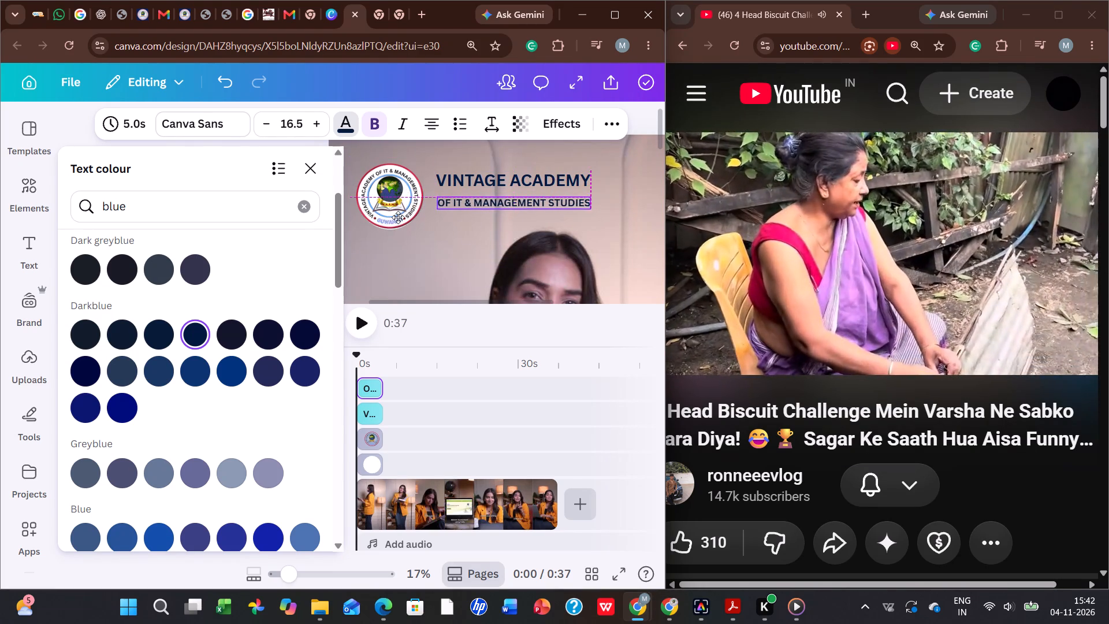
drag(398, 217, 398, 215)
click(608, 213)
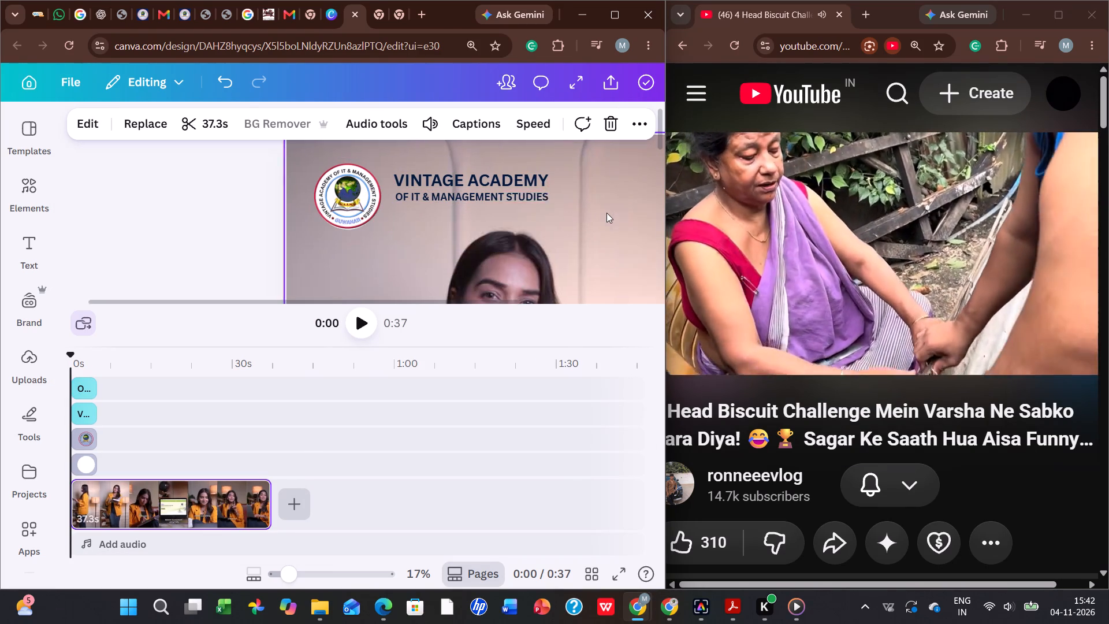
Enlarge both academy name lines together so they nearly match the logo's height, positioned beside the logo.
drag(395, 164, 336, 205)
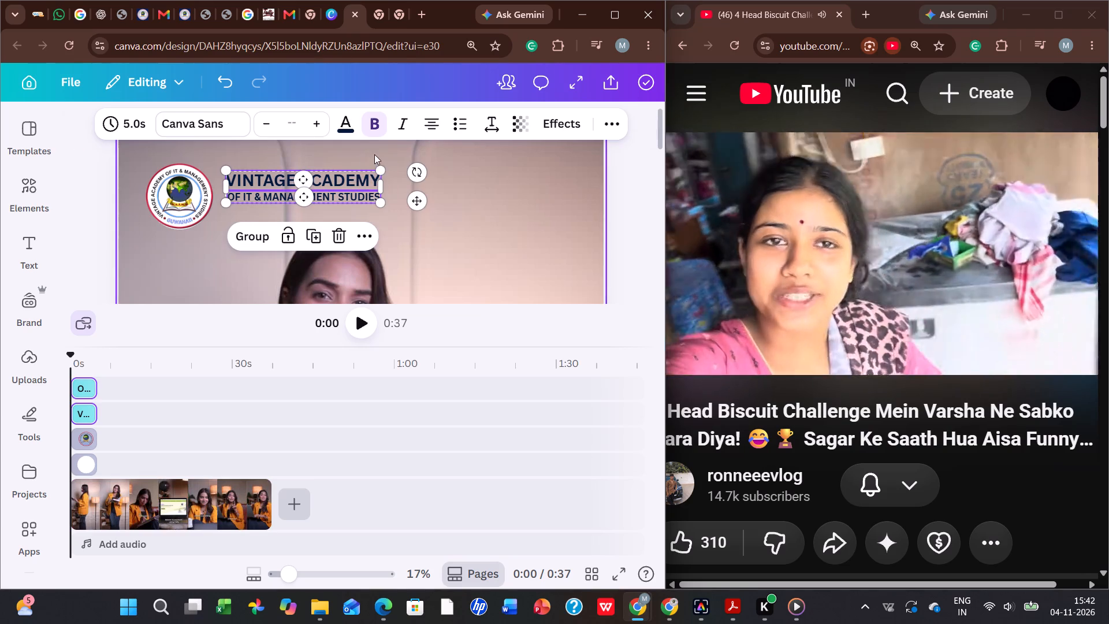
drag(381, 166, 490, 192)
drag(425, 173, 425, 194)
drag(478, 168, 467, 175)
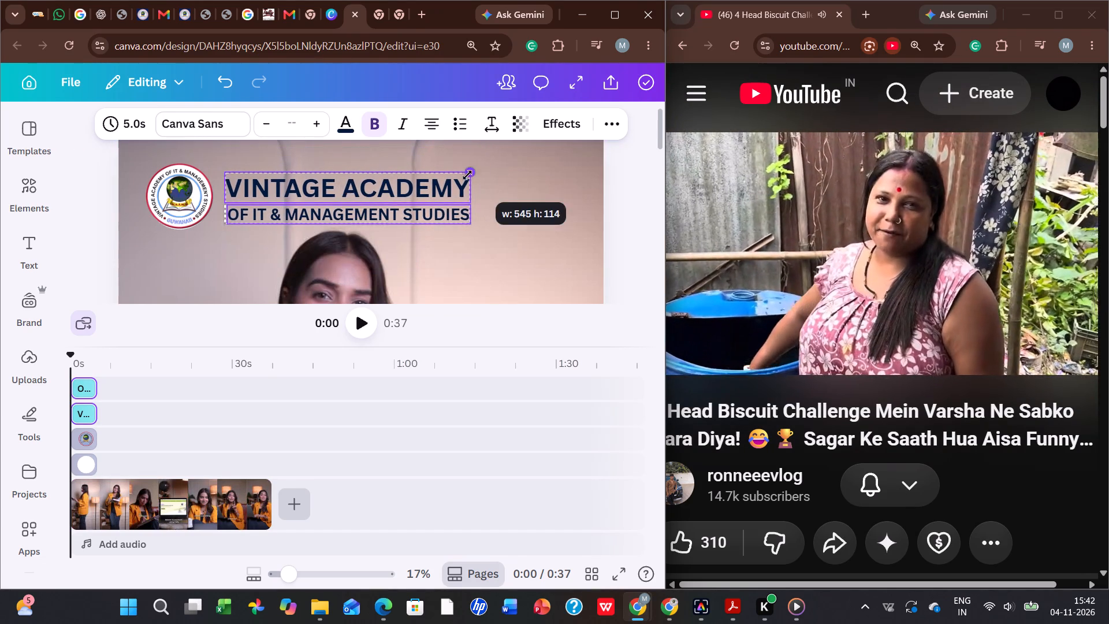
drag(467, 175, 464, 176)
click(411, 208)
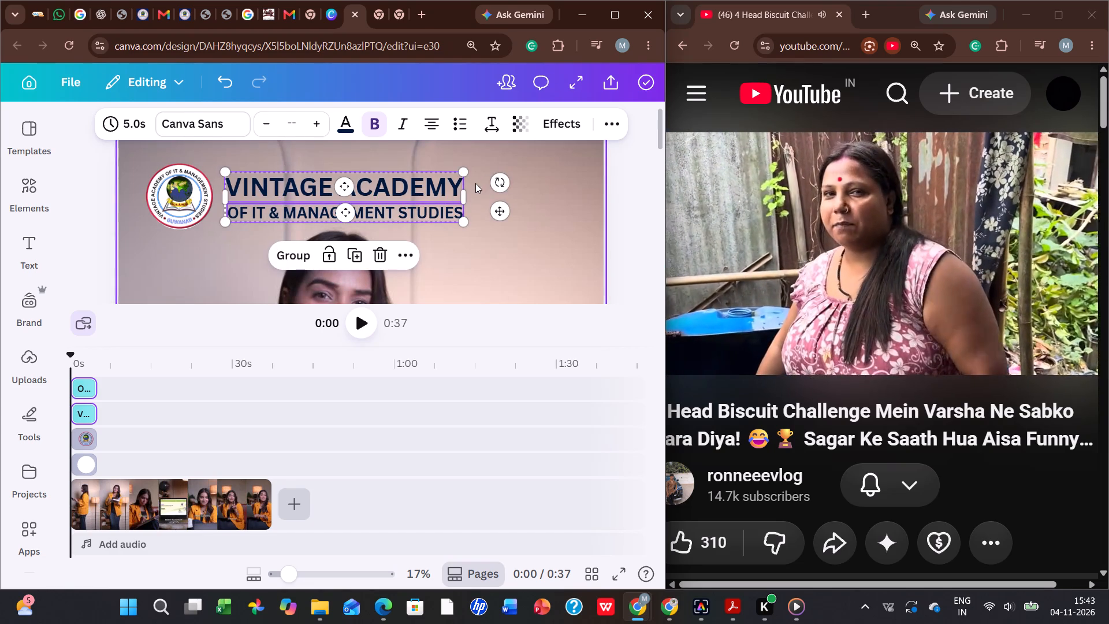
Enlarge the VINTAGE ACADEMY line alone to size 41.9.
click(475, 183)
ctrl+scroll(466, 195, up, 3)
click(466, 194)
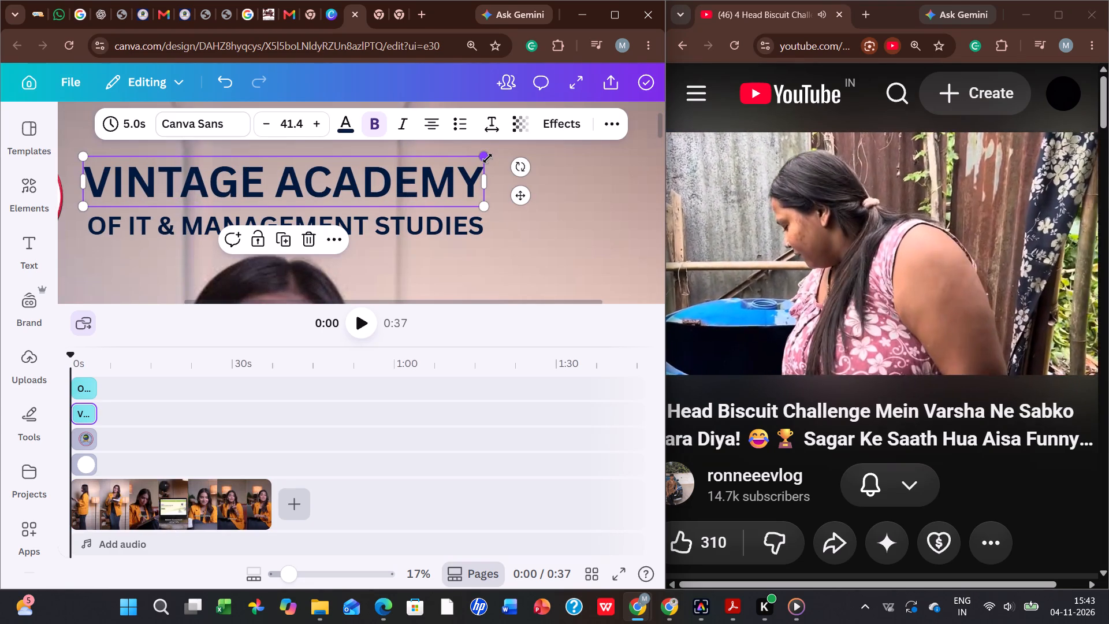
drag(487, 158, 493, 162)
click(500, 253)
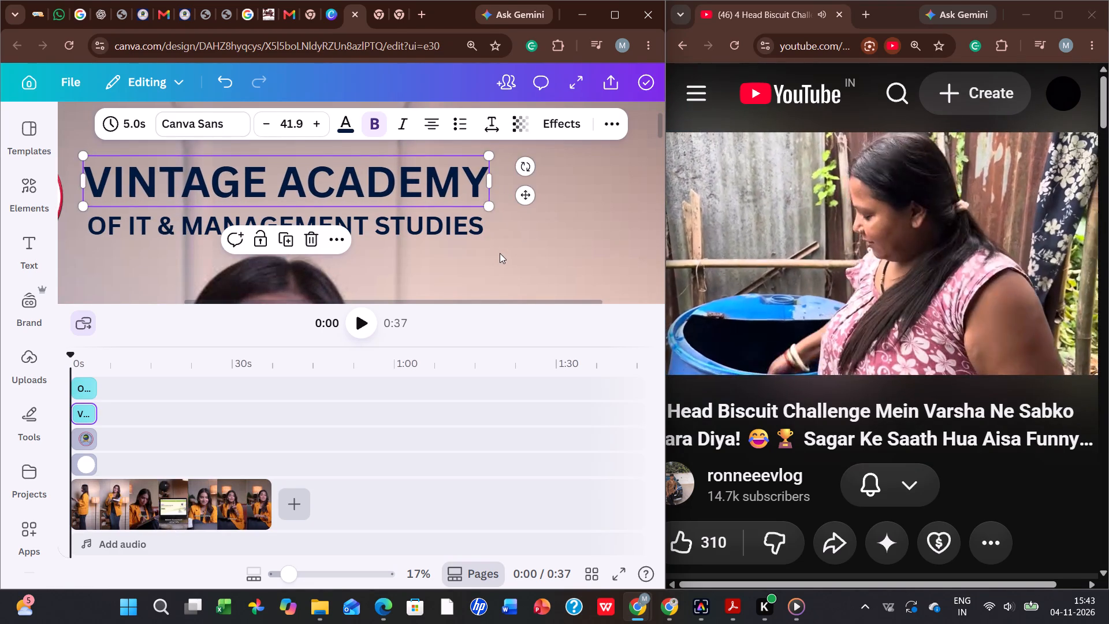
Scale down the logo, white circle and both name lines together and move them closer to the video's top-left corner.
ctrl+scroll(494, 242, down, 13)
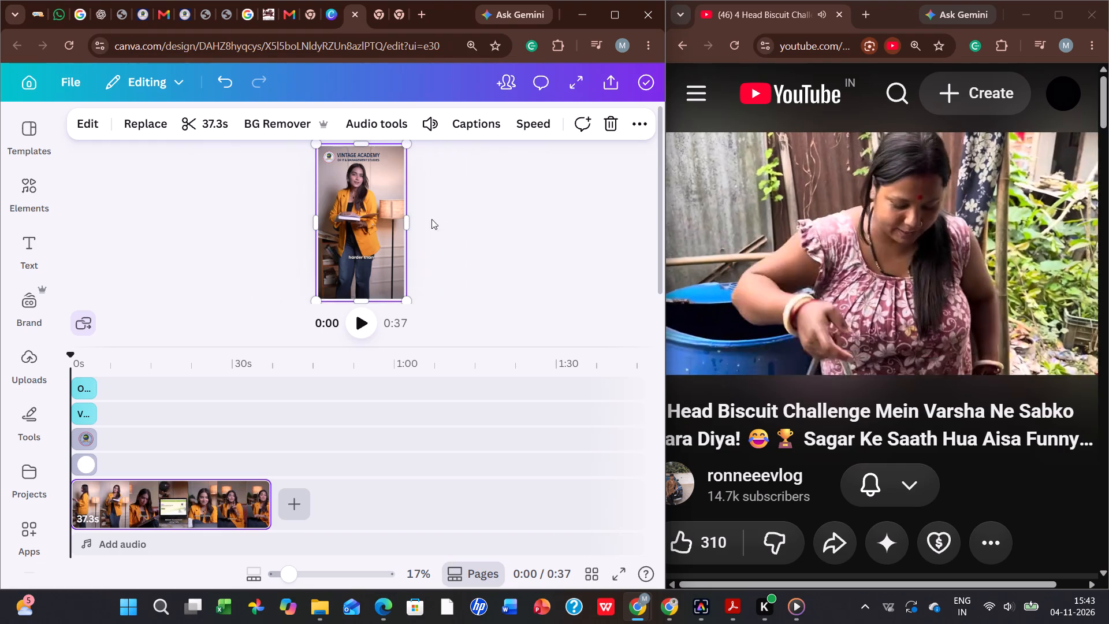
ctrl+scroll(399, 222, up, 13)
drag(423, 165, 328, 171)
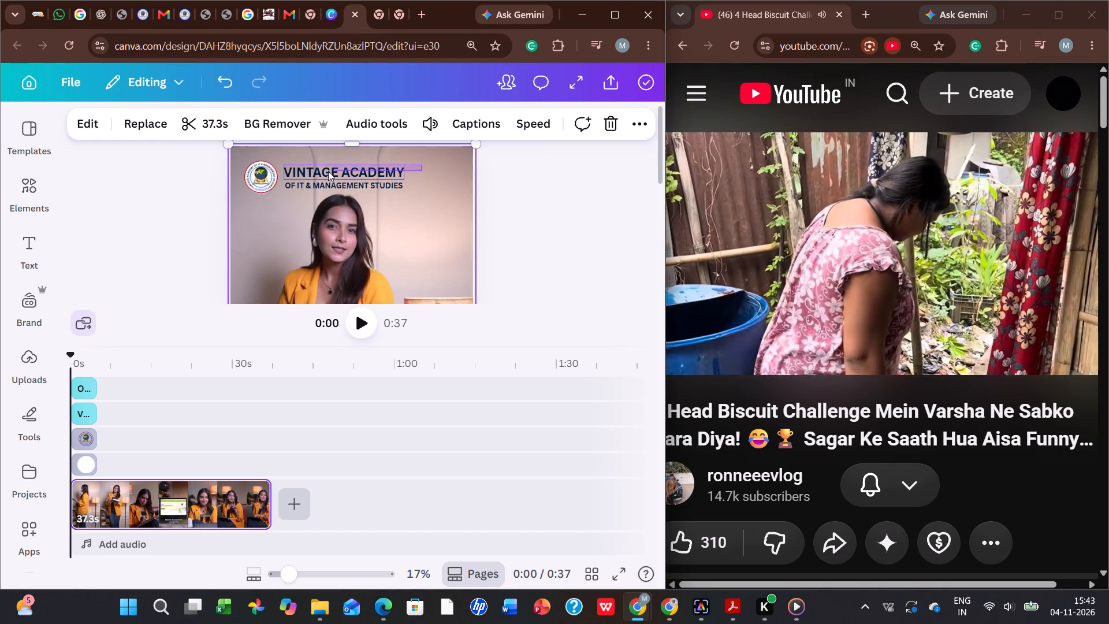
drag(328, 171, 255, 183)
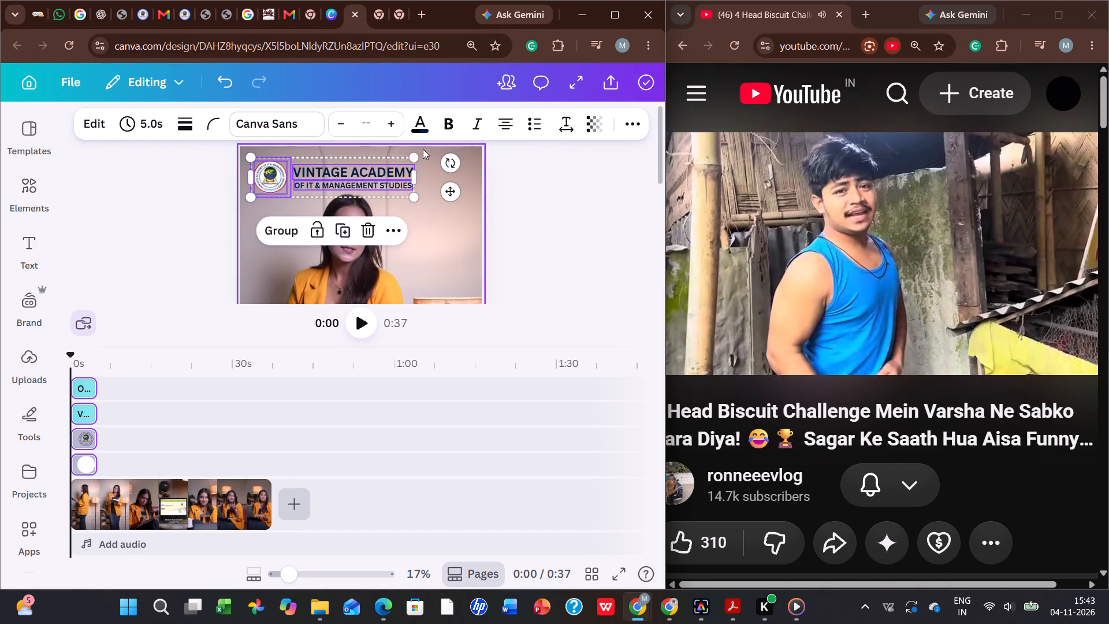
drag(414, 153, 379, 168)
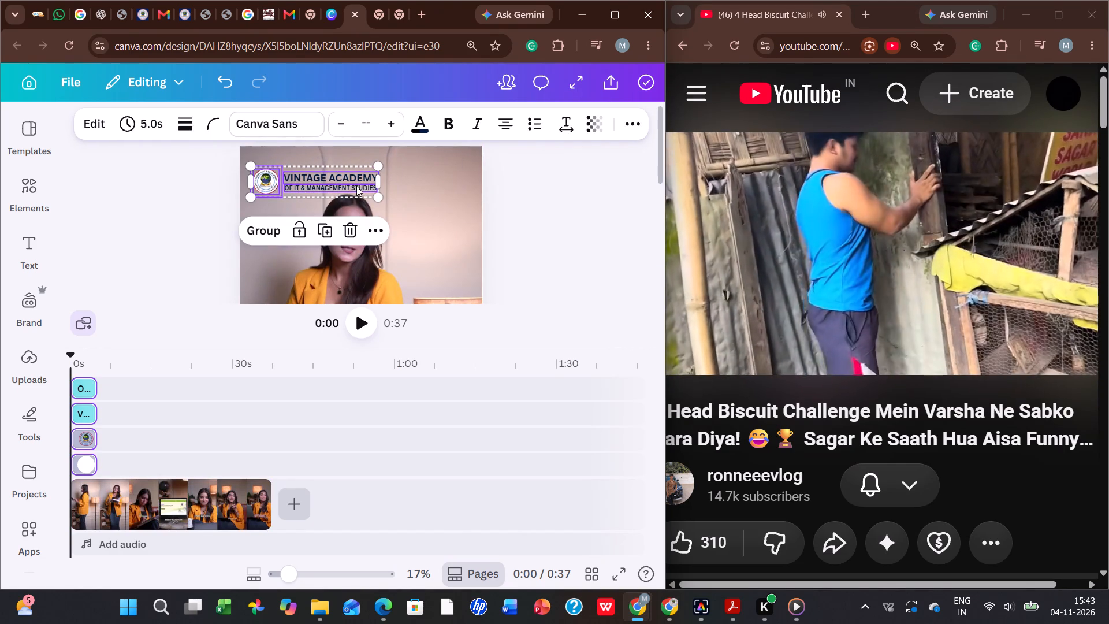
drag(356, 186, 356, 181)
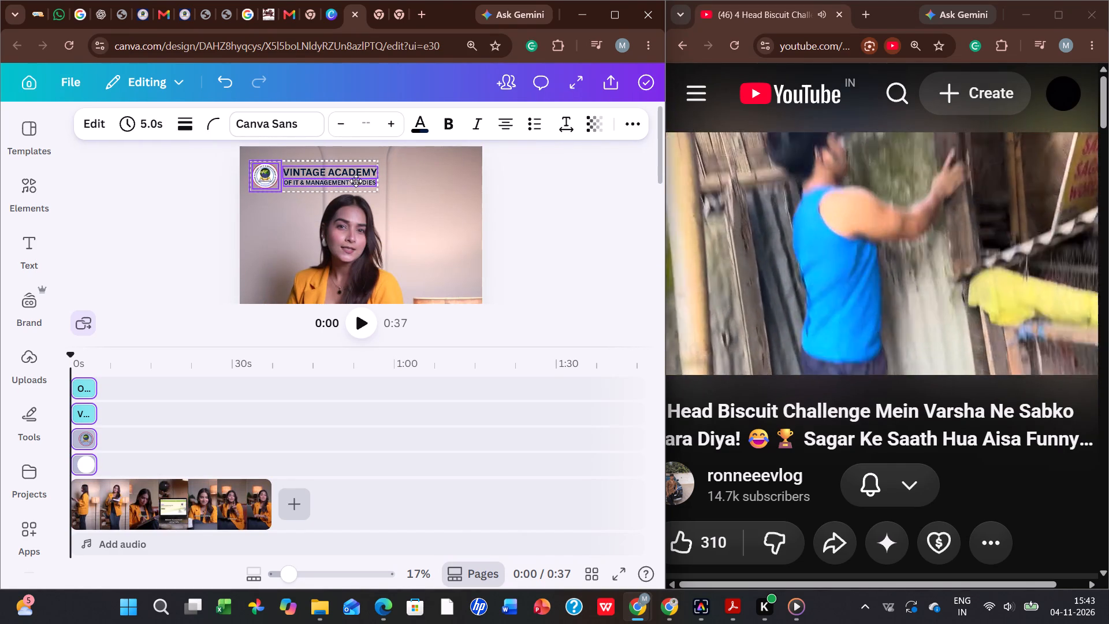
drag(356, 181, 355, 177)
click(419, 178)
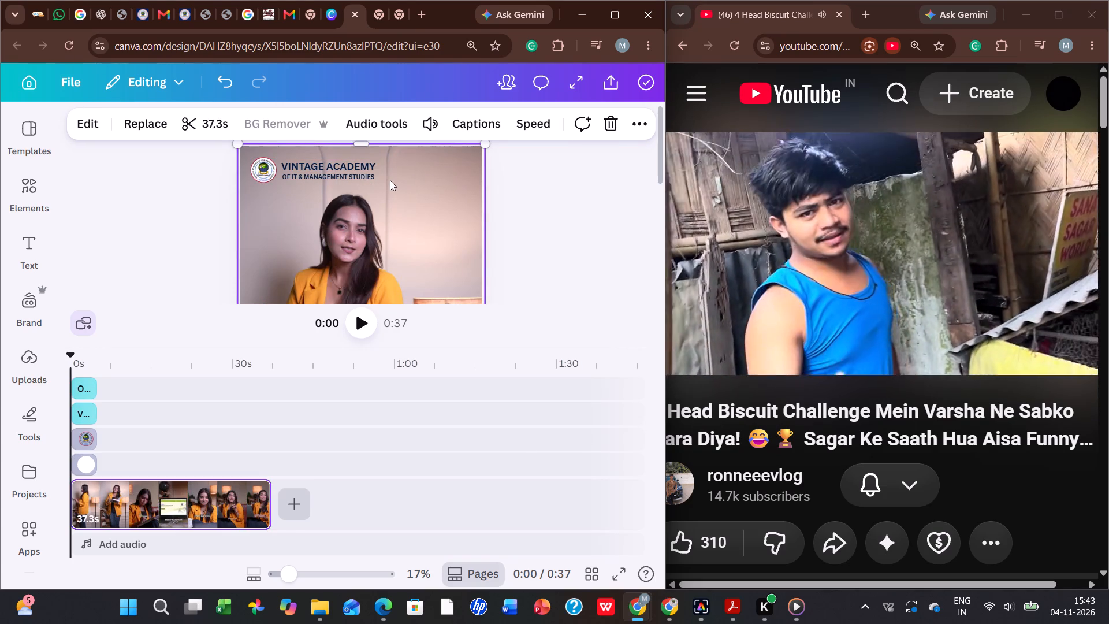
Extend the two name lines, the logo and the white circle together to 37.3 seconds, matching the video's length.
ctrl+scroll(397, 164, down, 7)
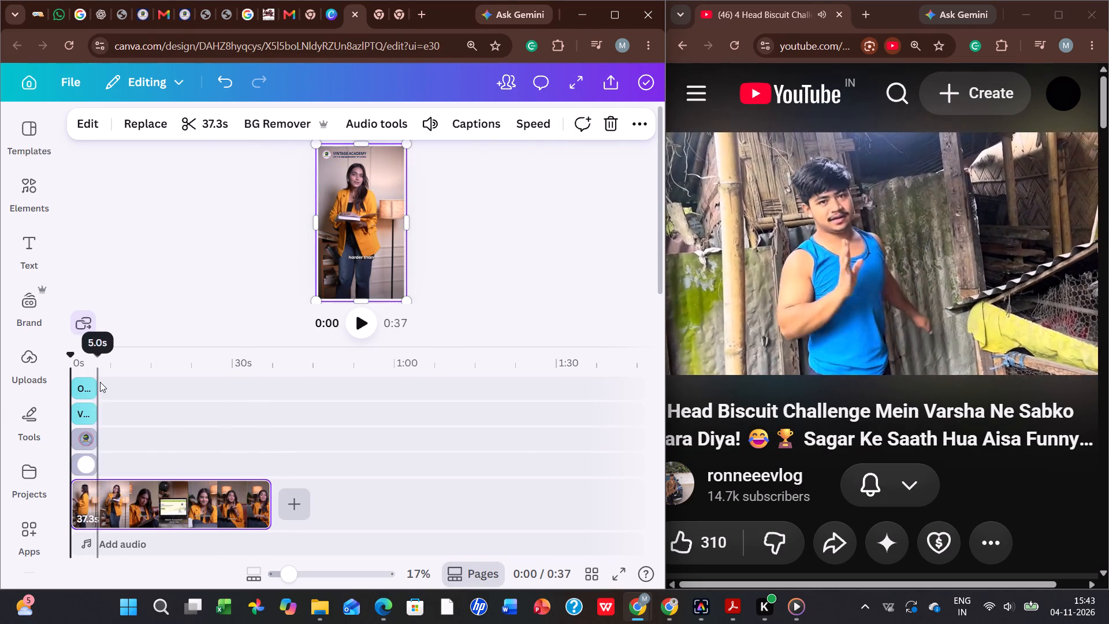
drag(102, 382, 90, 463)
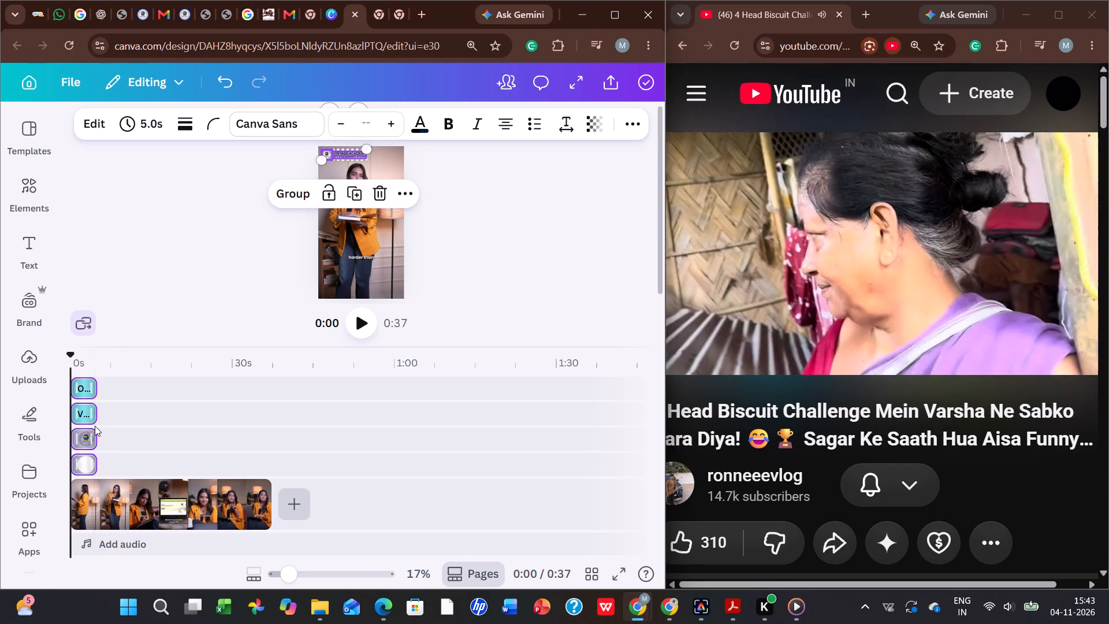
drag(95, 418, 295, 467)
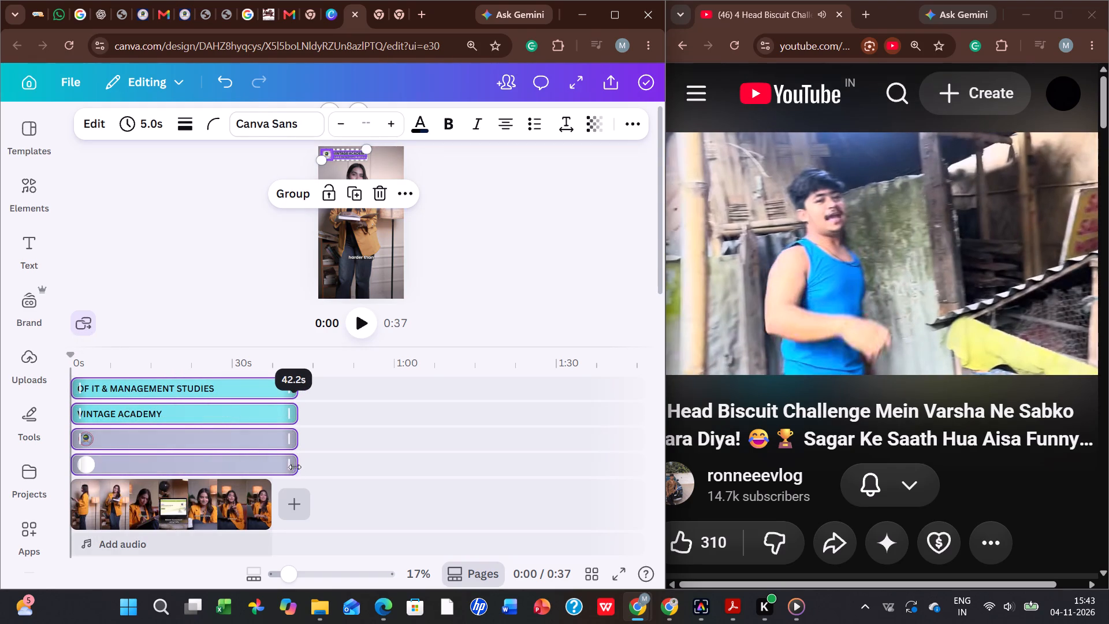
drag(295, 467, 263, 467)
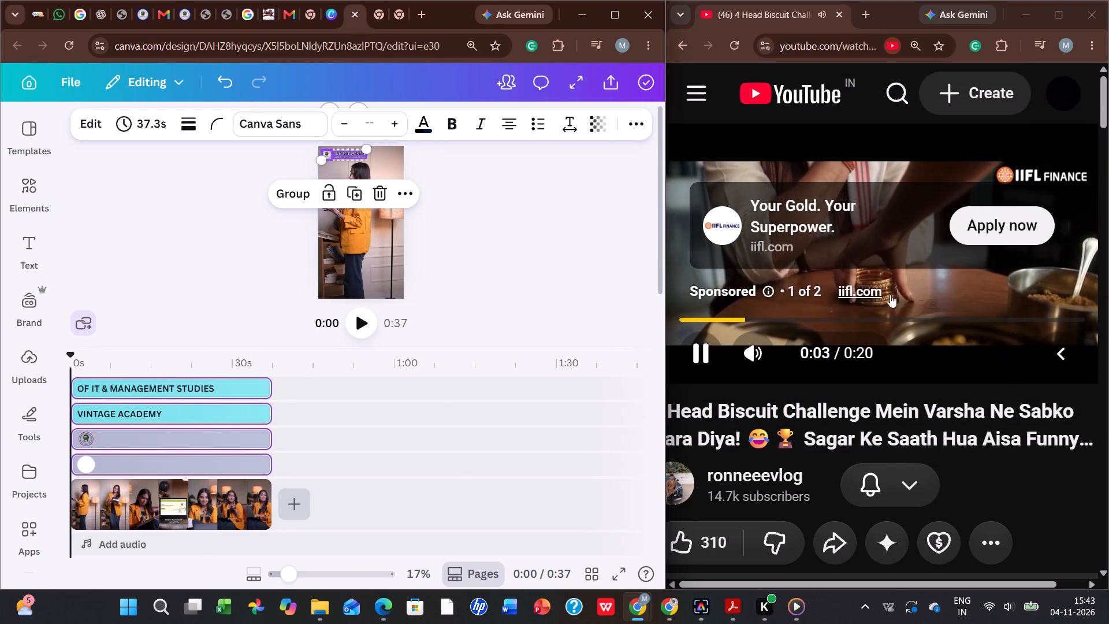
Preview the branded video in full screen.
click(904, 287)
click(356, 325)
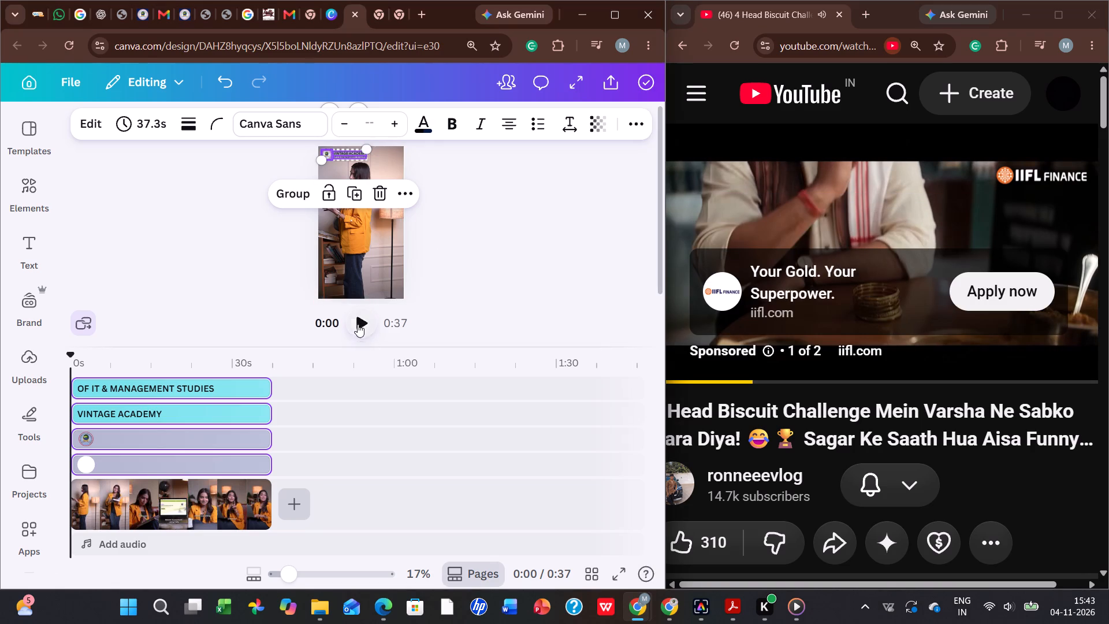
click(579, 83)
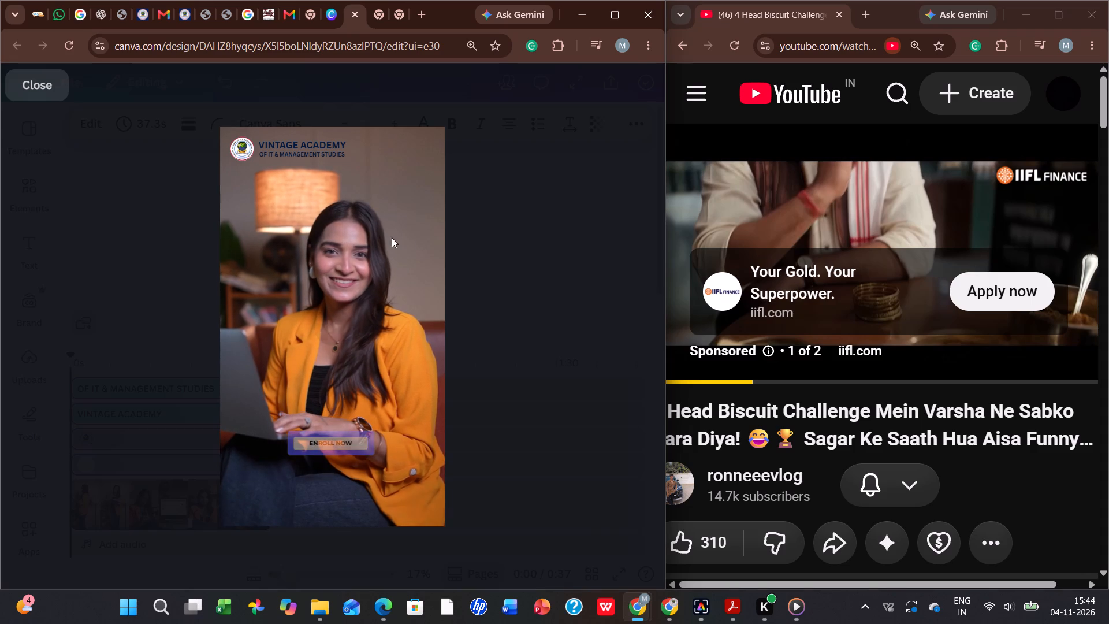
Leave the full-screen preview and add a blank page after the video in the timeline.
click(39, 82)
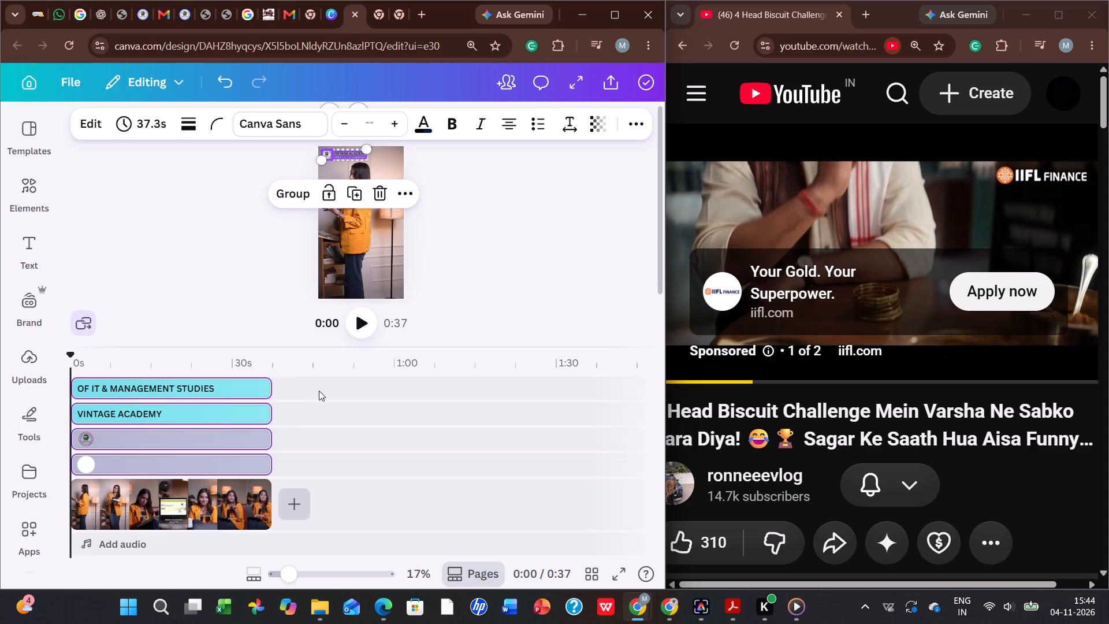
scroll(320, 382, down, 1)
click(294, 506)
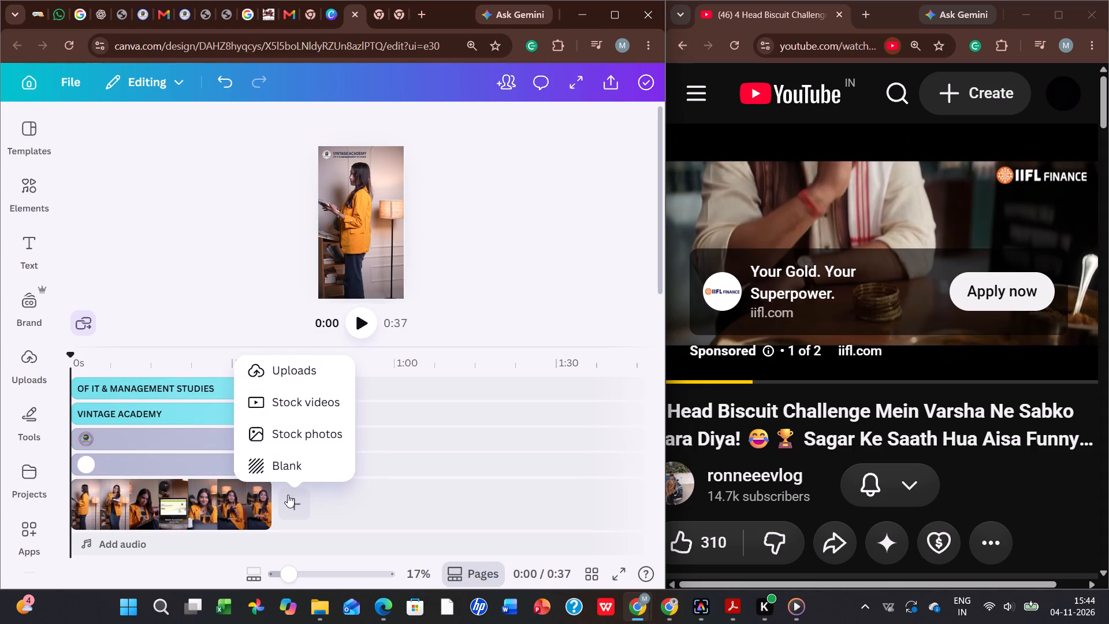
click(289, 460)
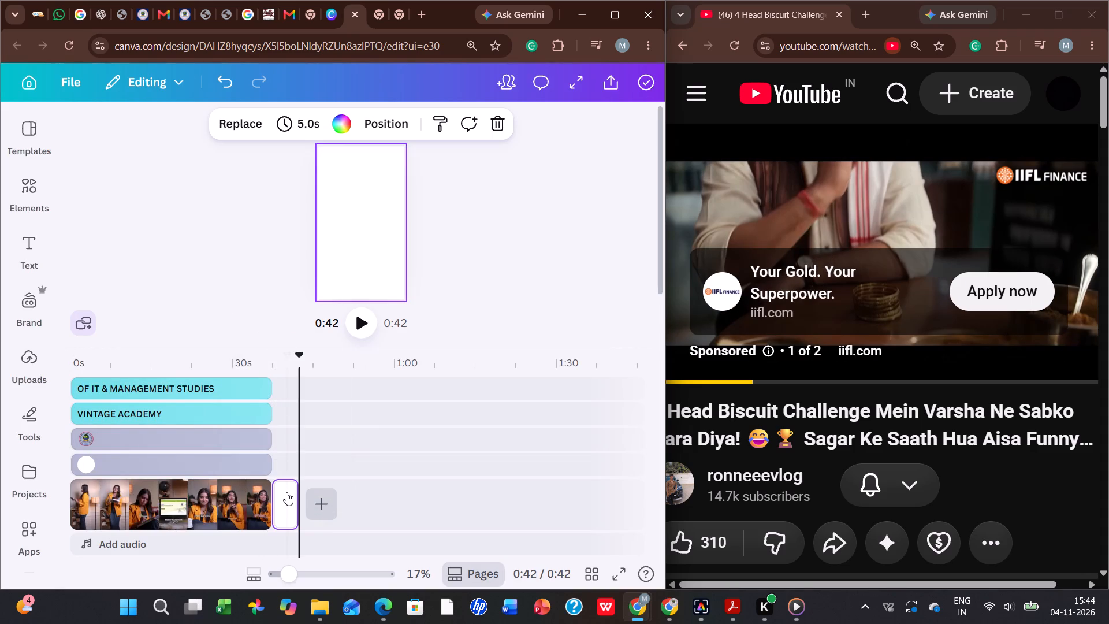
click(286, 492)
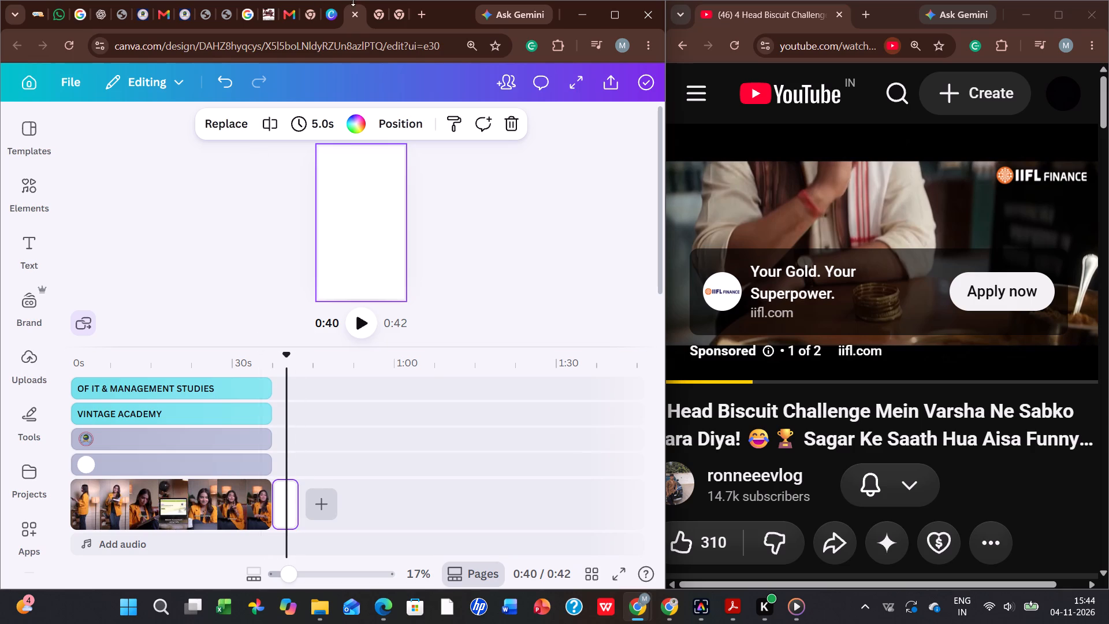
Look through the recent designs on the Canva home page, expanding the list to include older ones.
click(329, 14)
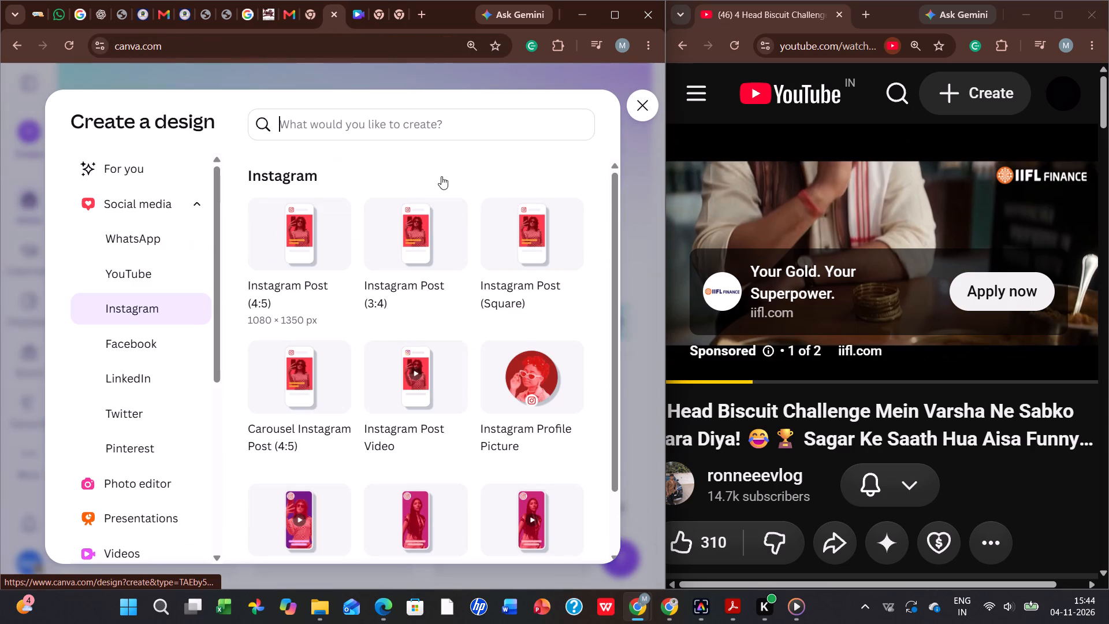
click(639, 111)
scroll(251, 393, down, 5)
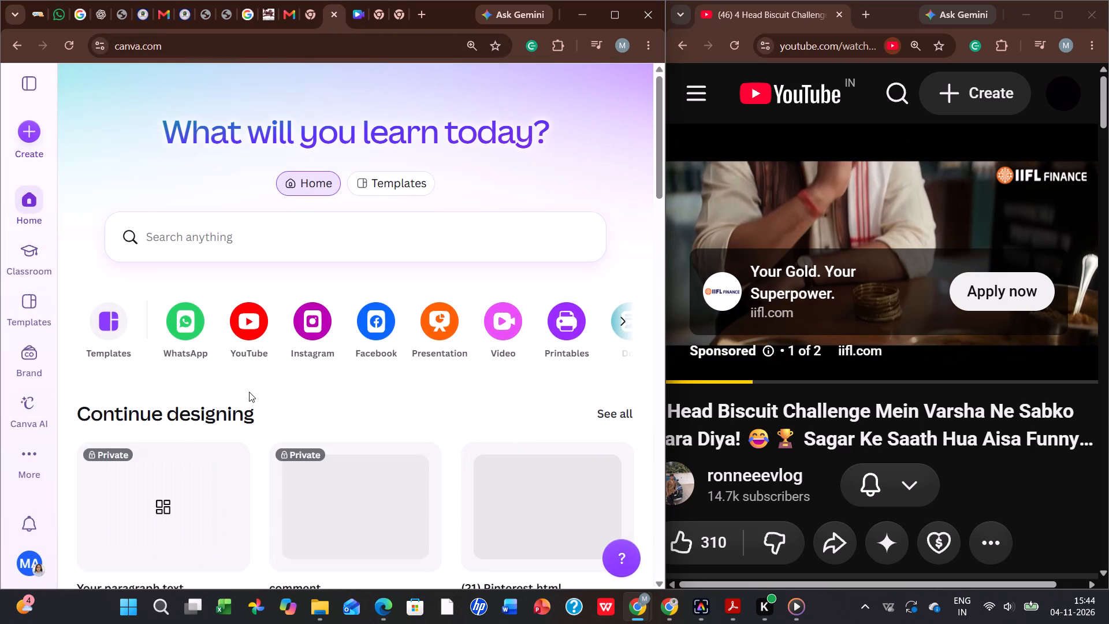
scroll(490, 365, down, 2)
scroll(362, 280, down, 3)
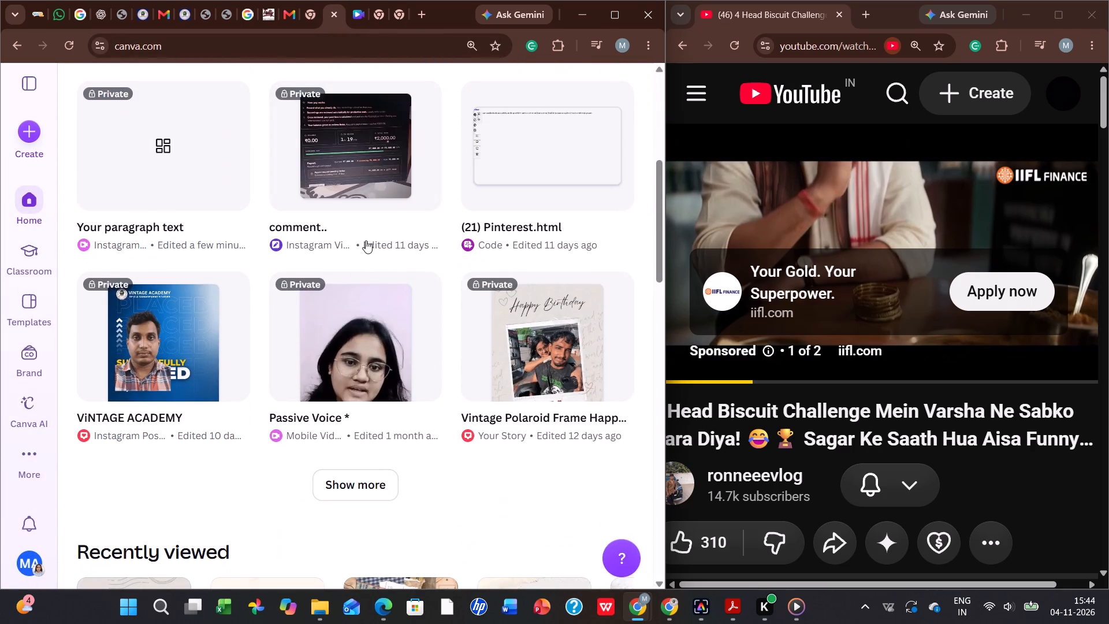
scroll(374, 214, up, 2)
scroll(586, 344, down, 5)
scroll(536, 337, down, 1)
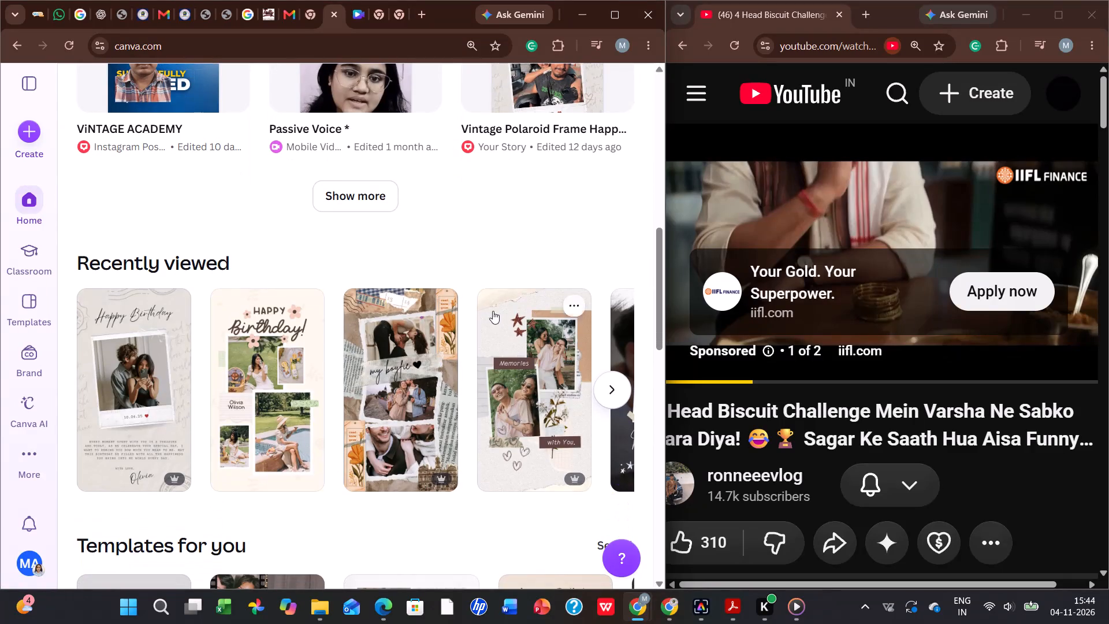
click(362, 204)
click(905, 288)
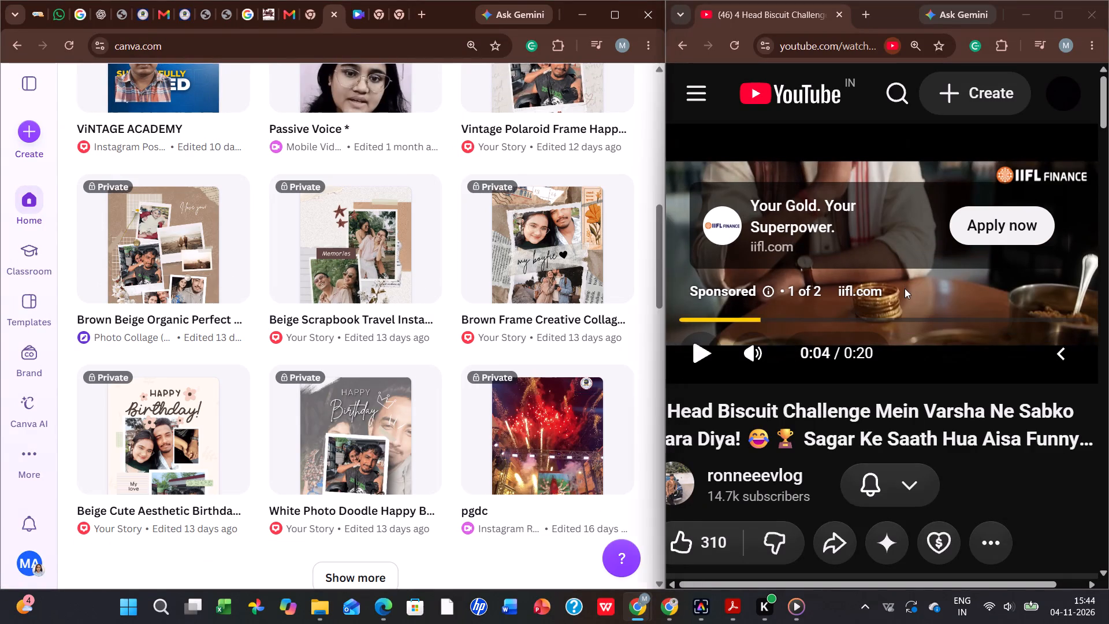
scroll(471, 367, down, 5)
click(359, 229)
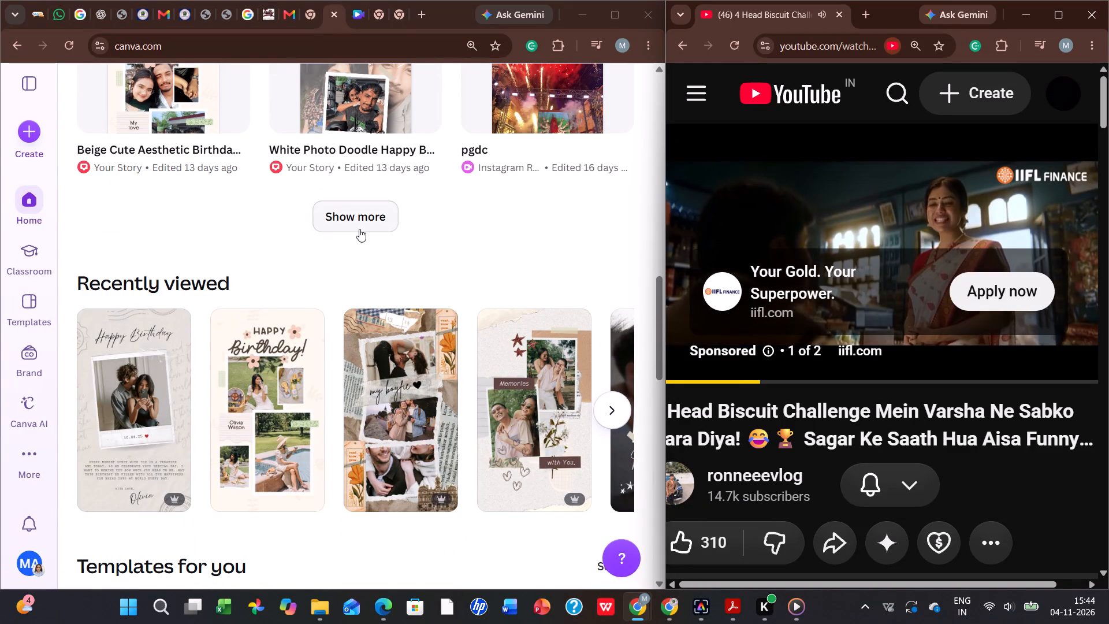
scroll(376, 210, down, 1)
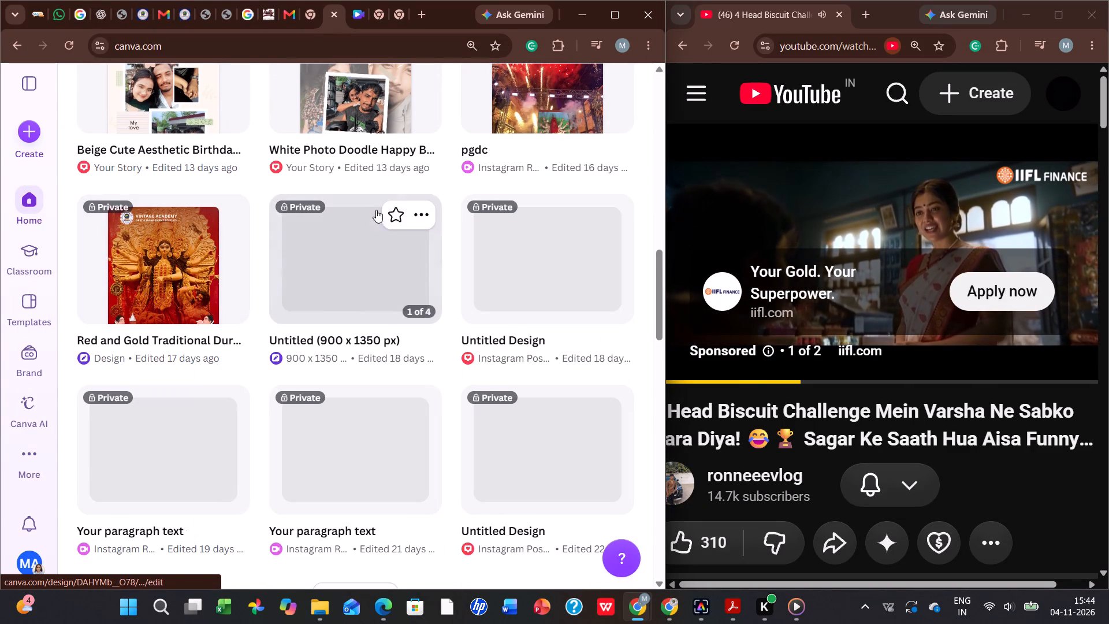
scroll(376, 210, down, 1)
scroll(202, 281, down, 3)
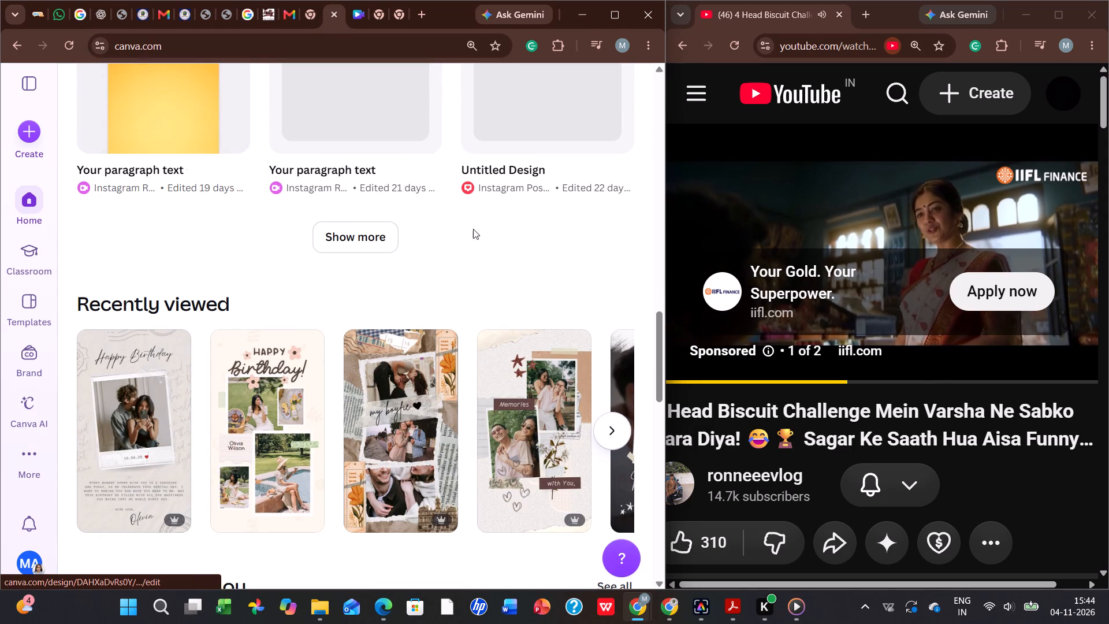
scroll(544, 225, up, 2)
scroll(322, 222, up, 3)
scroll(353, 177, up, 2)
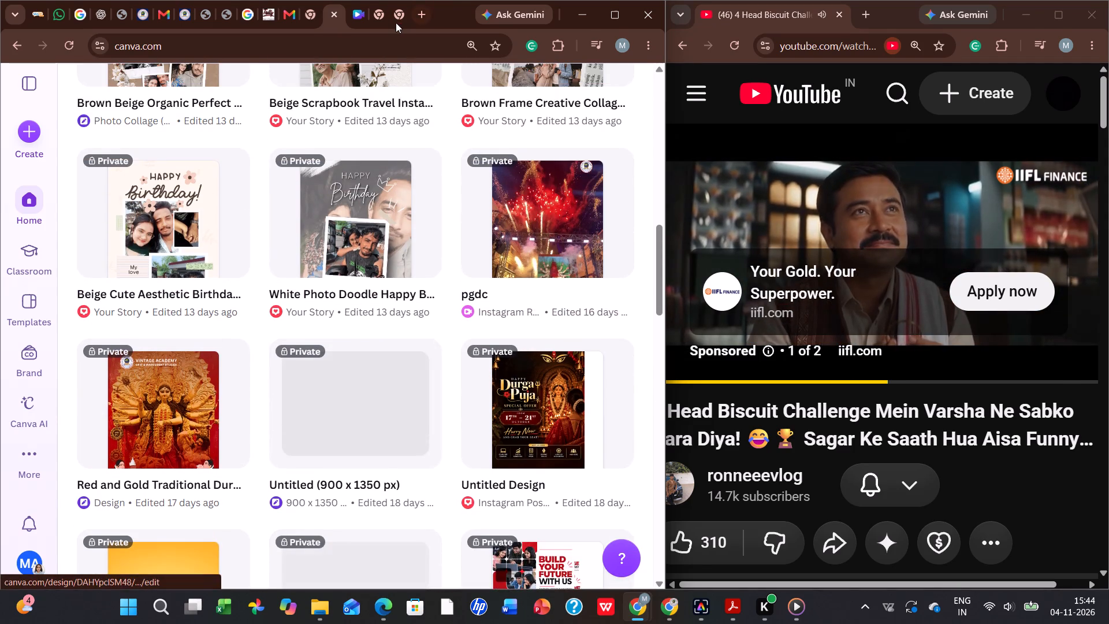
Replace the old calculation query in the Google tab with a search for instagram and open the Instagram site.
click(395, 23)
click(260, 299)
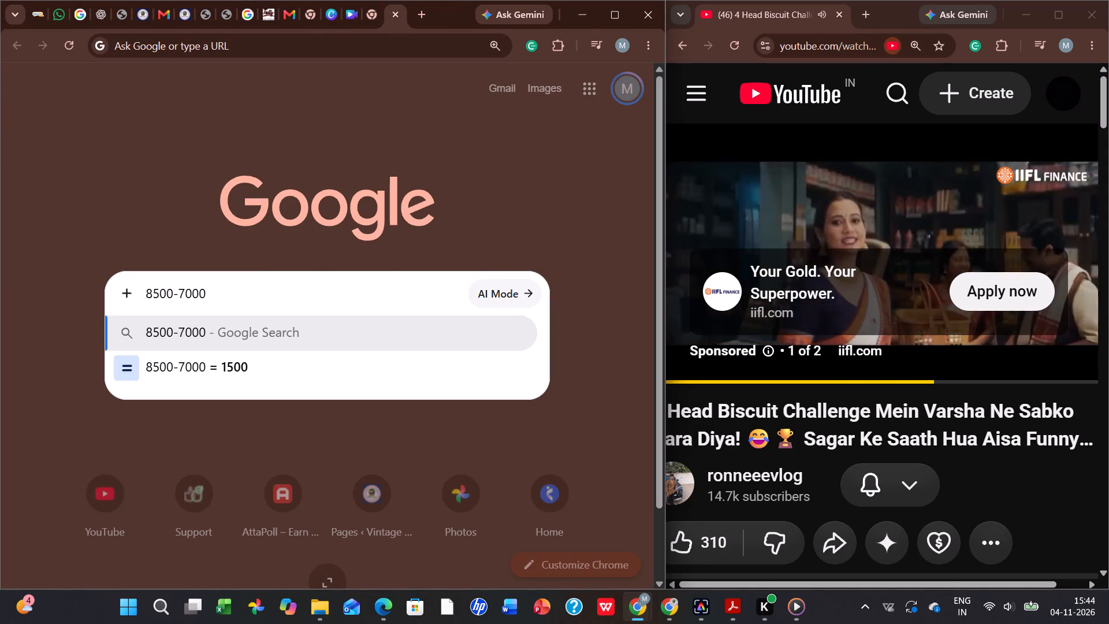
click(369, 291)
key(BackSpace)
key(BackSpace)
key(BackSpace)
key(BackSpace)
key(BackSpace)
key(BackSpace)
key(BackSpace)
key(BackSpace)
key(BackSpace)
key(BackSpace)
key(BackSpace)
key(BackSpace)
key(BackSpace)
key(BackSpace)
key(BackSpace)
key(BackSpace)
key(BackSpace)
key(BackSpace)
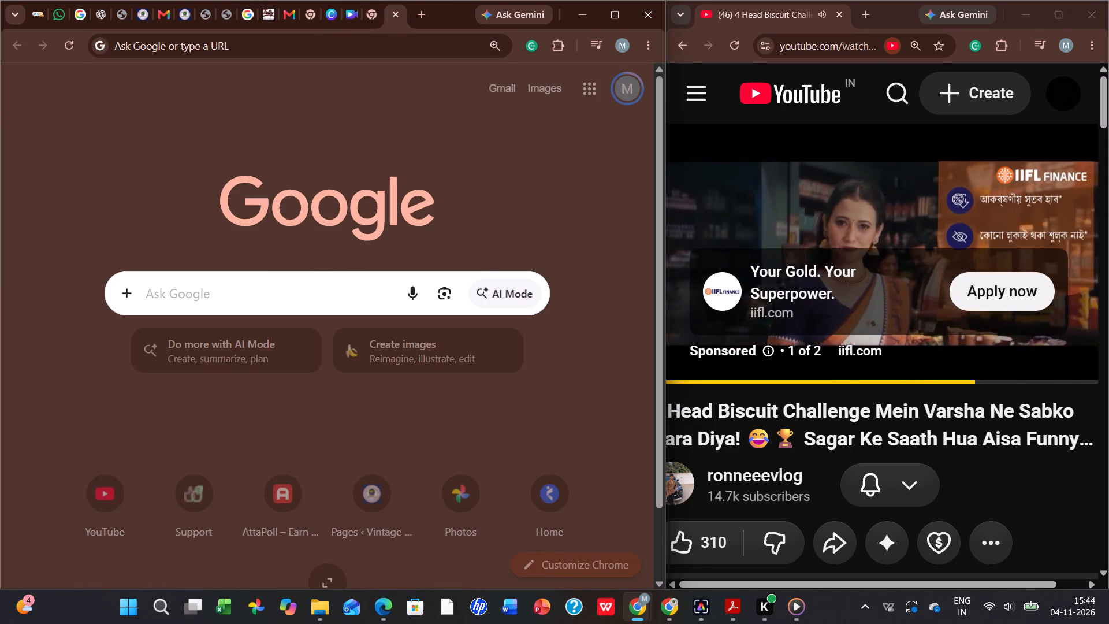
click(291, 283)
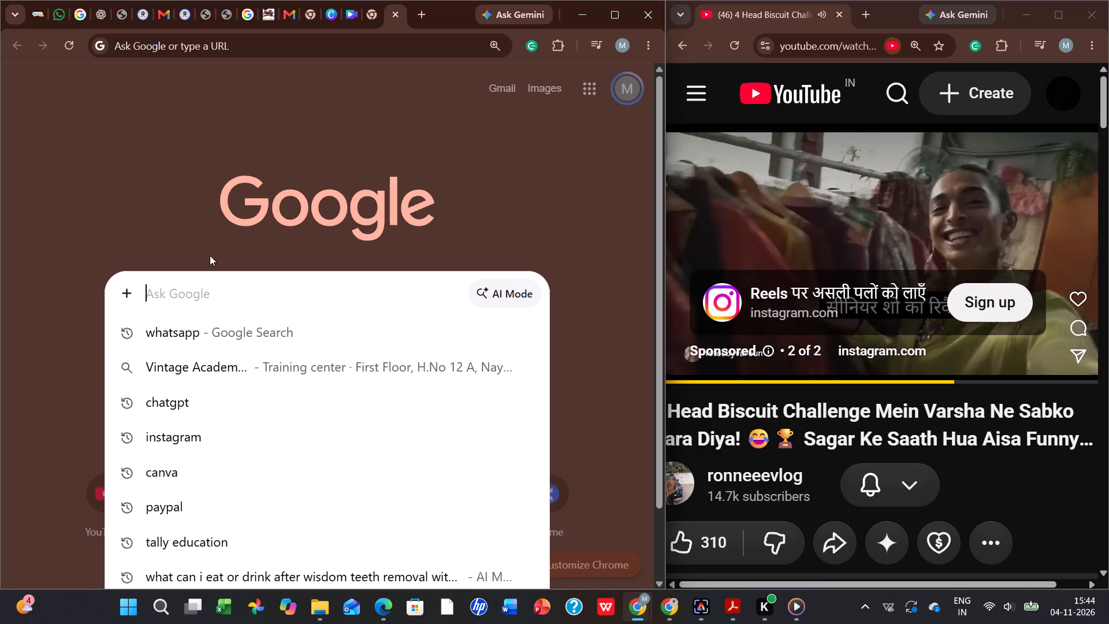
click(206, 292)
scroll(198, 441, down, 1)
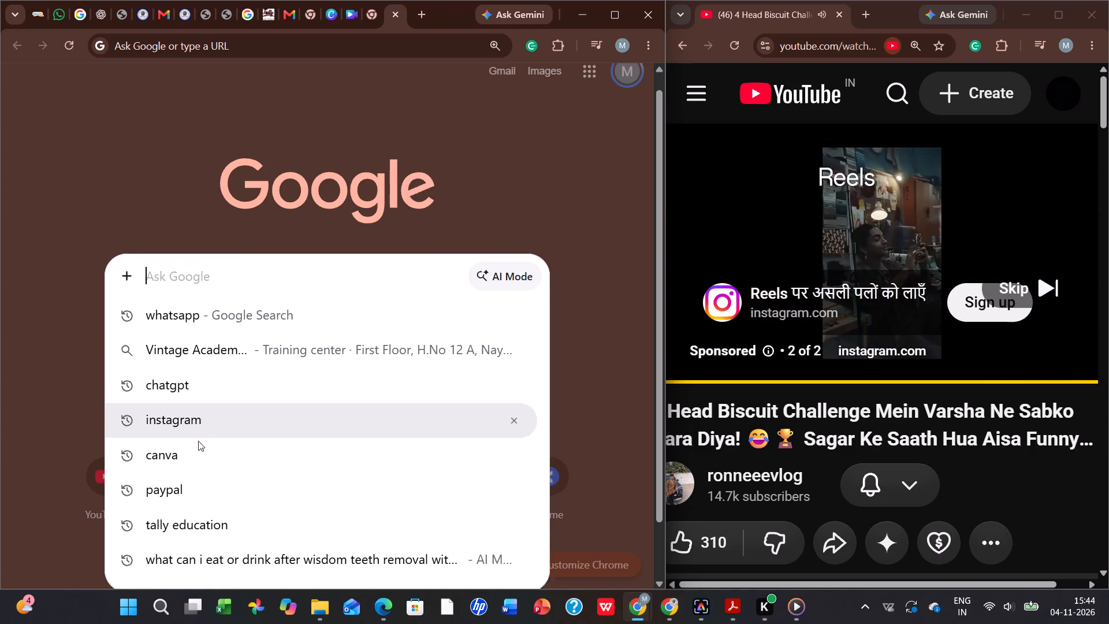
click(204, 367)
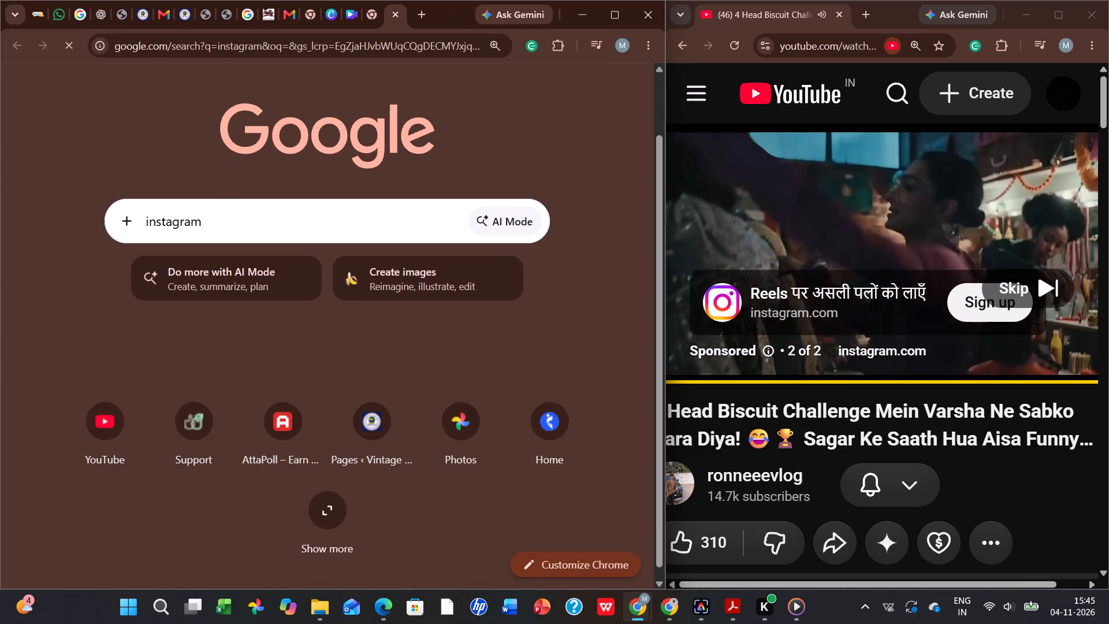
click(1021, 287)
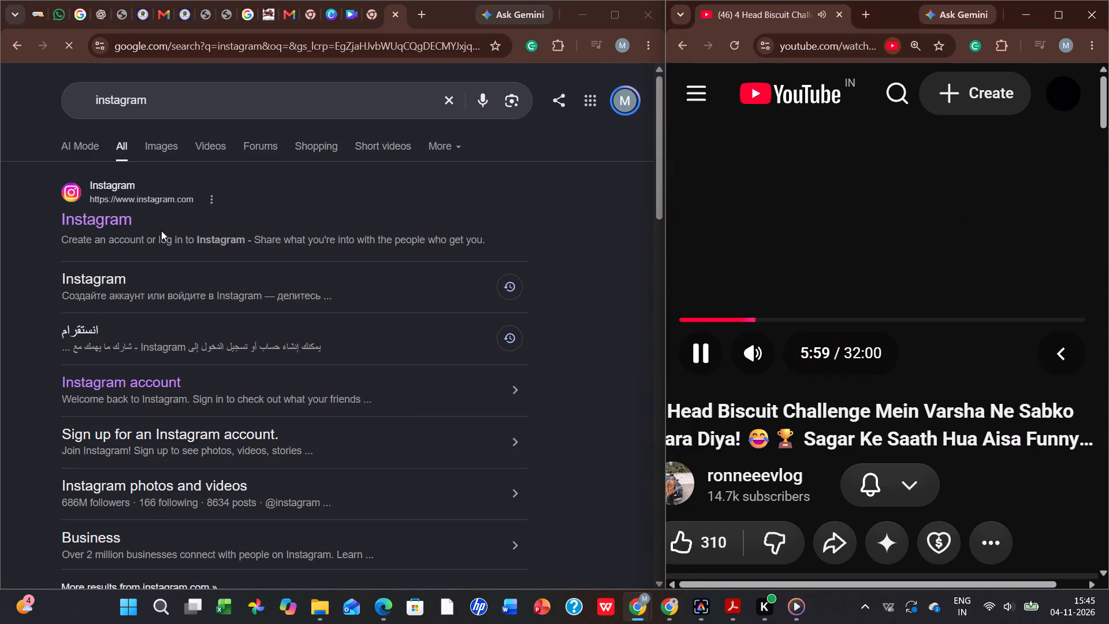
click(125, 222)
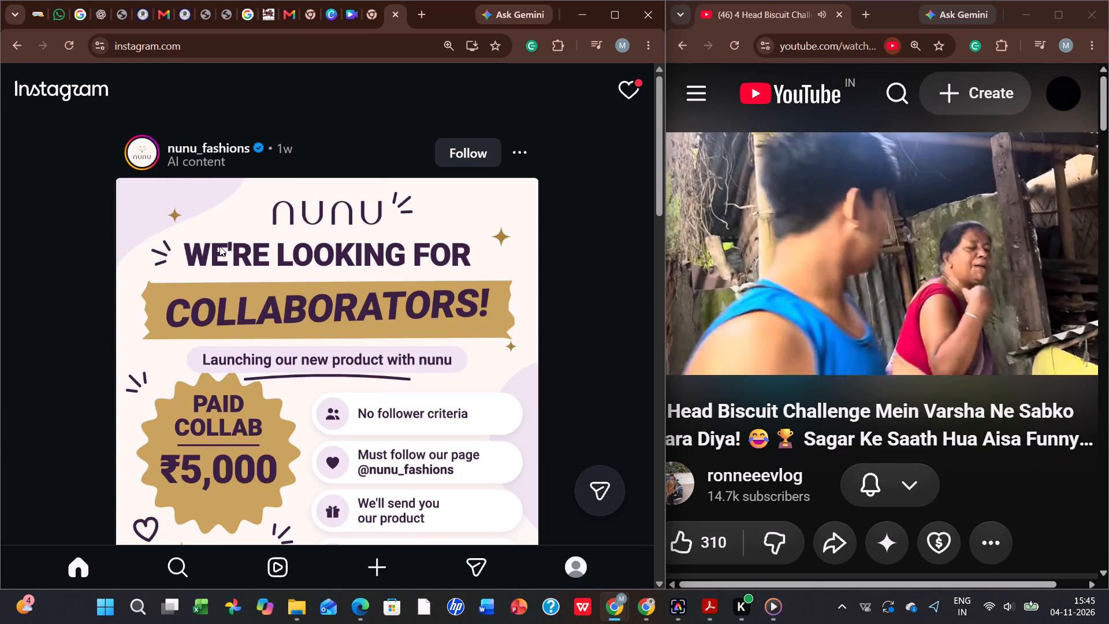
Read the nunu_fashions collaborators post in the Instagram feed.
scroll(347, 272, down, 1)
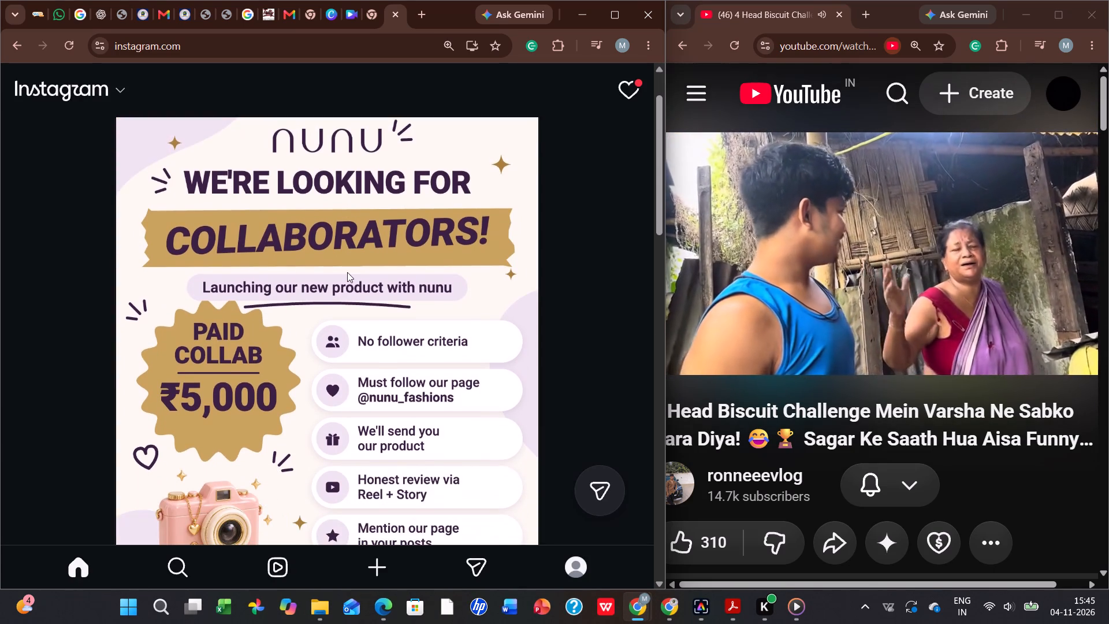
scroll(347, 272, down, 2)
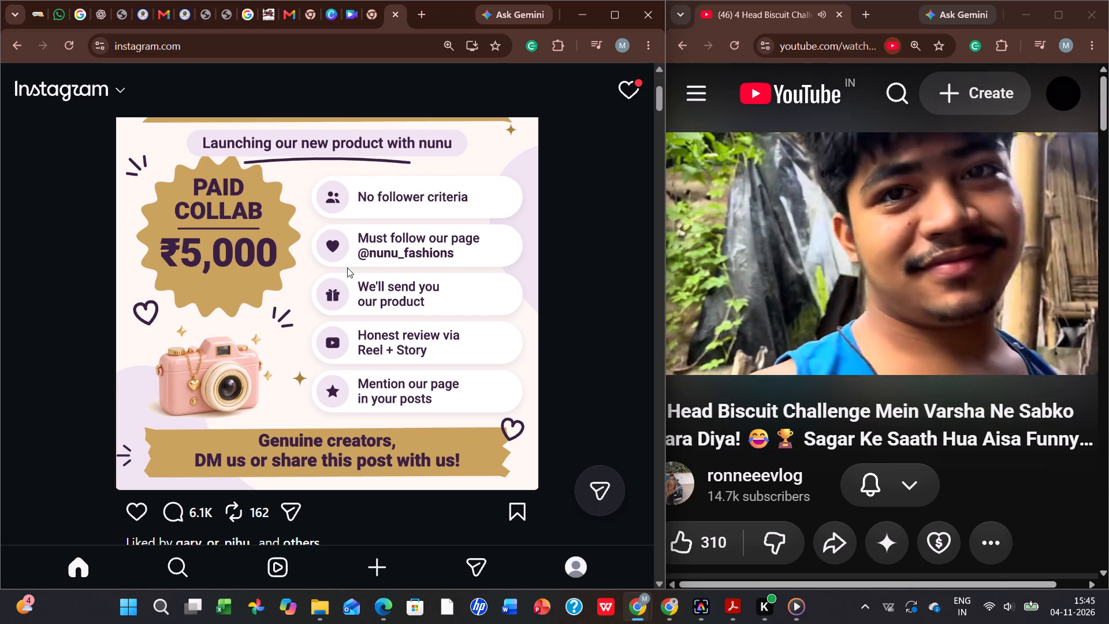
scroll(347, 268, down, 1)
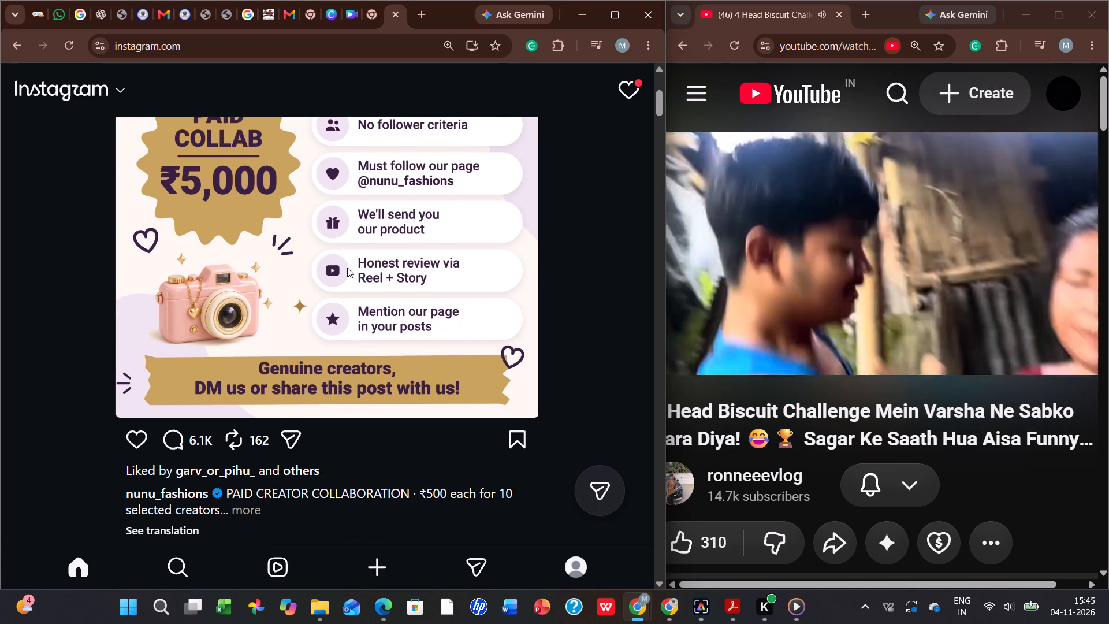
scroll(347, 268, up, 1)
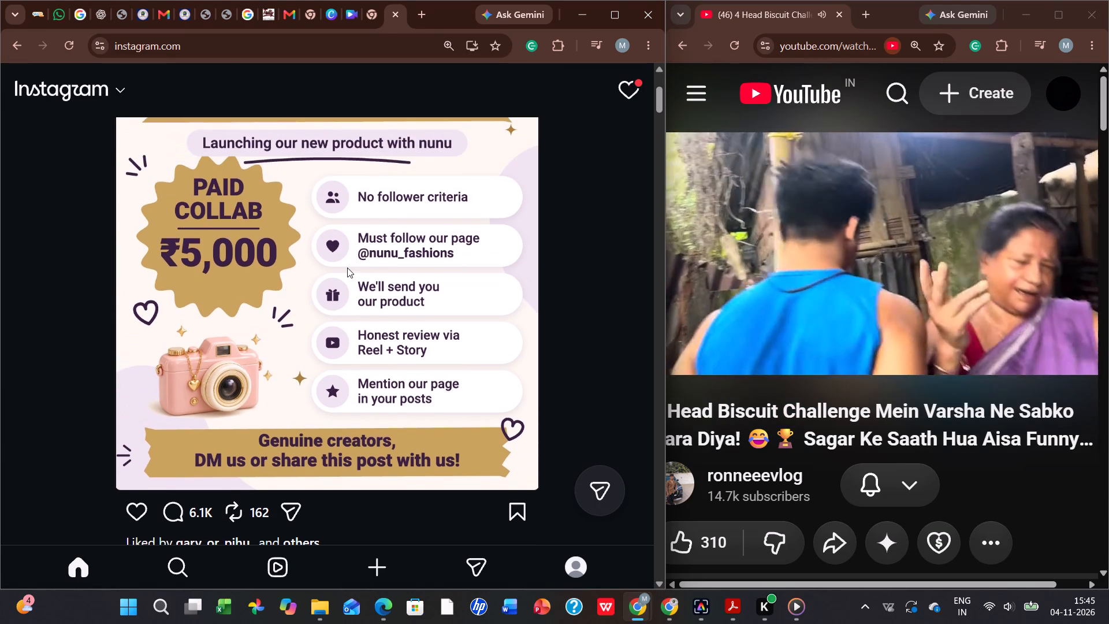
scroll(347, 268, up, 7)
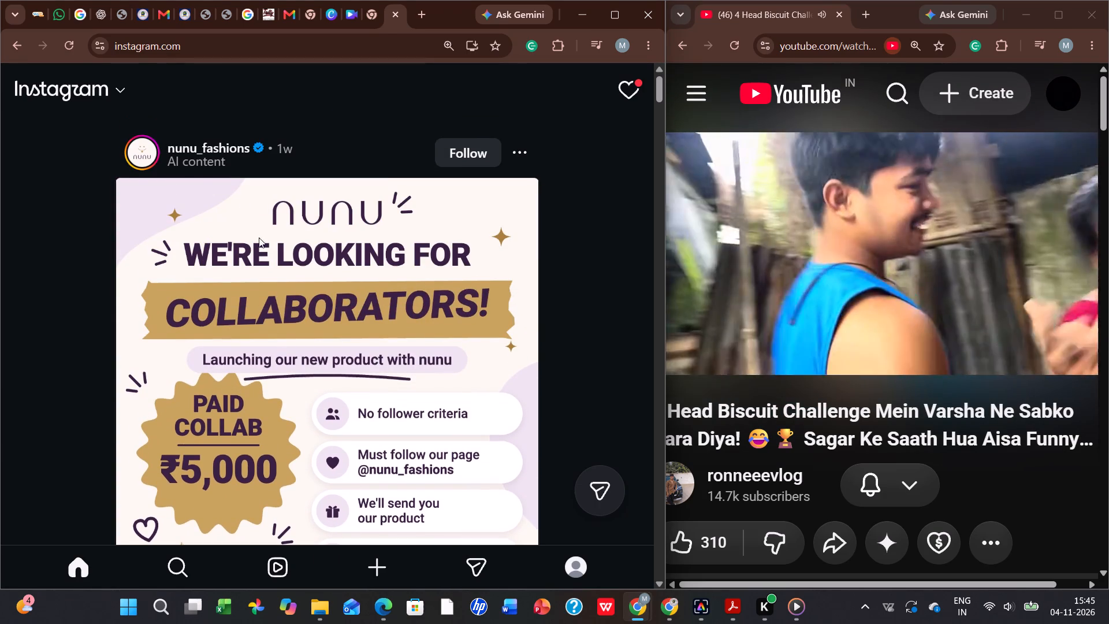
Open the signed-in account's Instagram profile and view its posts at 80% page zoom.
click(191, 570)
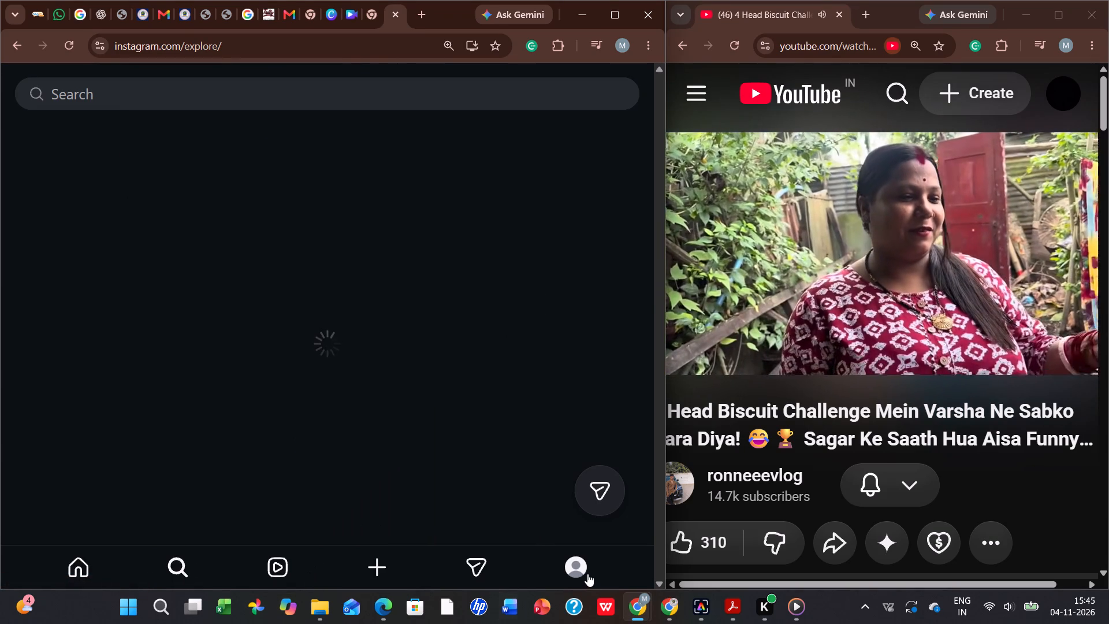
click(587, 574)
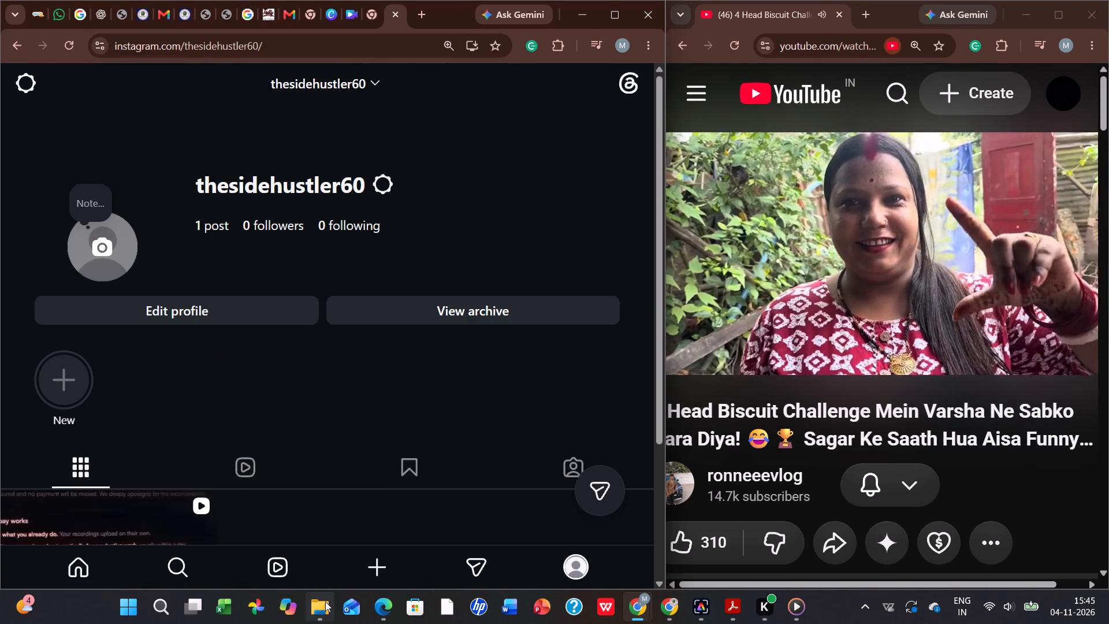
scroll(235, 492, down, 3)
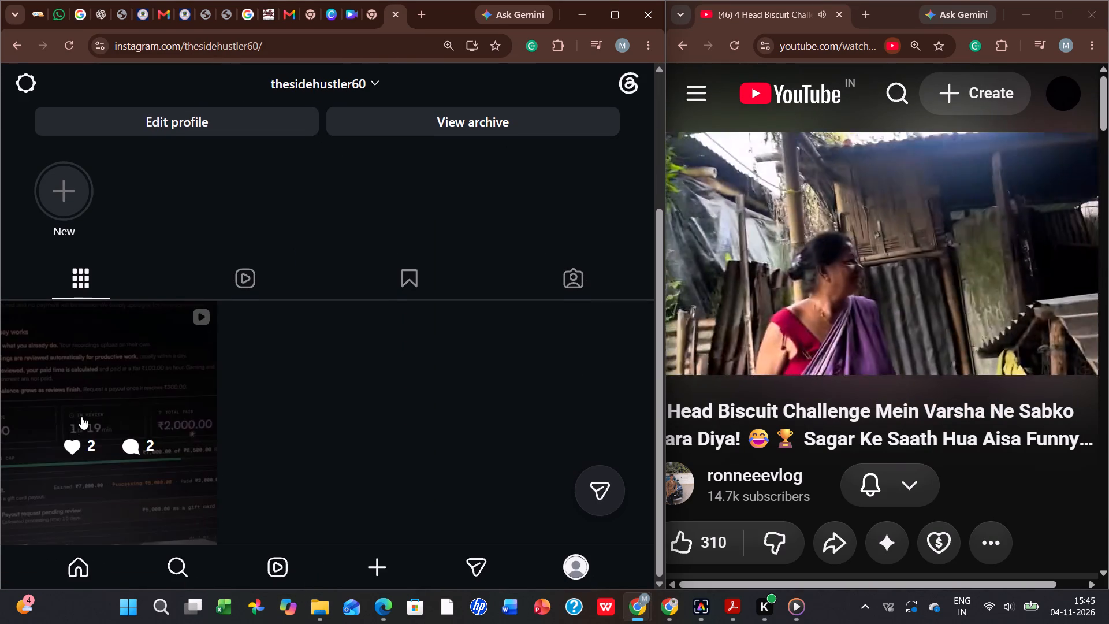
ctrl+scroll(293, 405, down, 4)
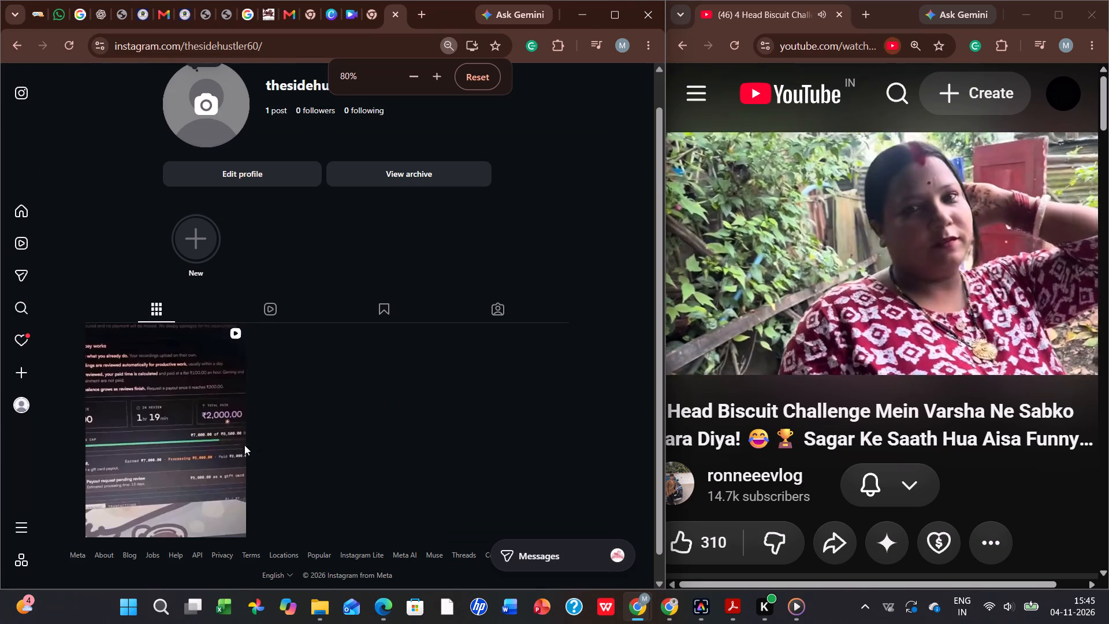
scroll(302, 488, down, 3)
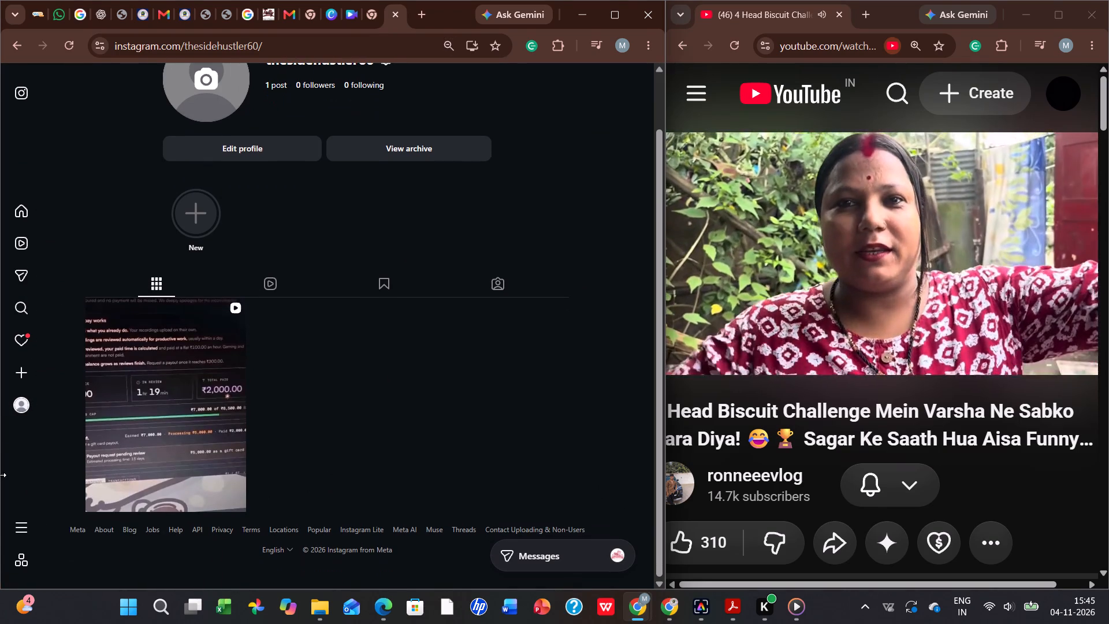
Return to the Instagram home feed from the profile page.
click(25, 214)
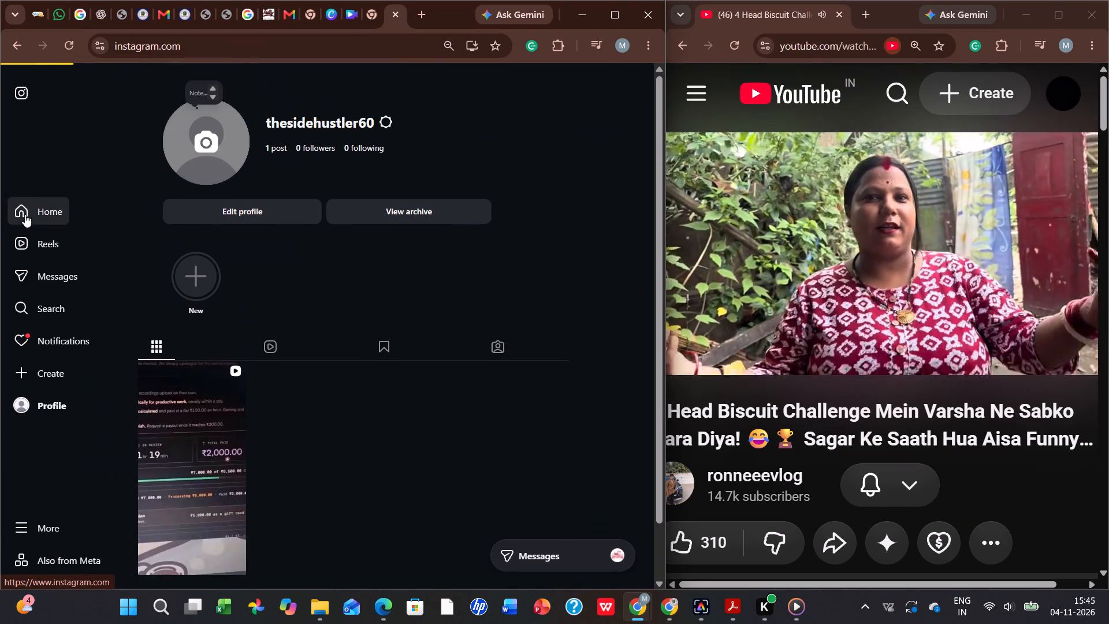
scroll(175, 367, up, 3)
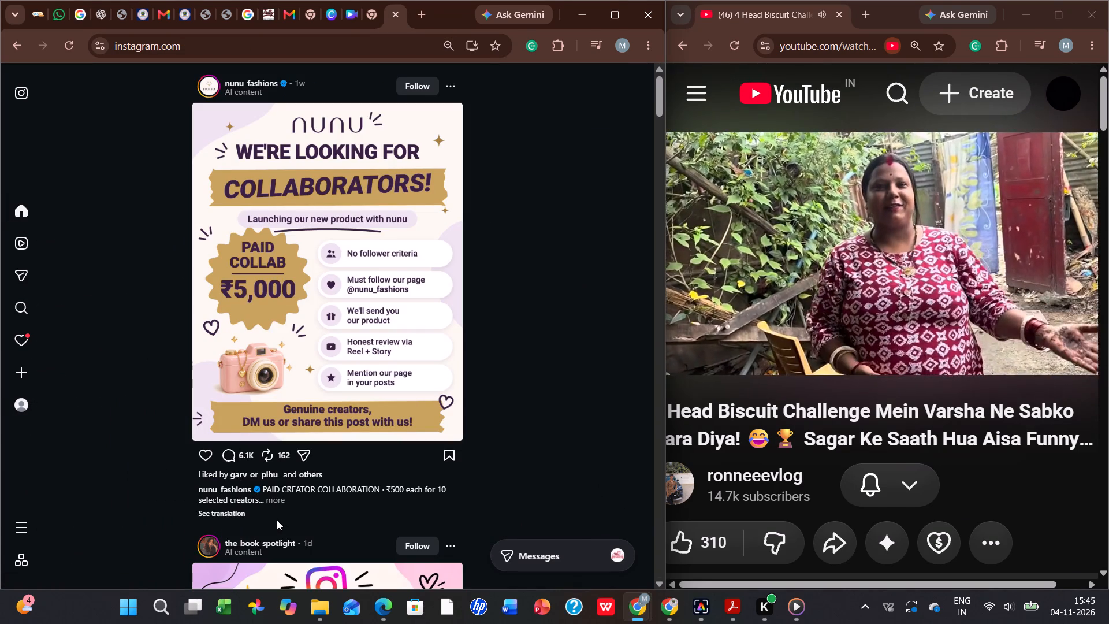
scroll(254, 359, up, 1)
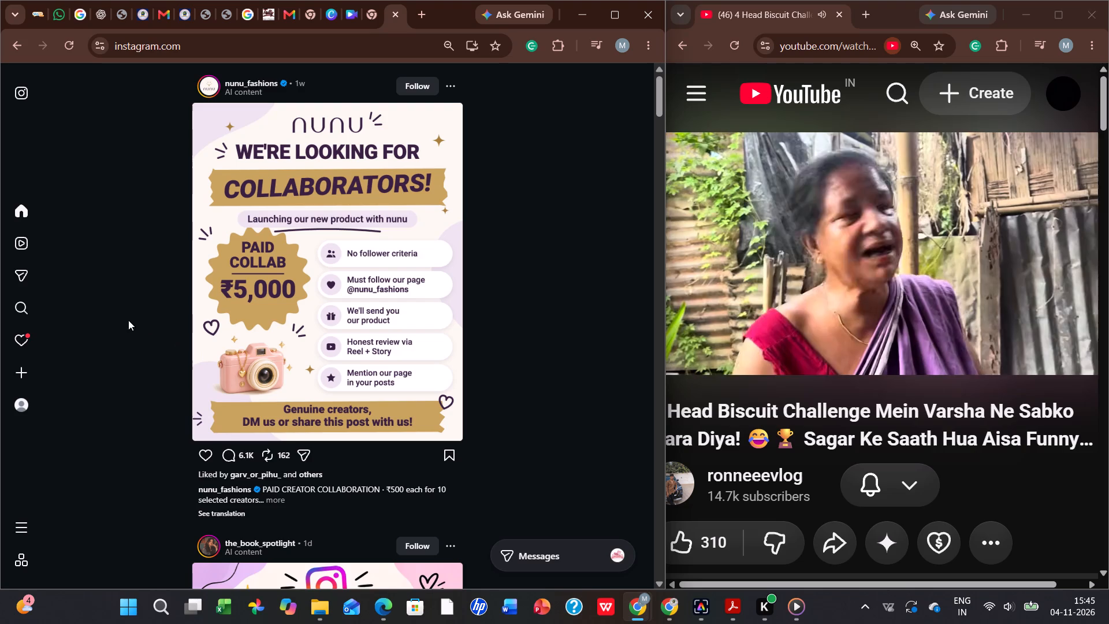
Search Instagram for Vintage academy and open the vintageguwahati profile.
click(39, 303)
click(247, 86)
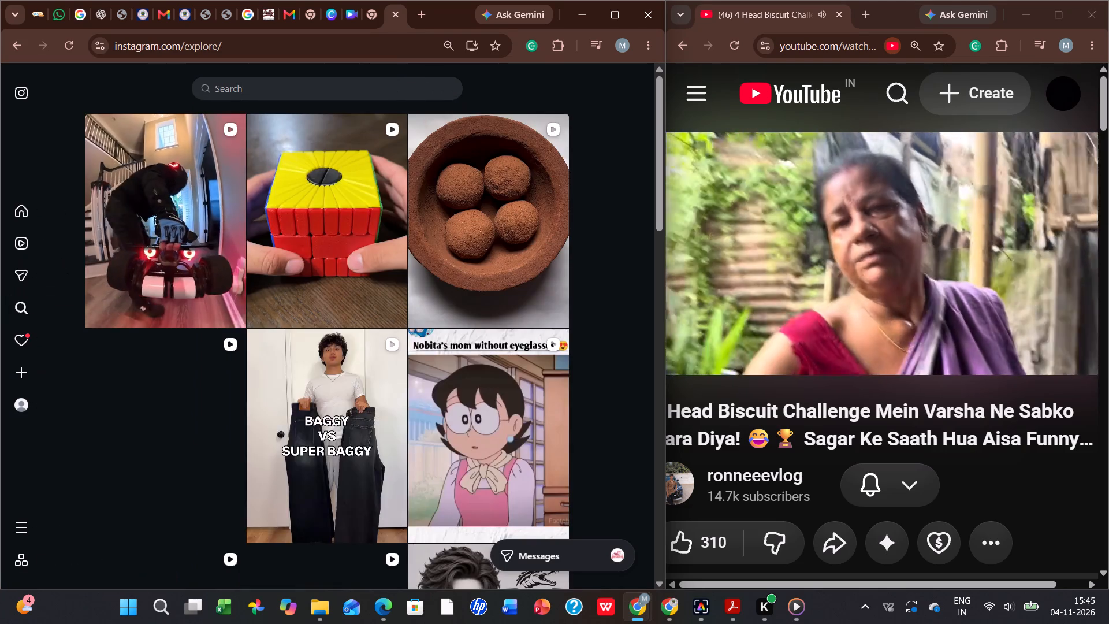
click(255, 88)
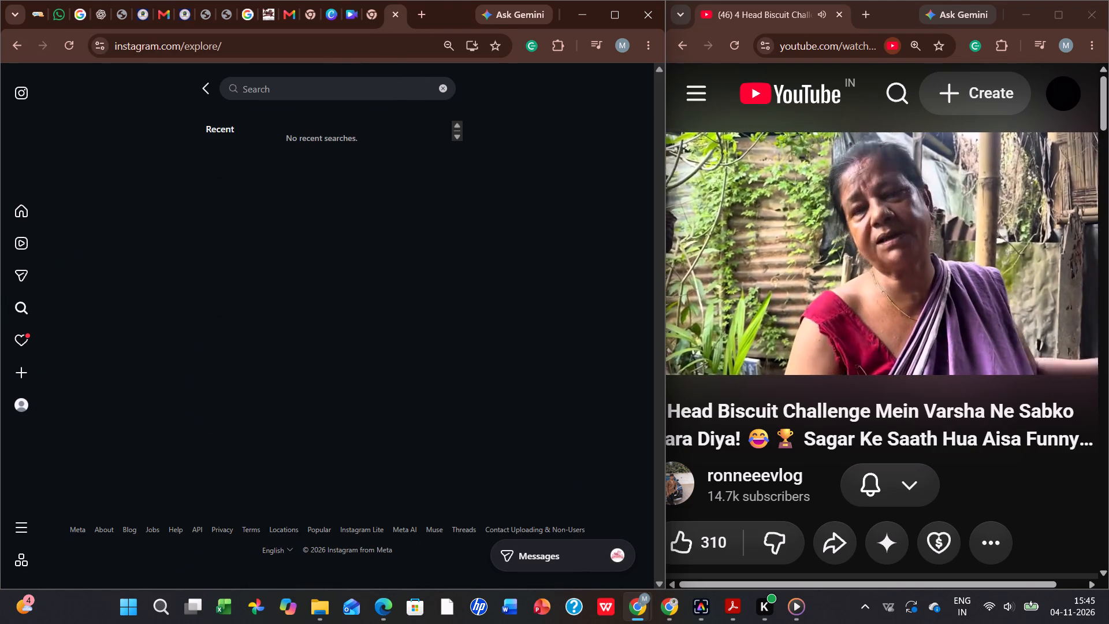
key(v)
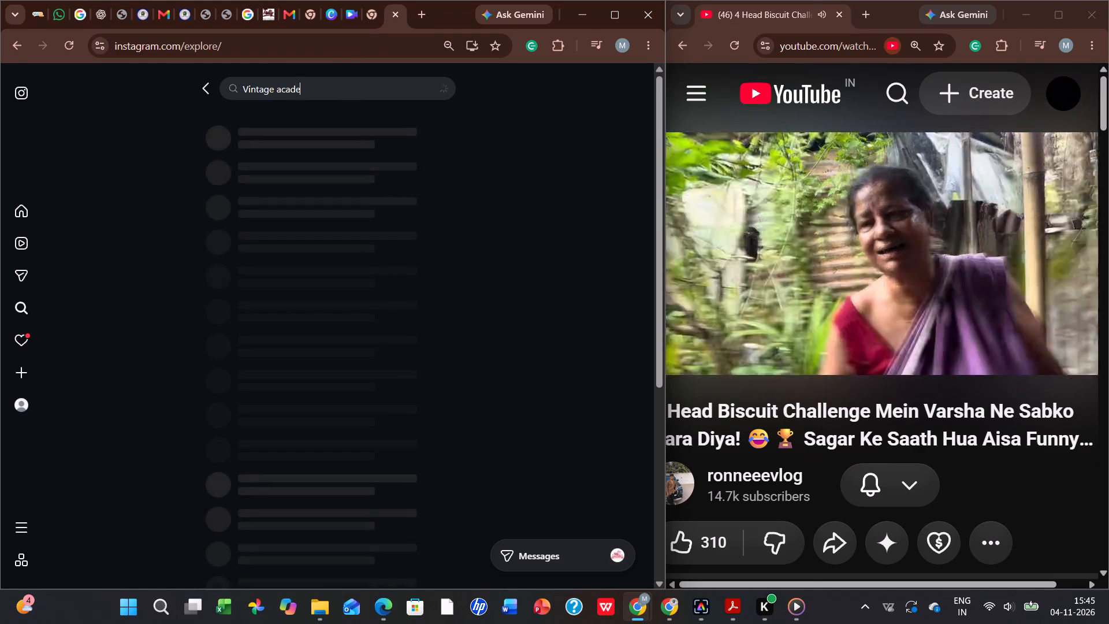
key(BackSpace)
key(BackSpace)
key(BackSpace)
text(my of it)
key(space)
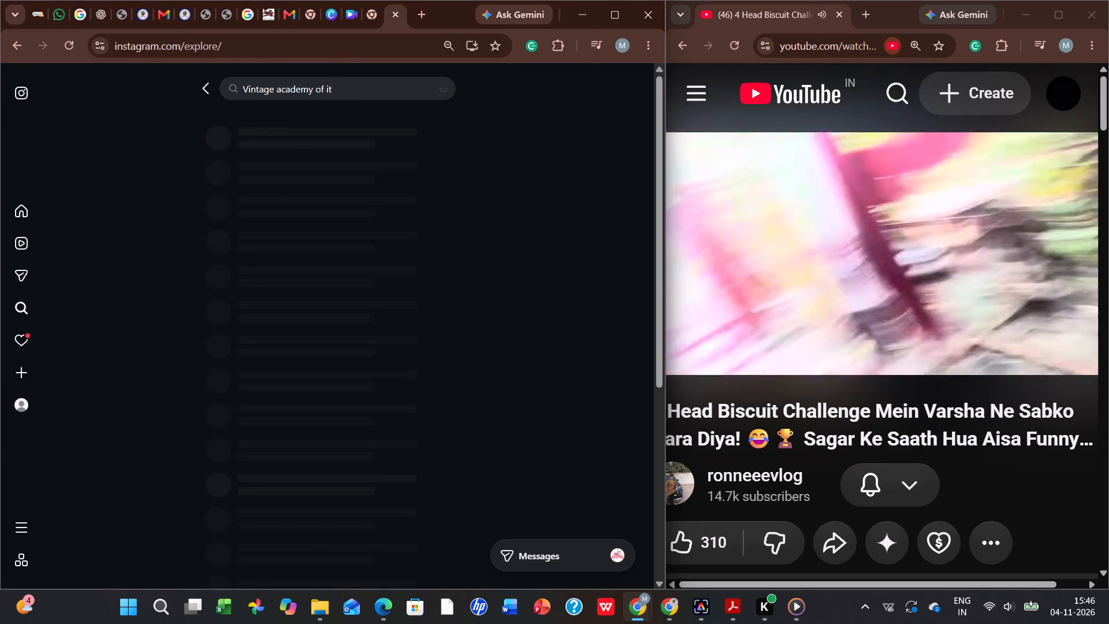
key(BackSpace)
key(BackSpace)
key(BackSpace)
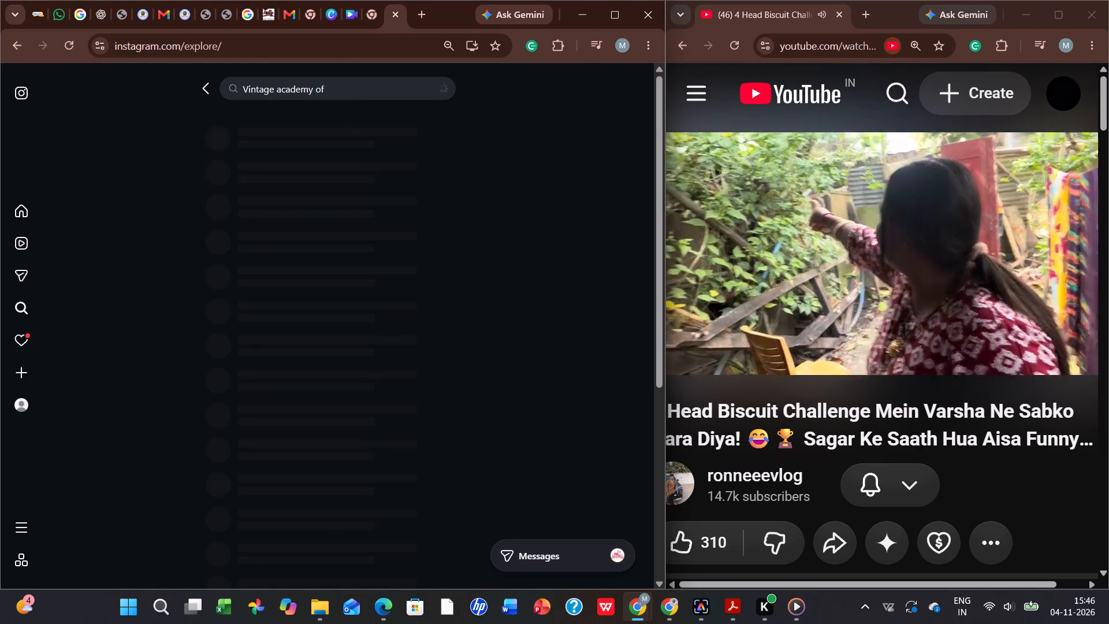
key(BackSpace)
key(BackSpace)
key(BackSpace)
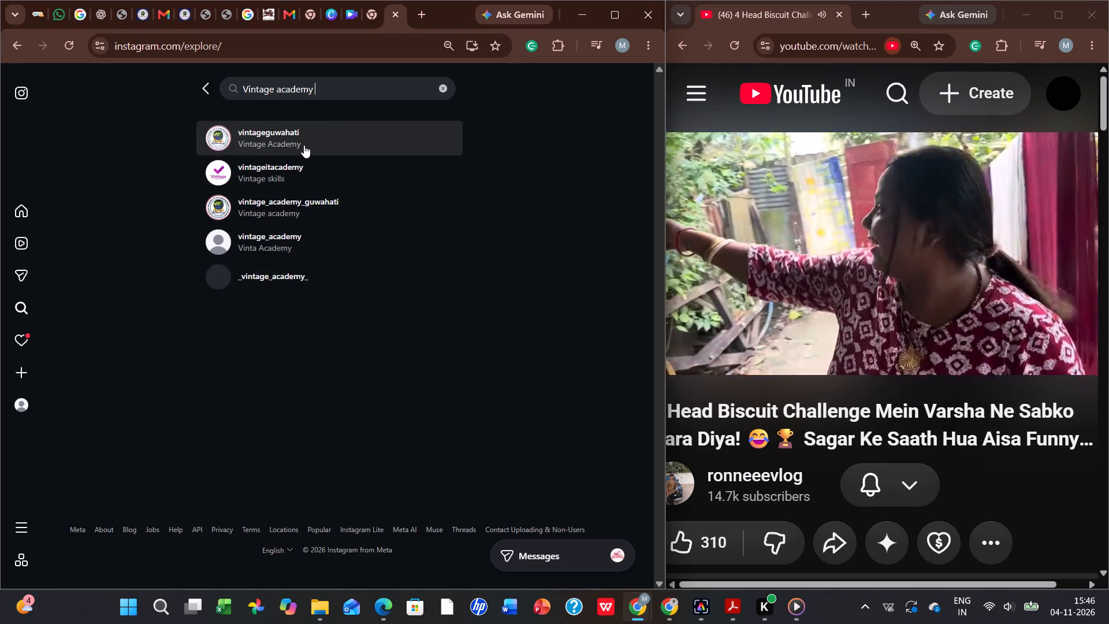
click(304, 142)
Open the middle pinned reel on the academy's profile, about the Durga puja course offer, and like it.
scroll(258, 258, down, 2)
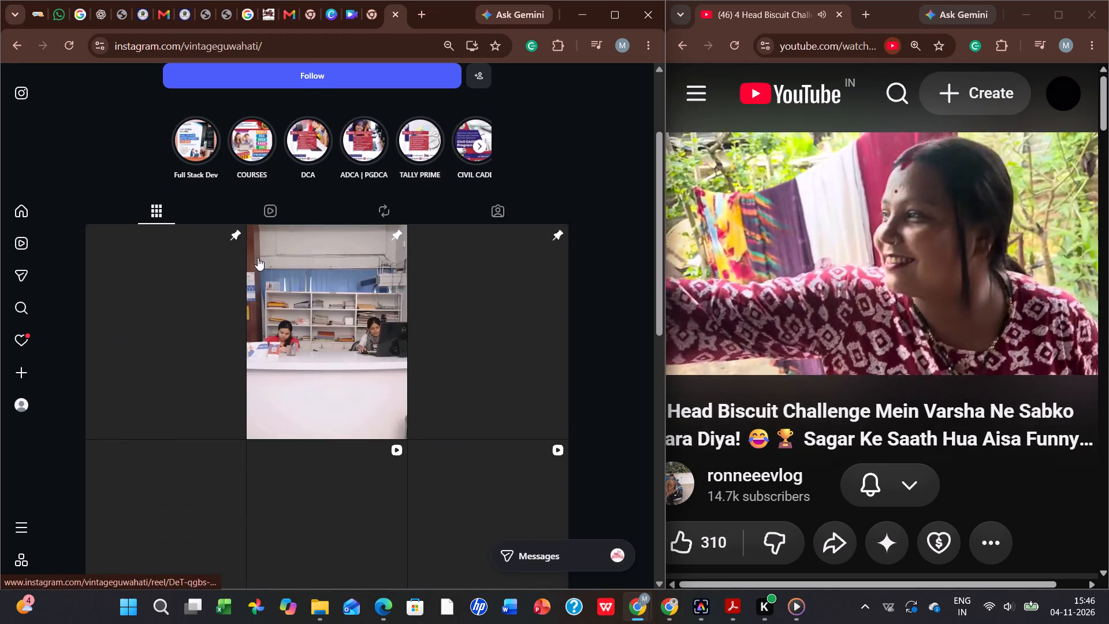
scroll(258, 258, down, 2)
click(304, 200)
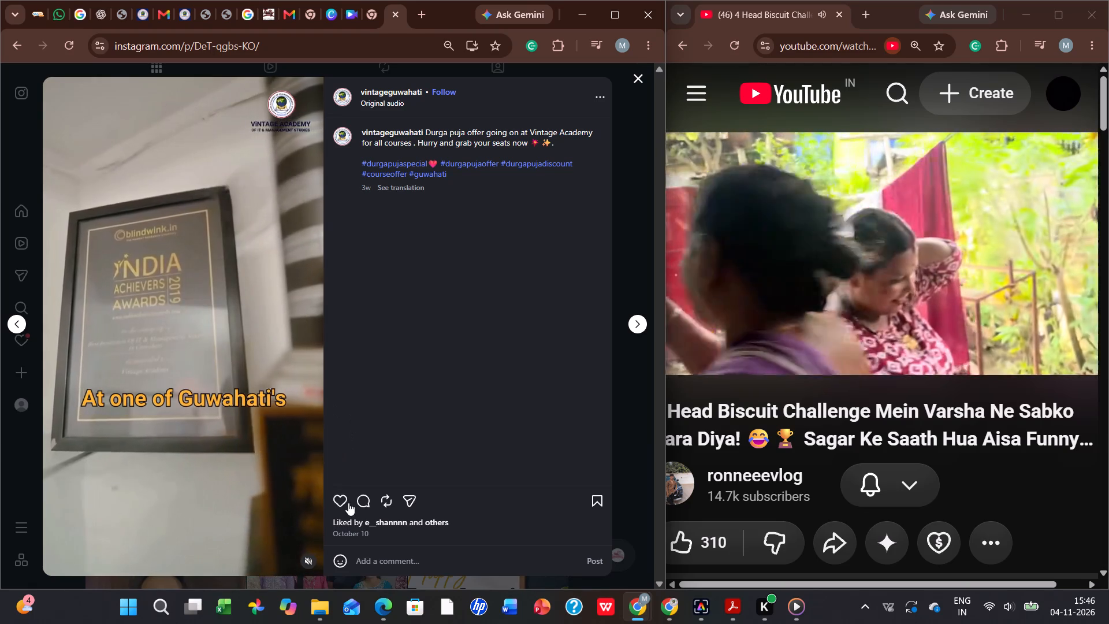
click(340, 498)
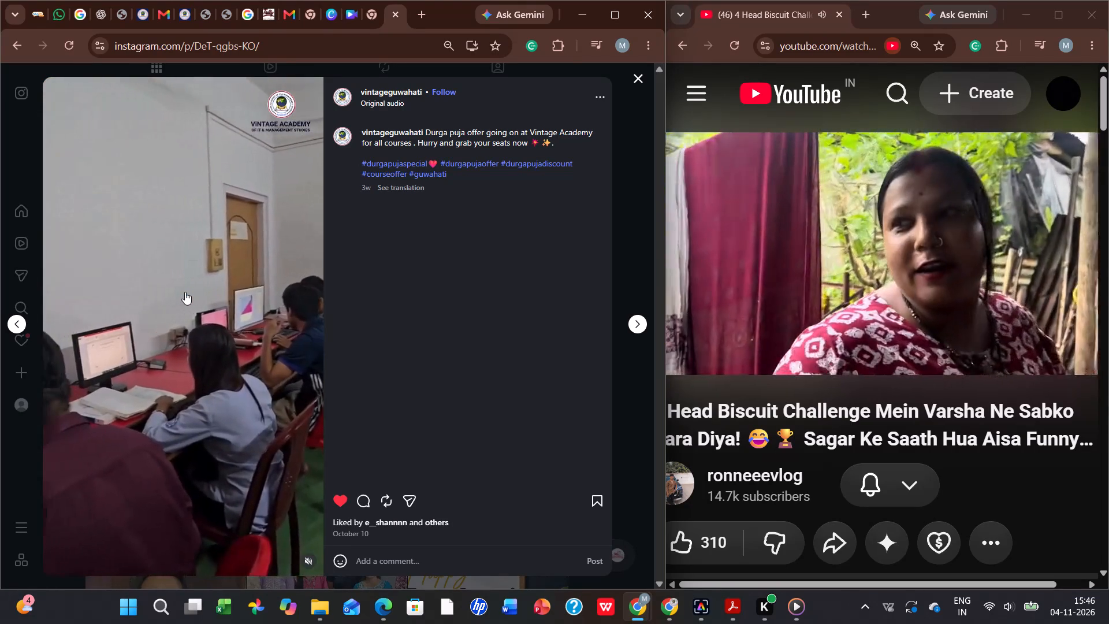
Examine the closing placements and admissions slide of the academy's Instagram reel for reference.
click(185, 295)
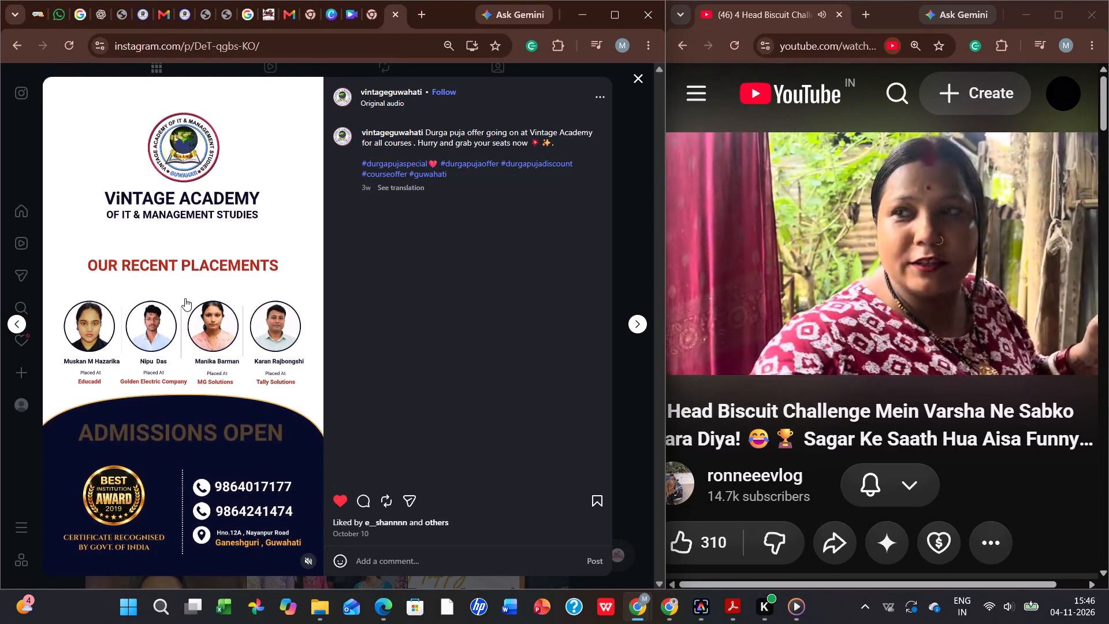
click(185, 298)
click(185, 298)
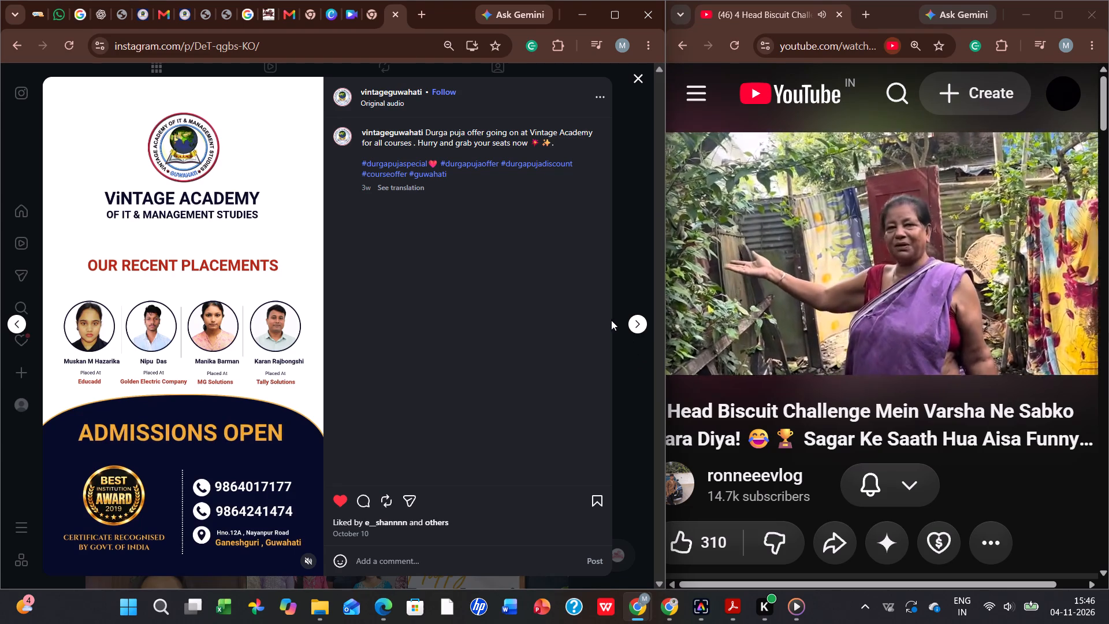
Return to the Canva design and lengthen the blank page after the video to 5.8 seconds.
click(355, 14)
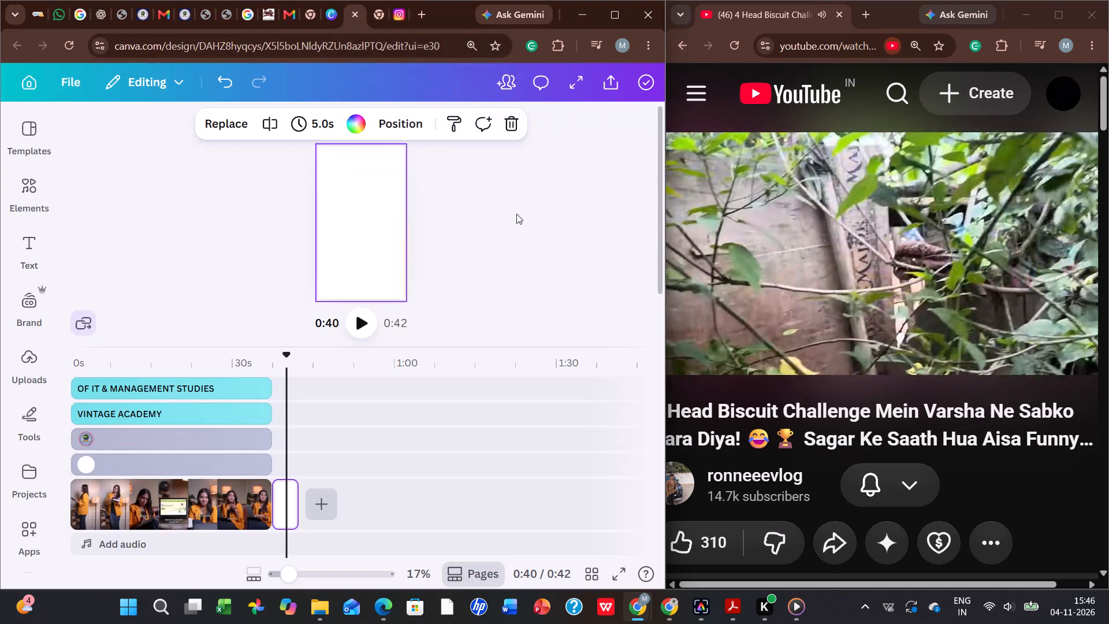
click(620, 91)
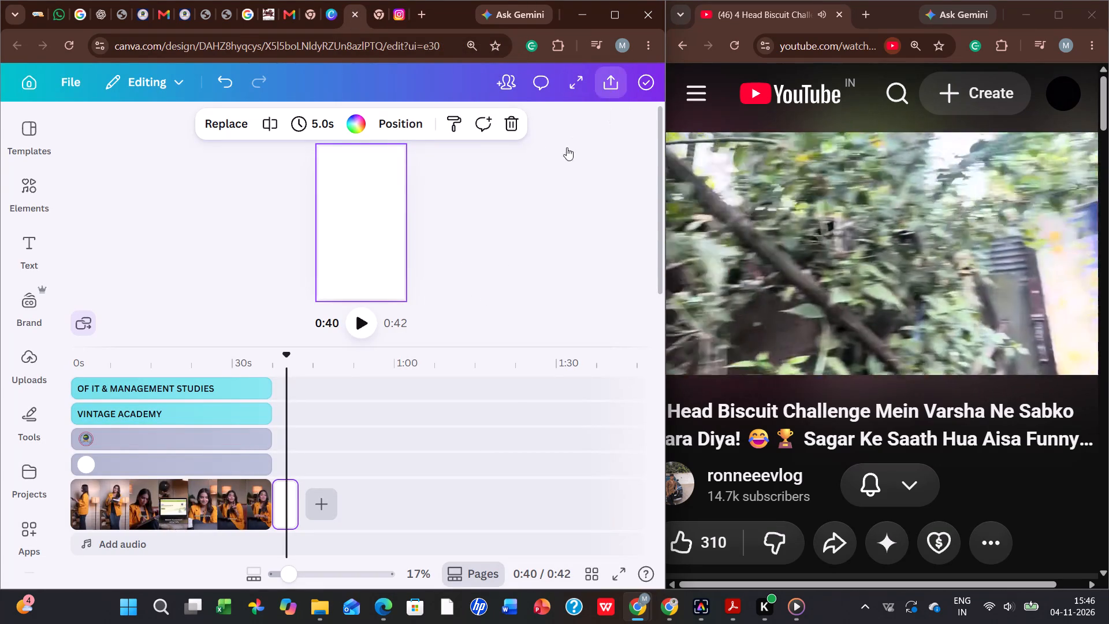
click(289, 397)
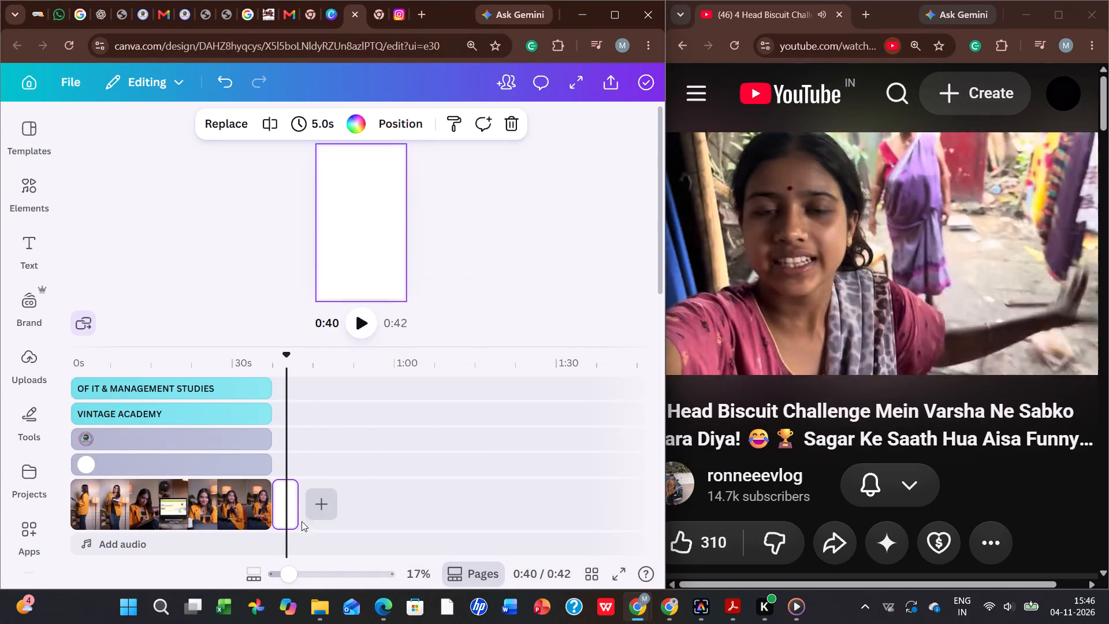
click(294, 511)
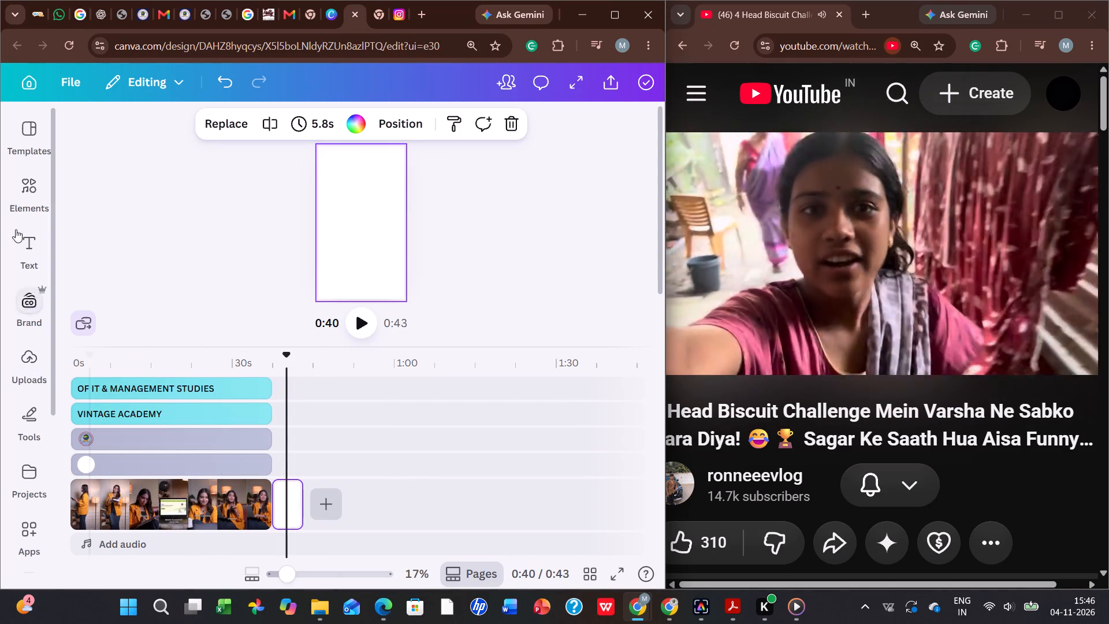
Add a circle shape to the blank end page and shift its timing to start where the video ends.
drag(50, 362, 40, 364)
click(18, 369)
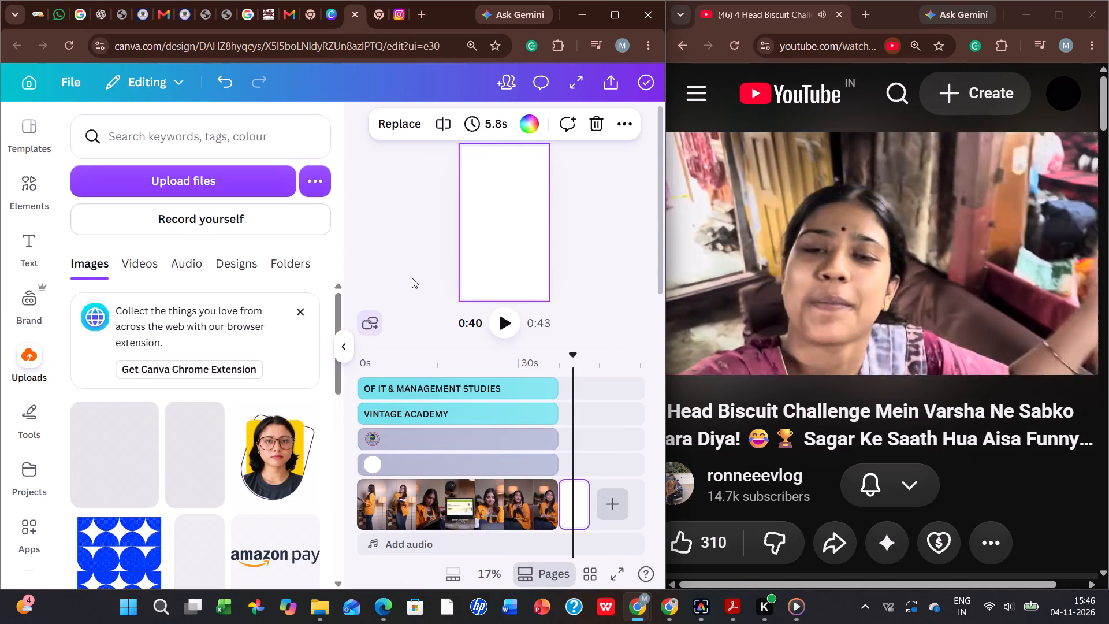
key(c)
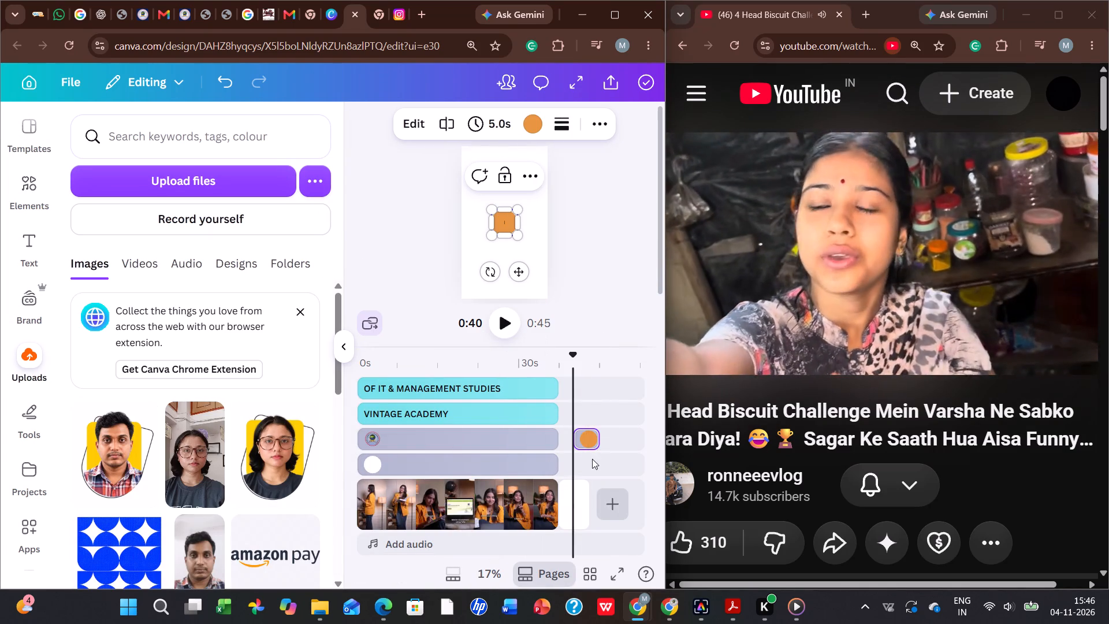
drag(585, 433, 568, 458)
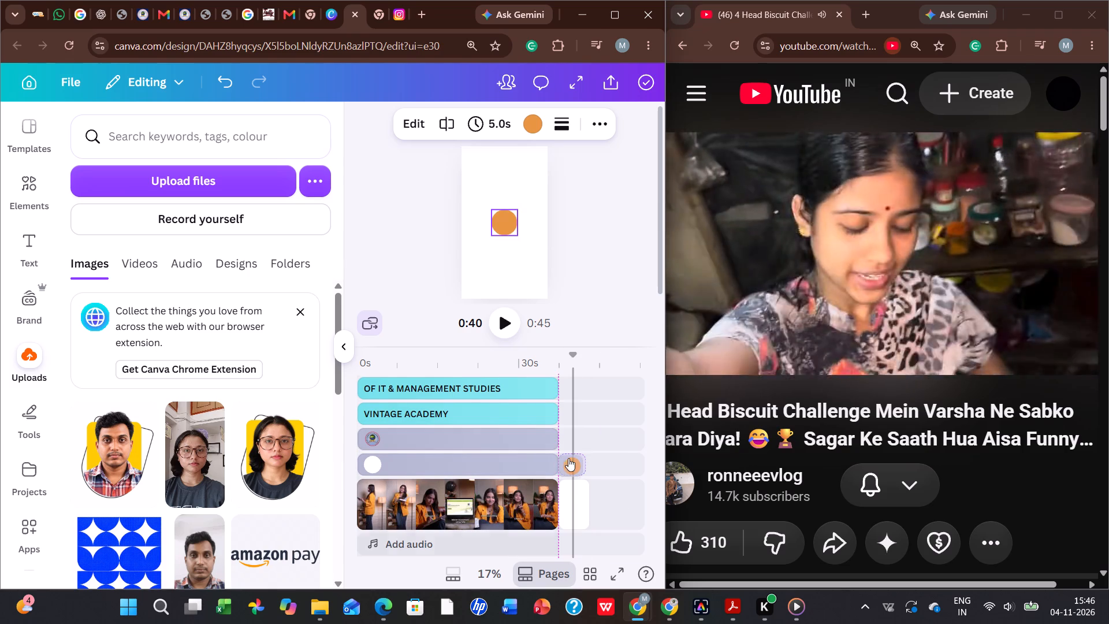
Stretch the orange circle into a large oval wider than the page that reaches past the page's lower part.
ctrl+scroll(483, 270, up, 2)
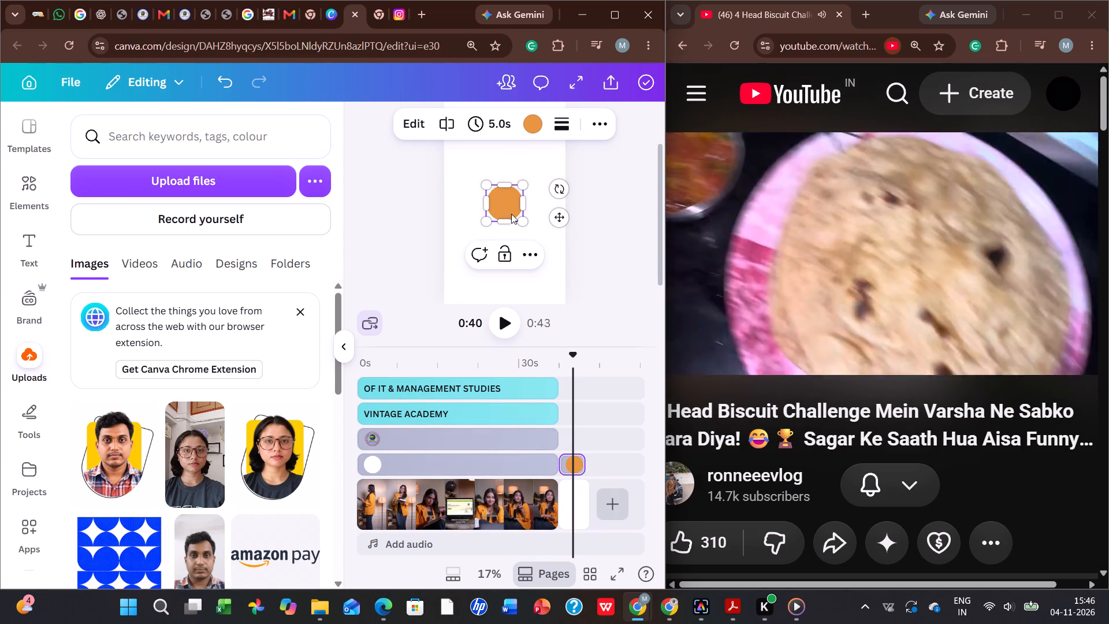
drag(507, 219, 522, 294)
drag(485, 238, 455, 249)
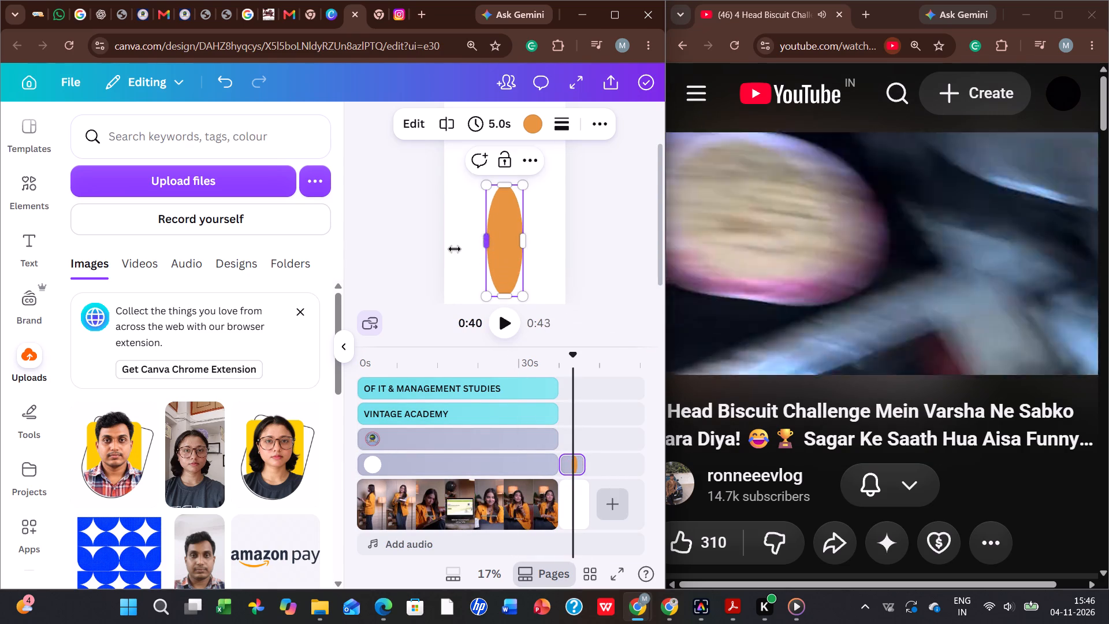
drag(455, 249, 428, 248)
drag(527, 239, 586, 265)
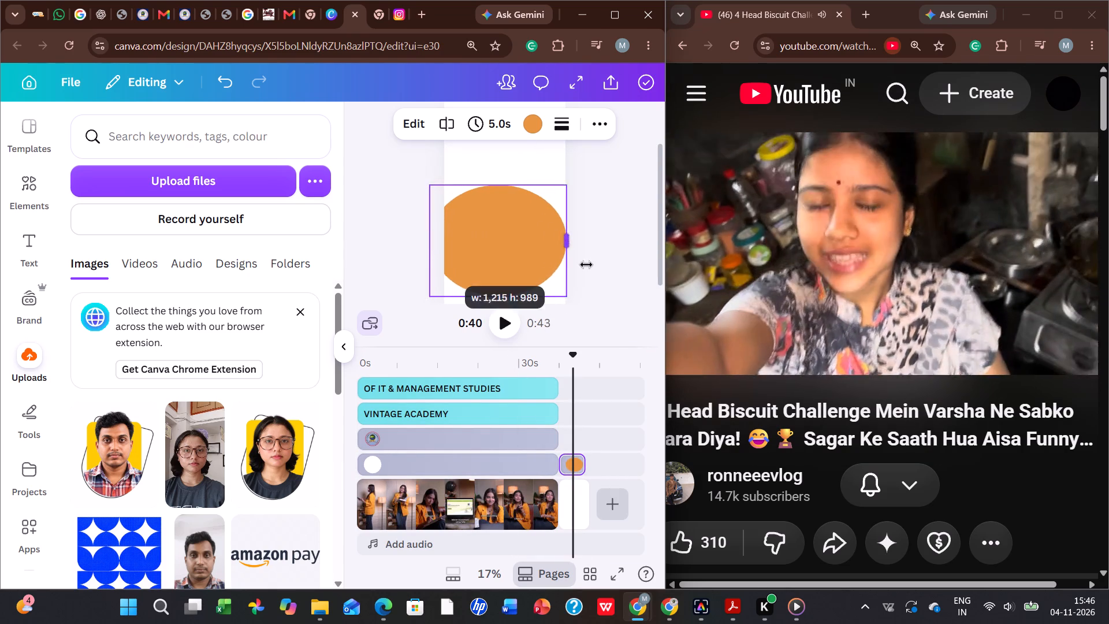
drag(586, 265, 575, 272)
click(530, 260)
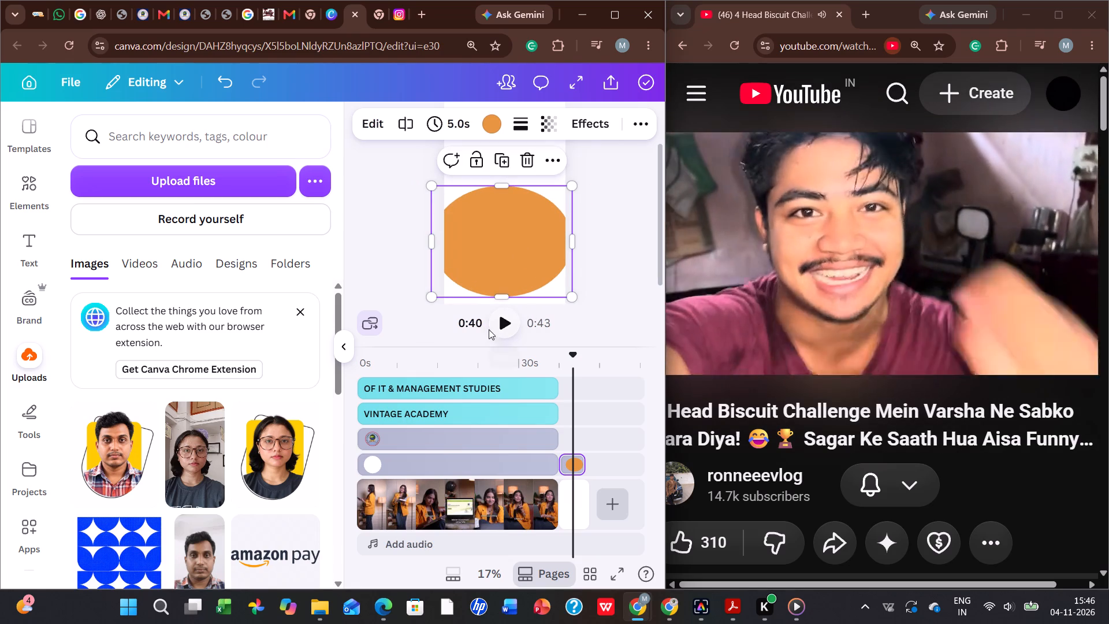
click(518, 250)
drag(503, 298, 506, 302)
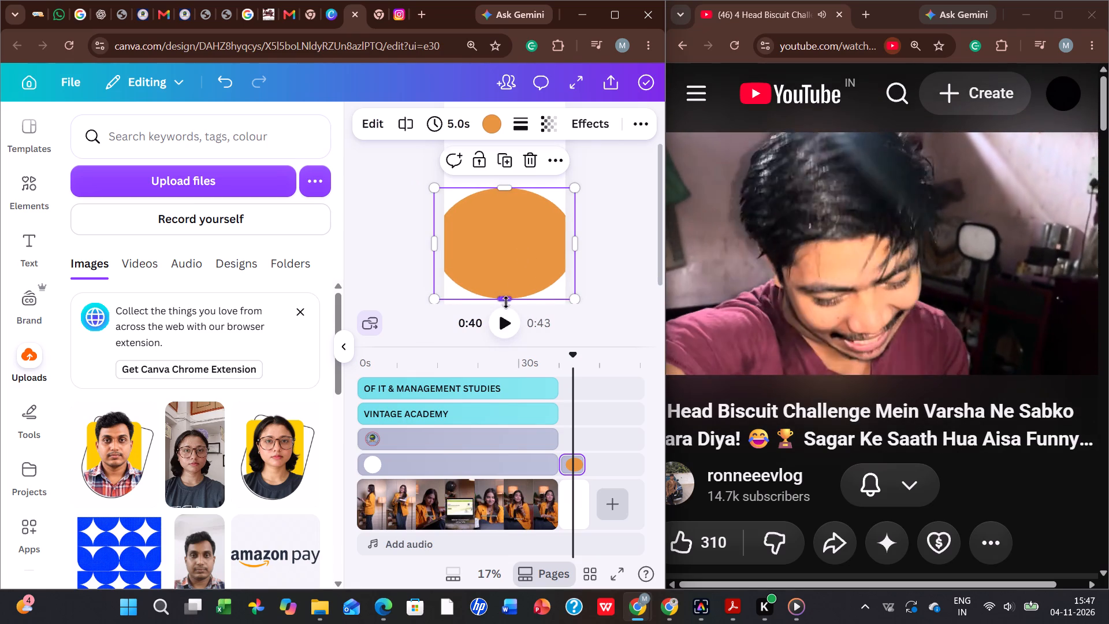
drag(506, 302, 520, 339)
click(602, 235)
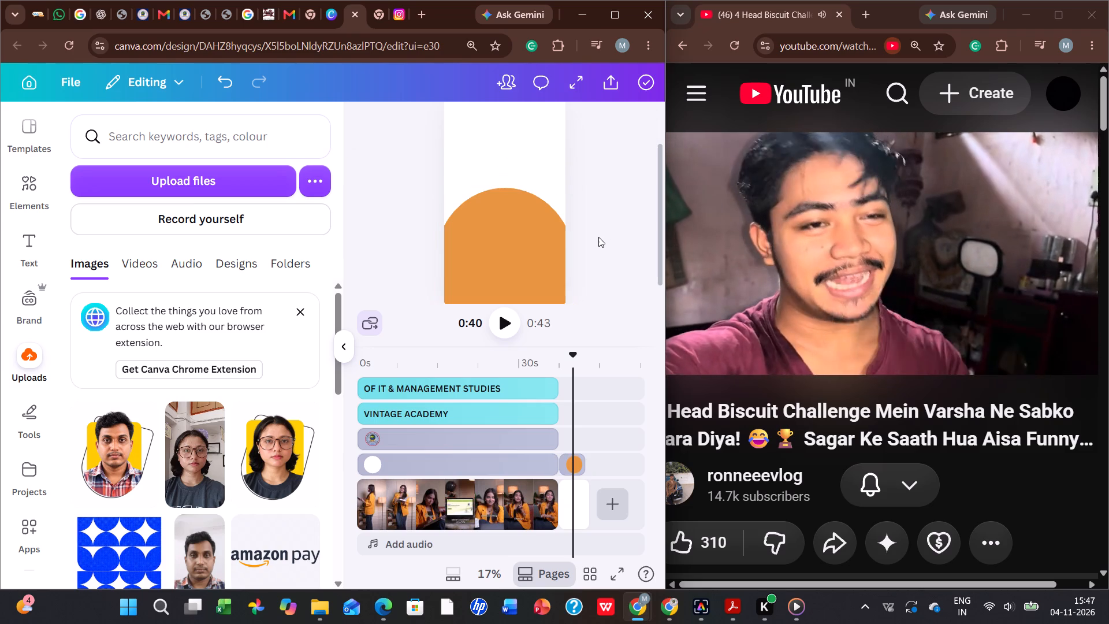
Stretch the orange oval's lower edge to a height of about 1,873 and lower the shape so its top sits near mid-page.
scroll(597, 237, up, 2)
scroll(596, 238, down, 3)
scroll(493, 233, down, 2)
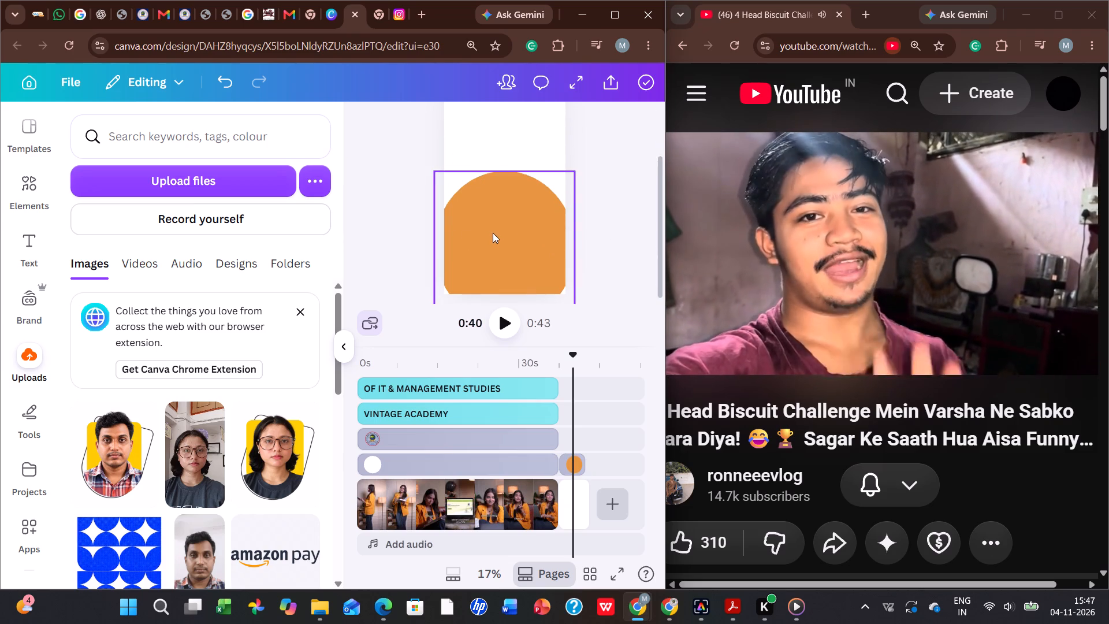
click(493, 239)
scroll(493, 239, down, 5)
scroll(541, 247, down, 4)
scroll(597, 241, down, 4)
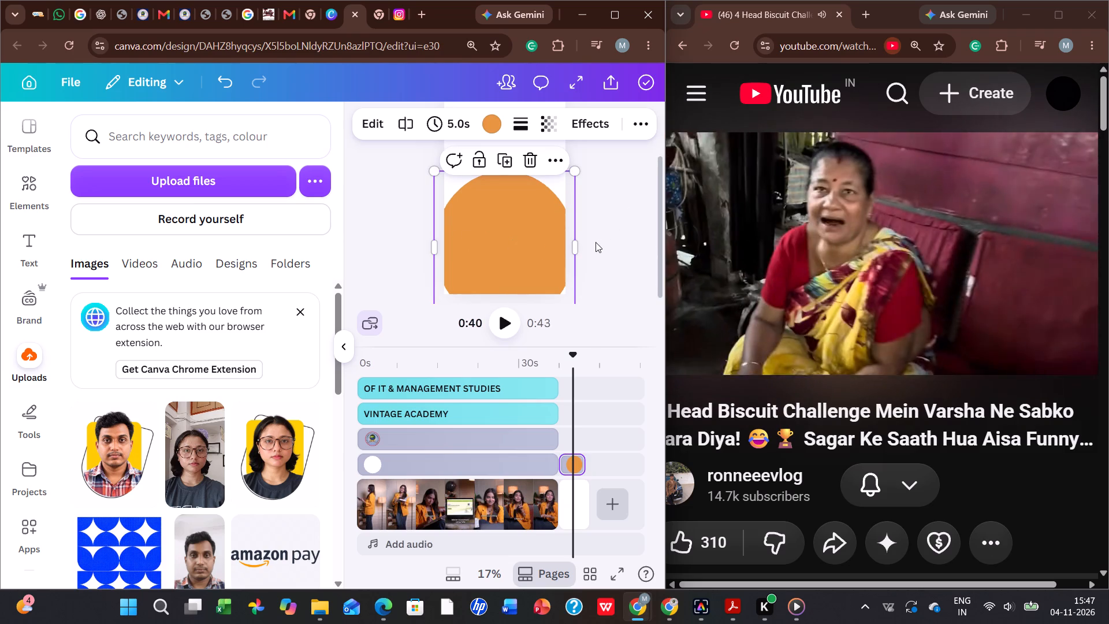
drag(662, 238, 661, 263)
drag(484, 266, 489, 233)
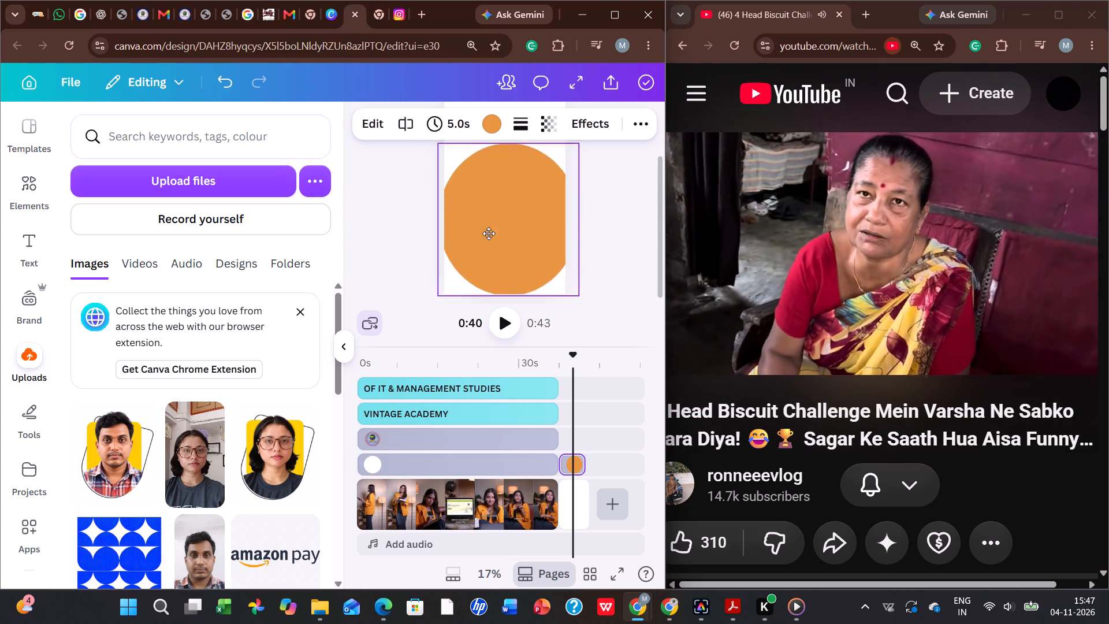
drag(489, 233, 486, 232)
drag(507, 287, 511, 346)
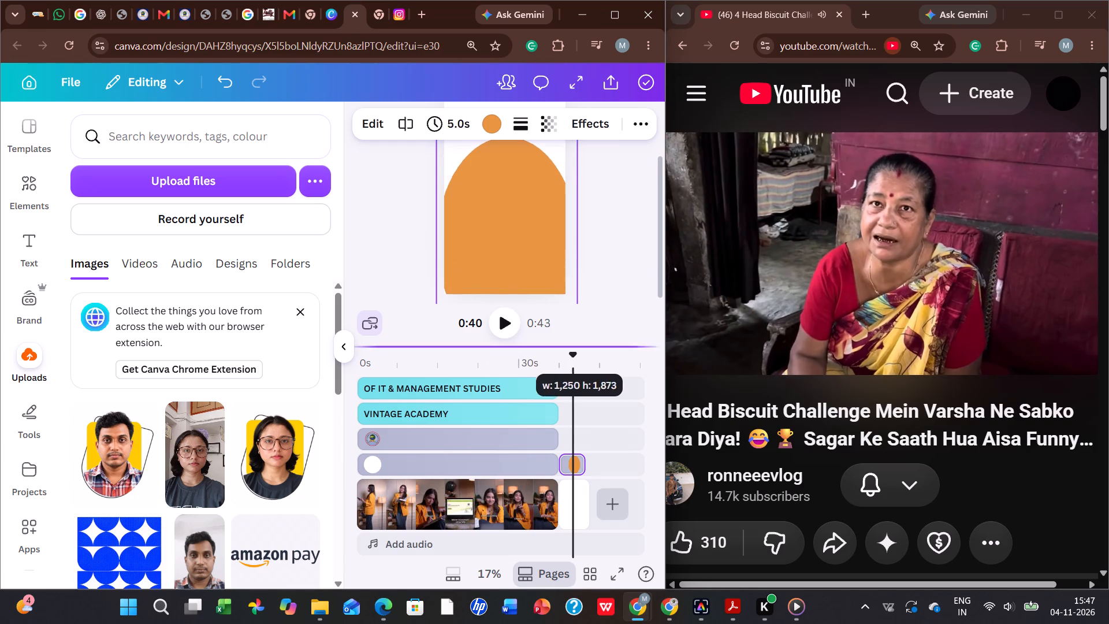
drag(512, 258, 509, 309)
click(598, 197)
Widen the orange oval to nearly twice the page width and centre it, leaving a gently curved top edge around mid-page.
ctrl+scroll(553, 242, down, 2)
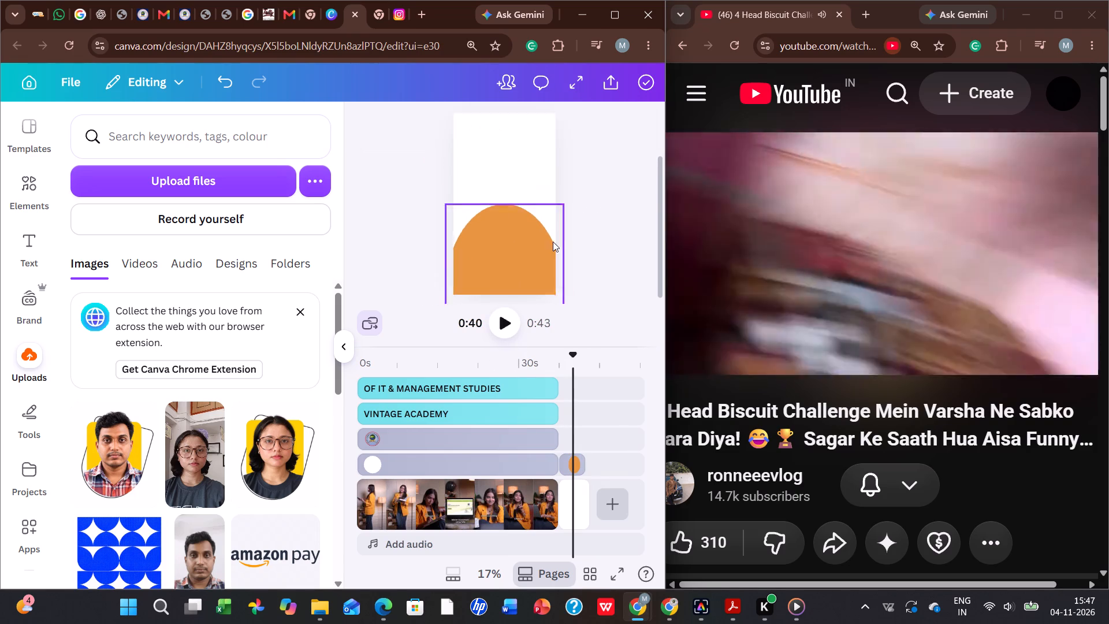
ctrl+scroll(553, 242, down, 3)
scroll(552, 224, down, 4)
click(494, 281)
drag(457, 278, 399, 261)
drag(505, 259, 528, 268)
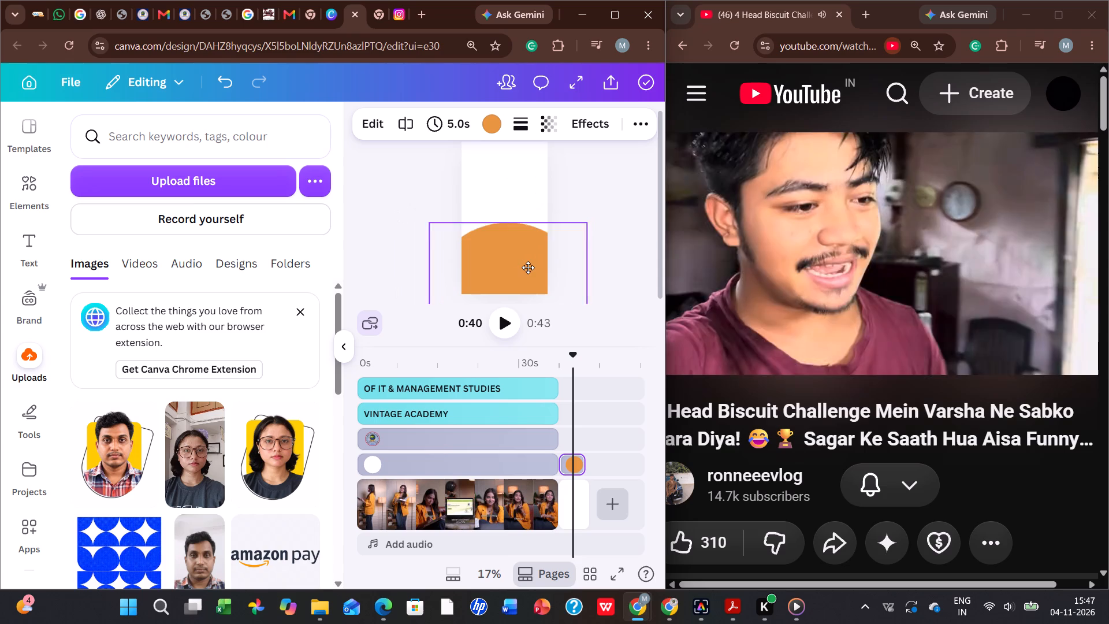
drag(528, 268, 529, 257)
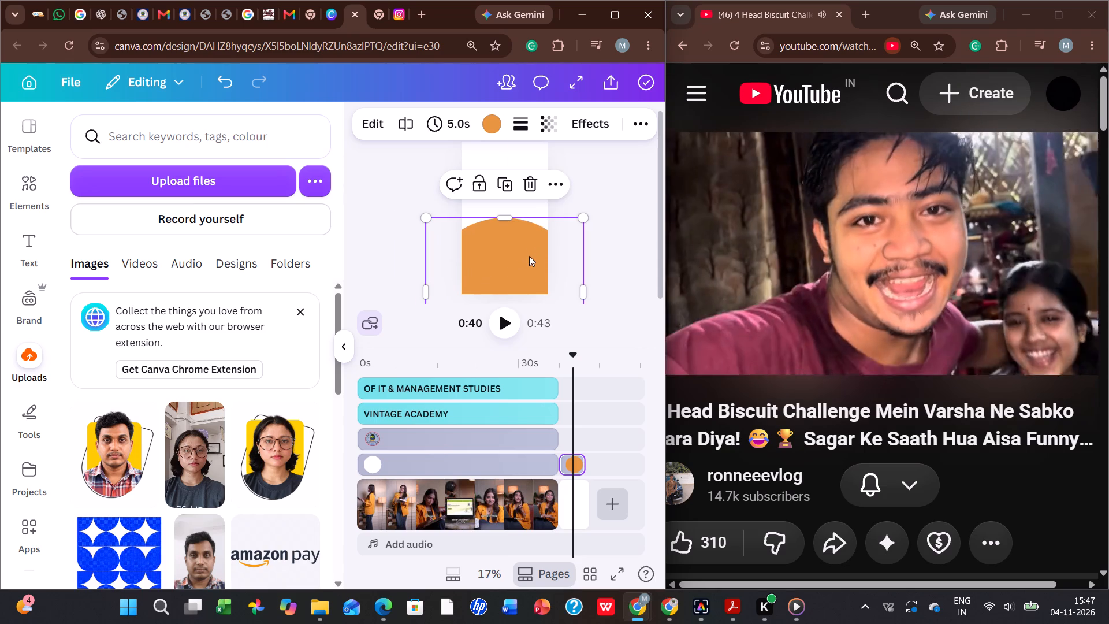
click(585, 192)
scroll(583, 204, down, 6)
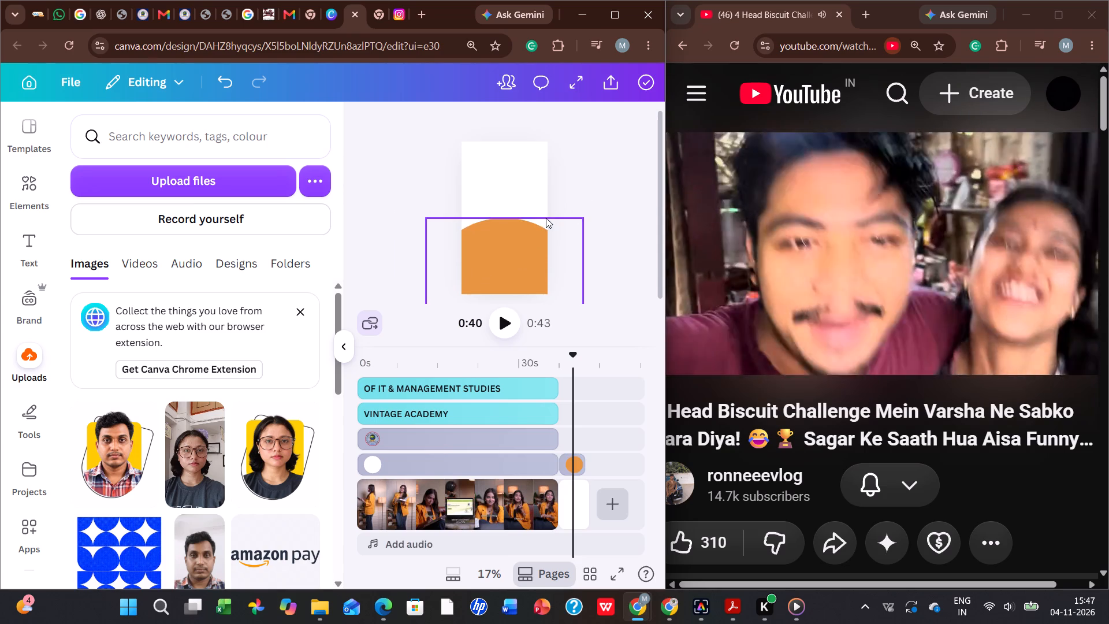
Open the fill colour choices for the orange oval on the end page.
click(505, 257)
click(493, 121)
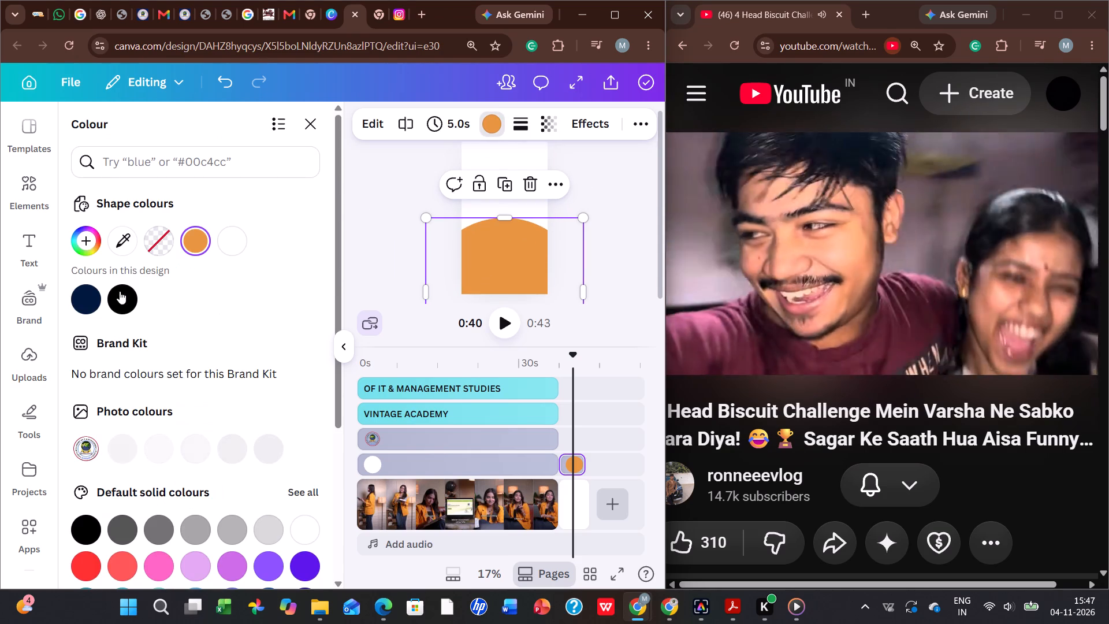
Recolour the orange oval on the end page with the design's dark navy blue.
click(88, 297)
click(605, 182)
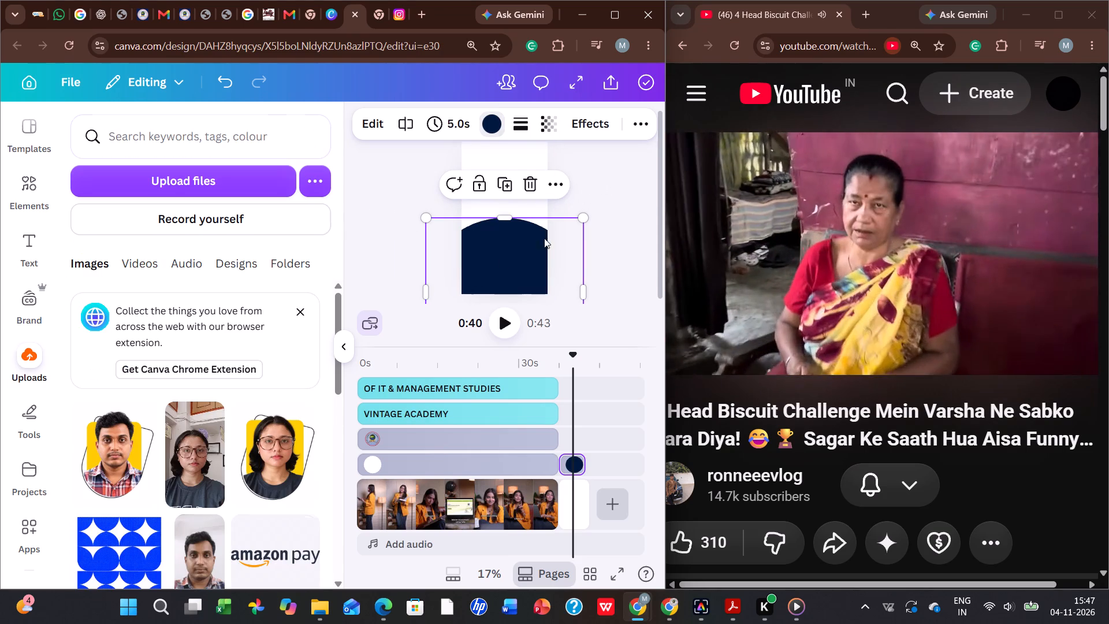
Give the navy oval a solid outline and colour it yellow using a colour search for "yellow".
click(483, 264)
click(566, 125)
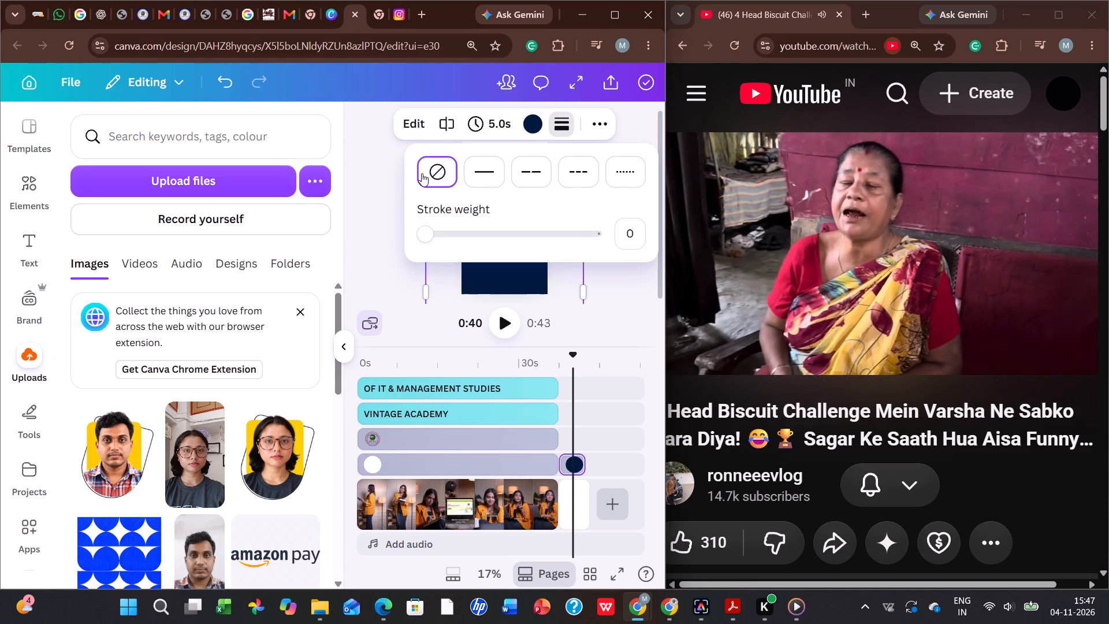
click(487, 174)
click(540, 122)
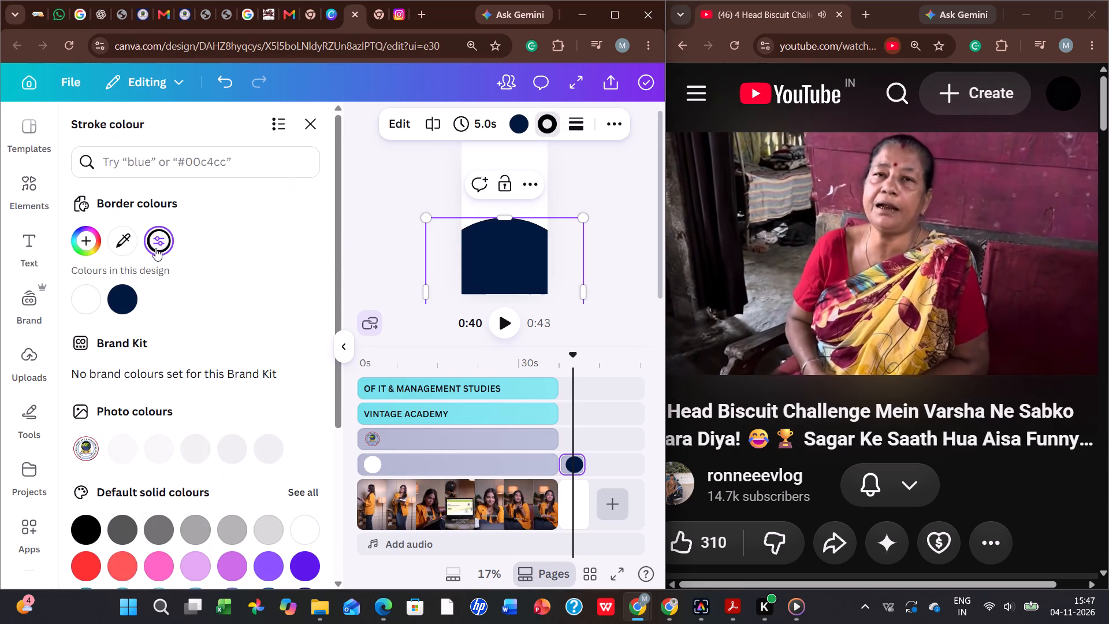
click(177, 161)
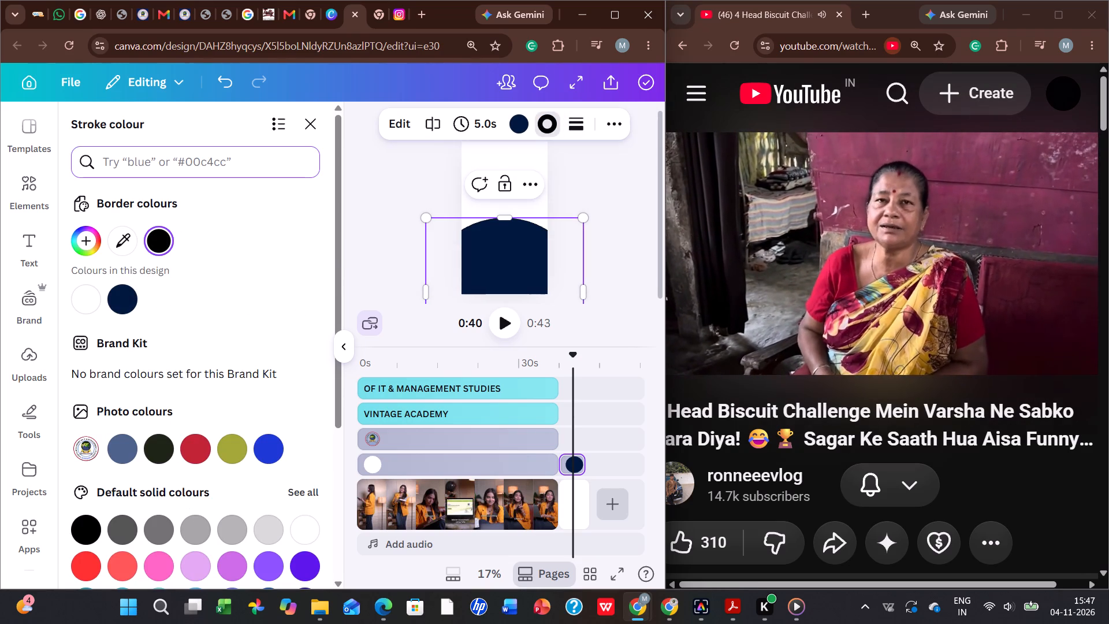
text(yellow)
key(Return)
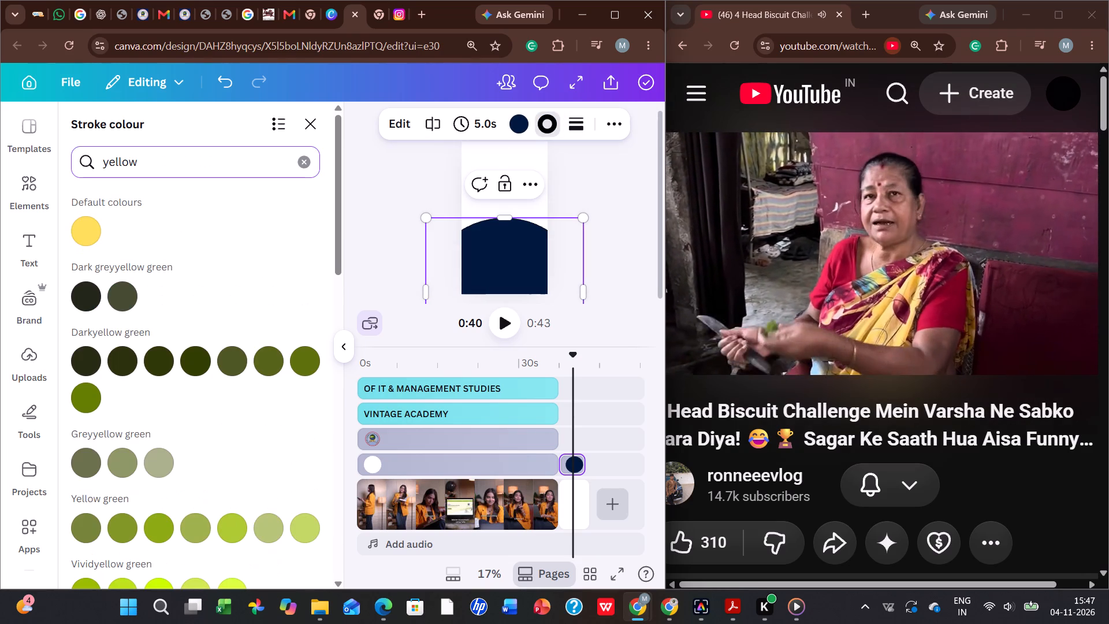
scroll(123, 315, down, 5)
scroll(99, 262, down, 9)
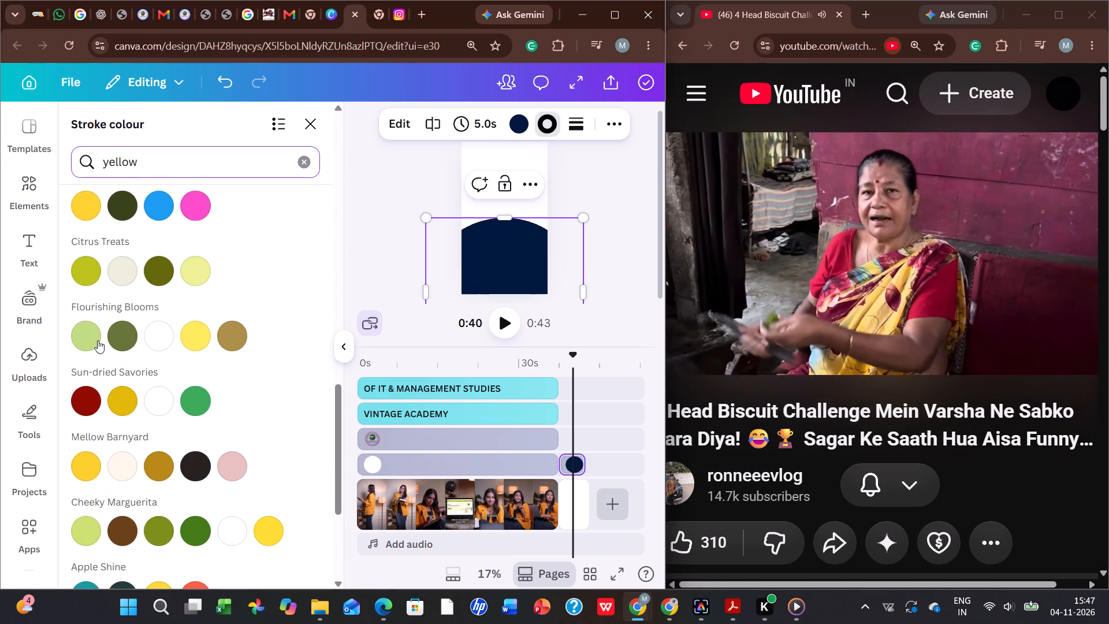
click(84, 207)
double_click(580, 181)
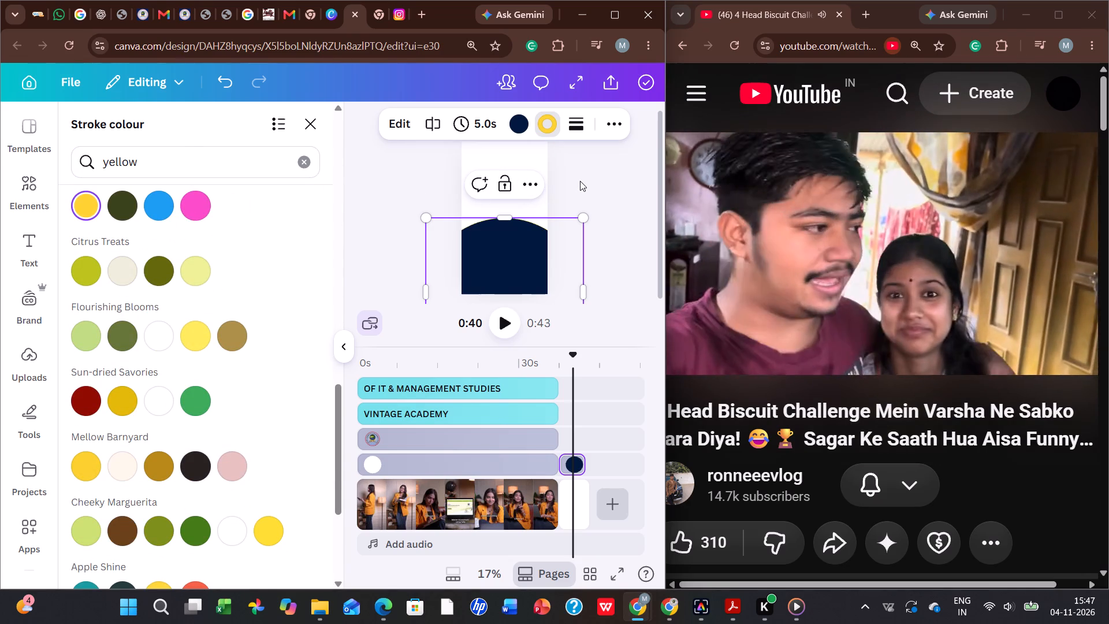
click(519, 270)
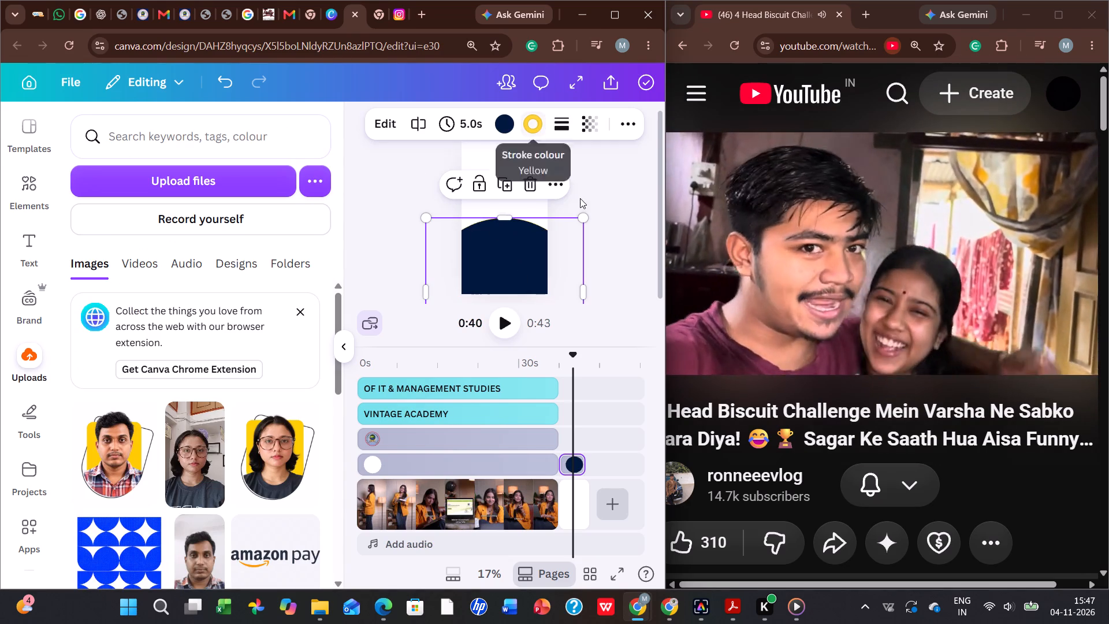
click(595, 210)
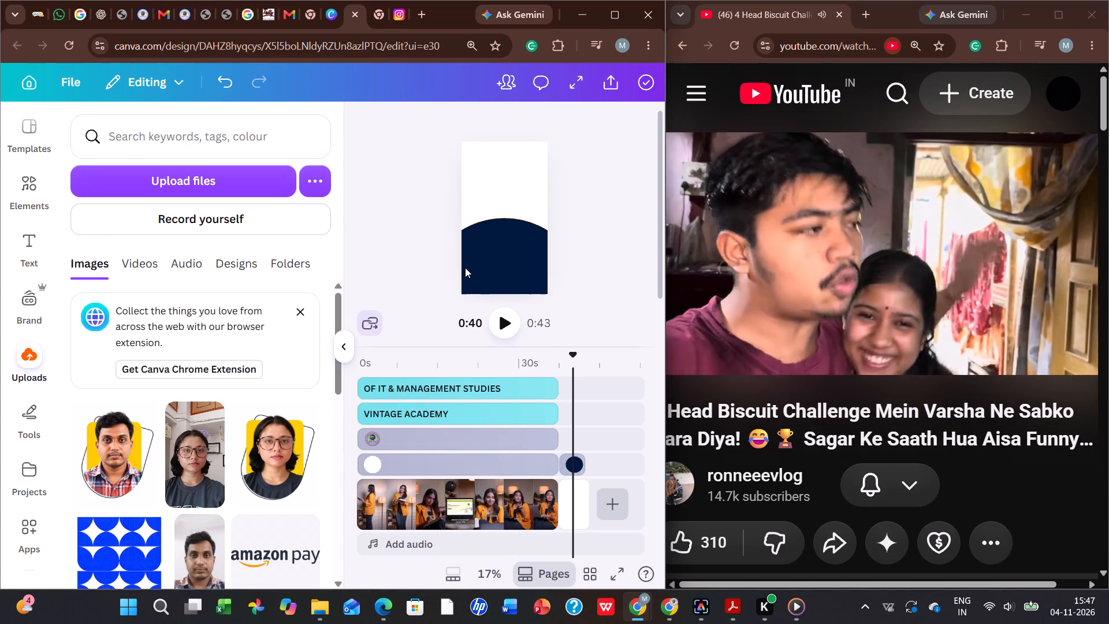
Consult the academy's placements post on Instagram, and widen the navy oval on the end page slightly on both sides.
click(401, 13)
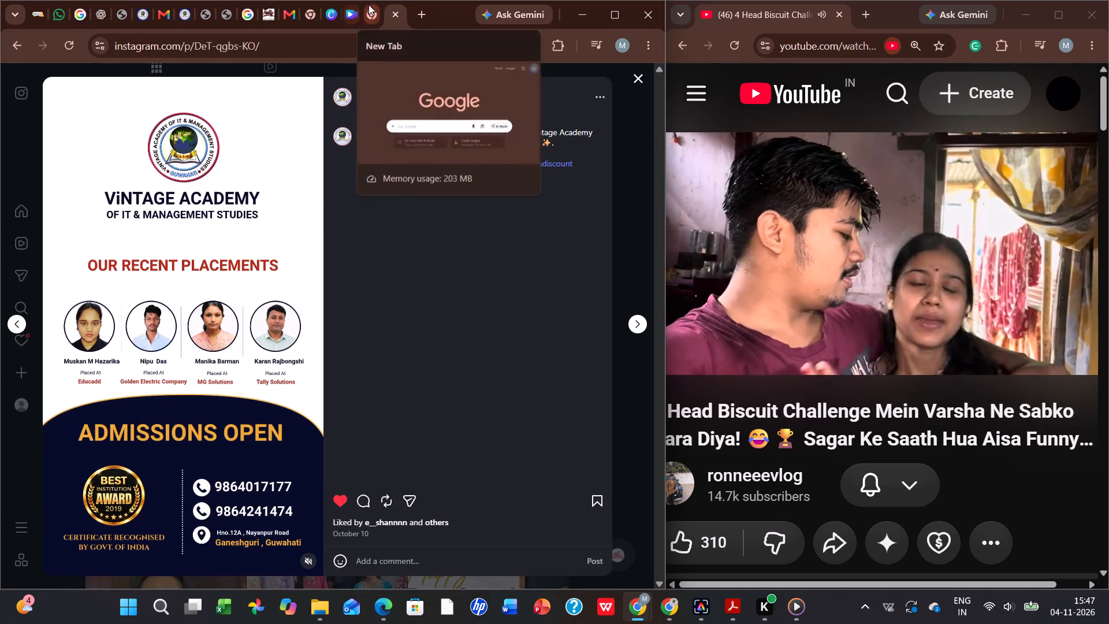
click(369, 5)
click(349, 11)
click(482, 236)
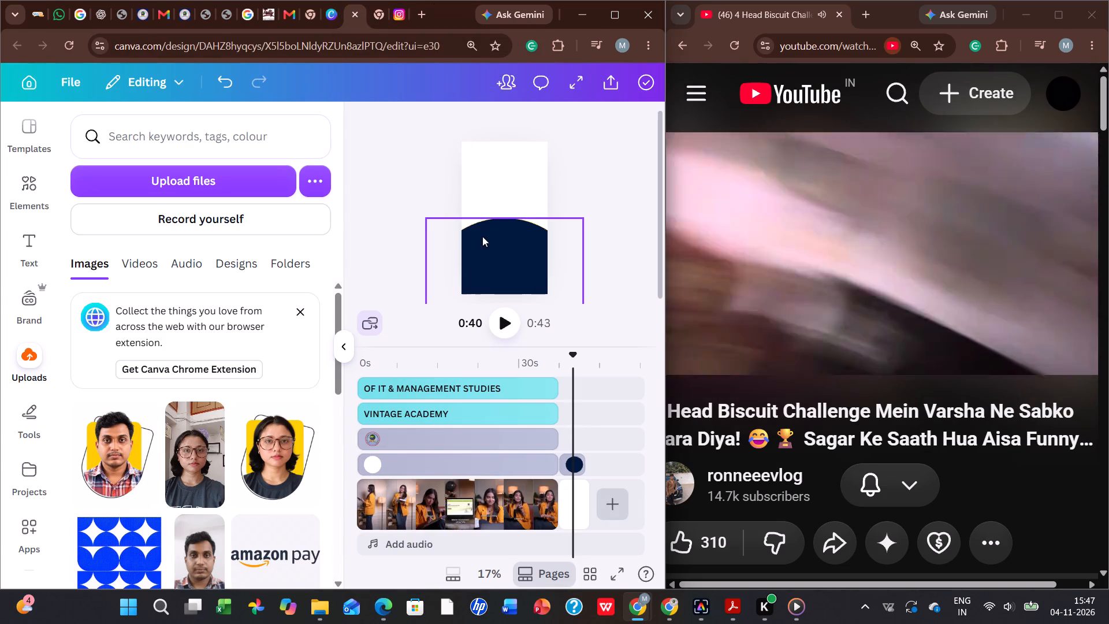
drag(578, 269, 582, 269)
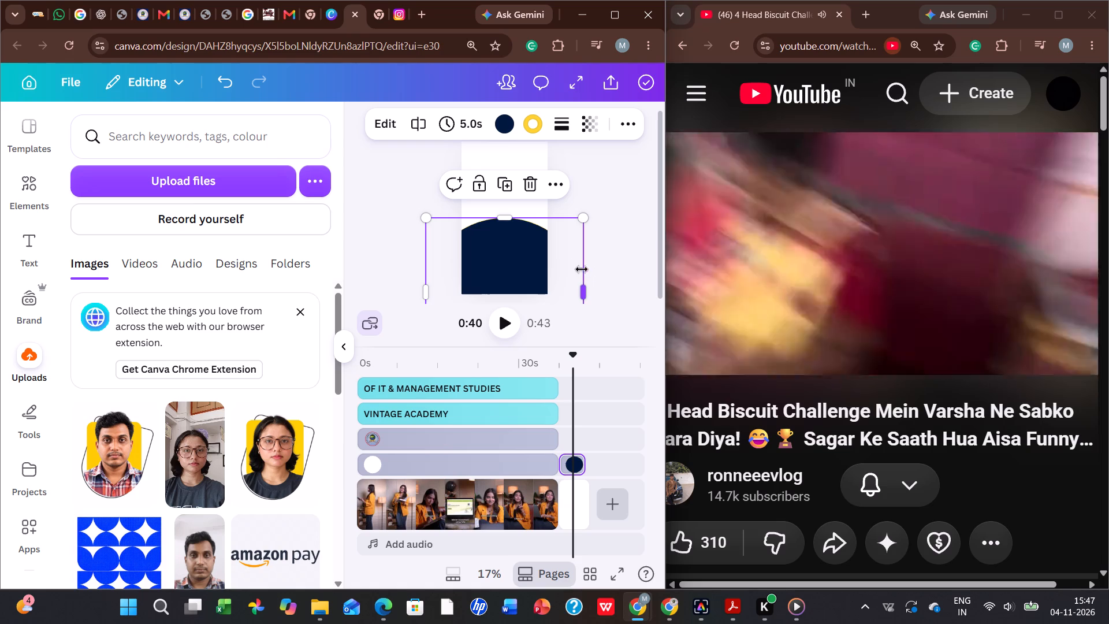
drag(582, 269, 589, 269)
click(502, 265)
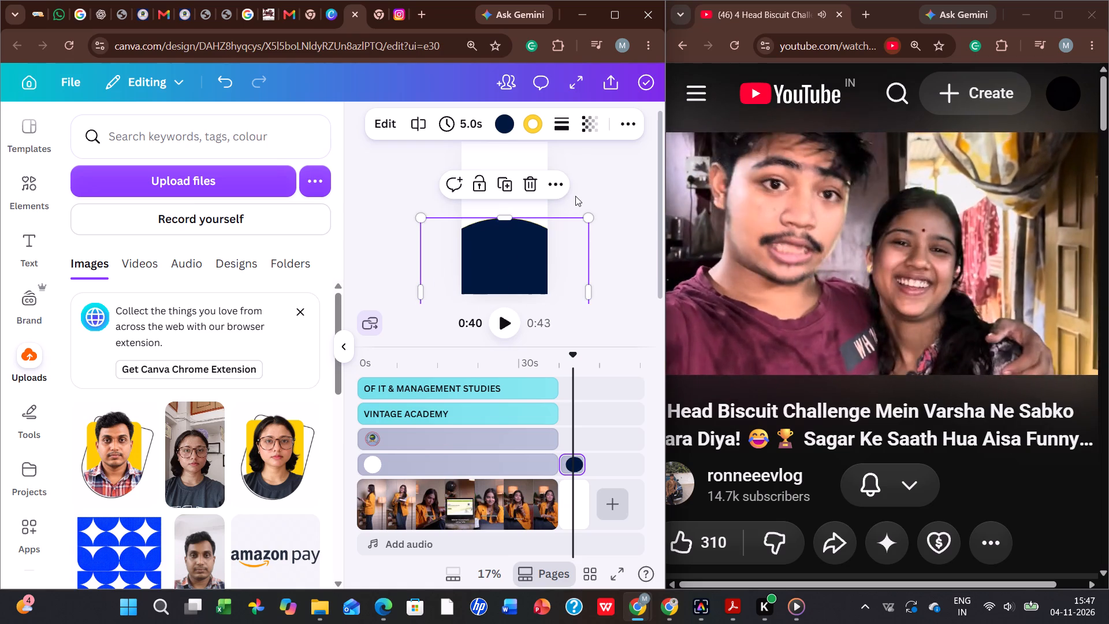
click(575, 196)
Look through the uploaded images for academy logo and poster material for the end page.
scroll(580, 198, down, 9)
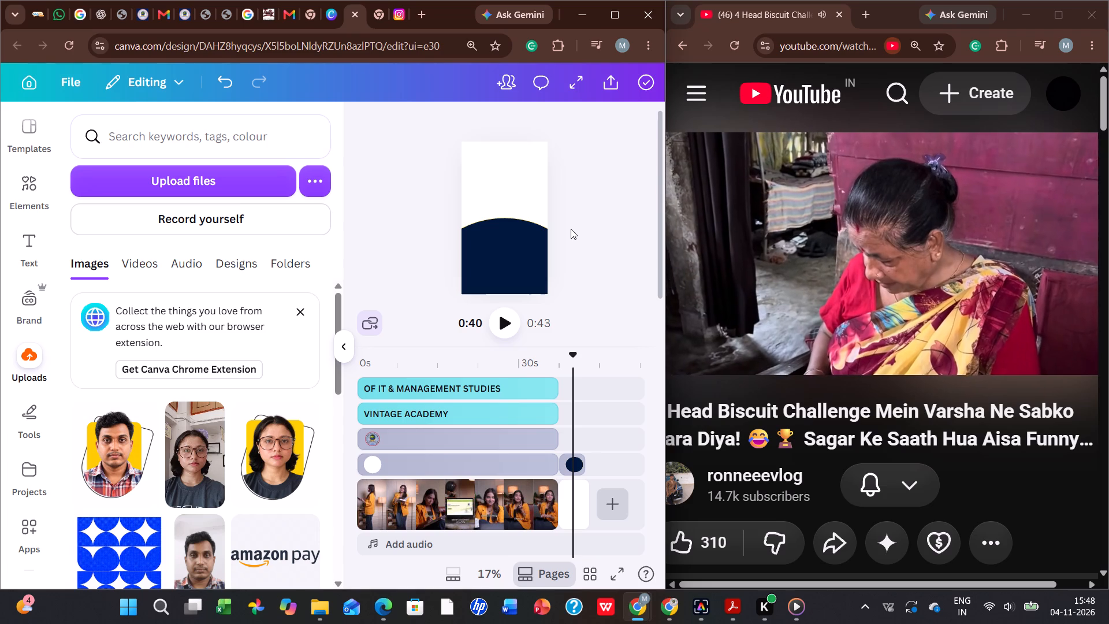
scroll(565, 234, down, 1)
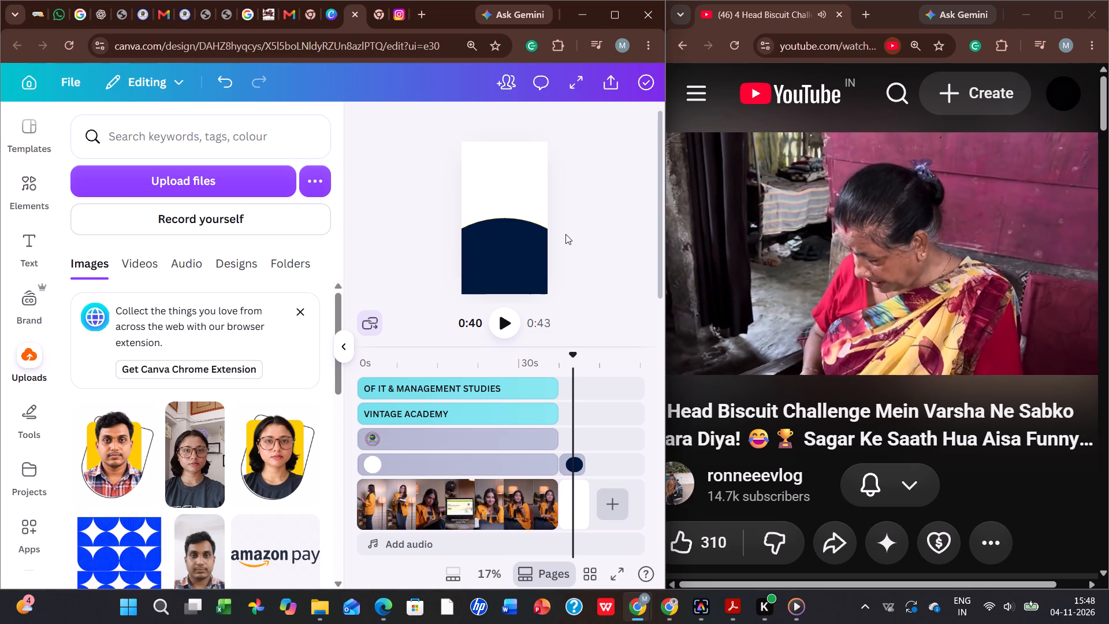
scroll(189, 398, down, 11)
scroll(176, 328, up, 3)
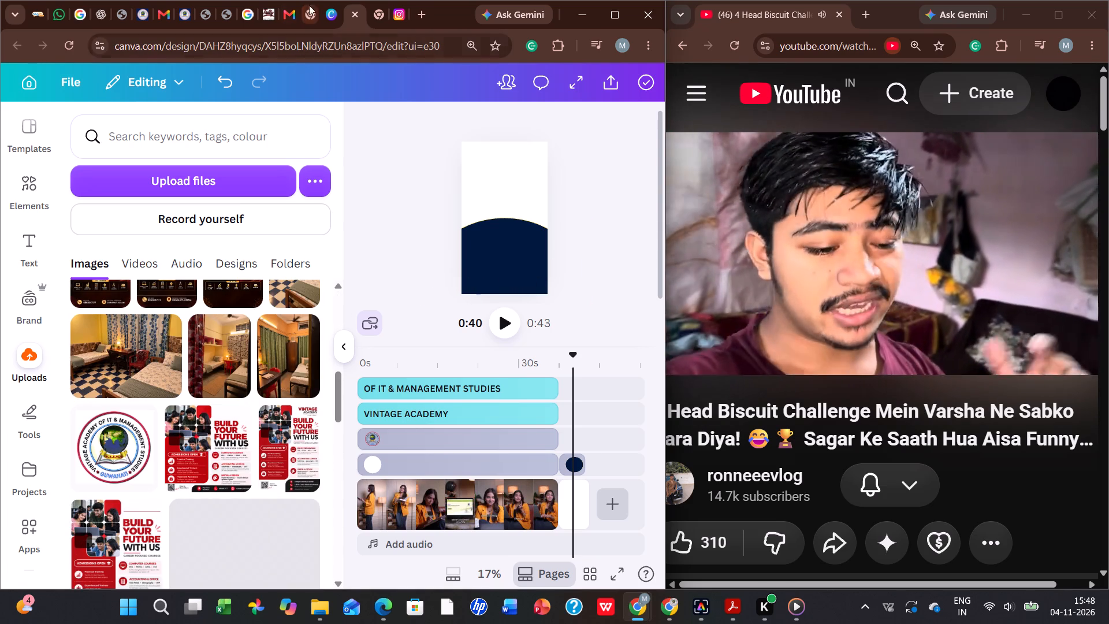
click(327, 0)
click(330, 21)
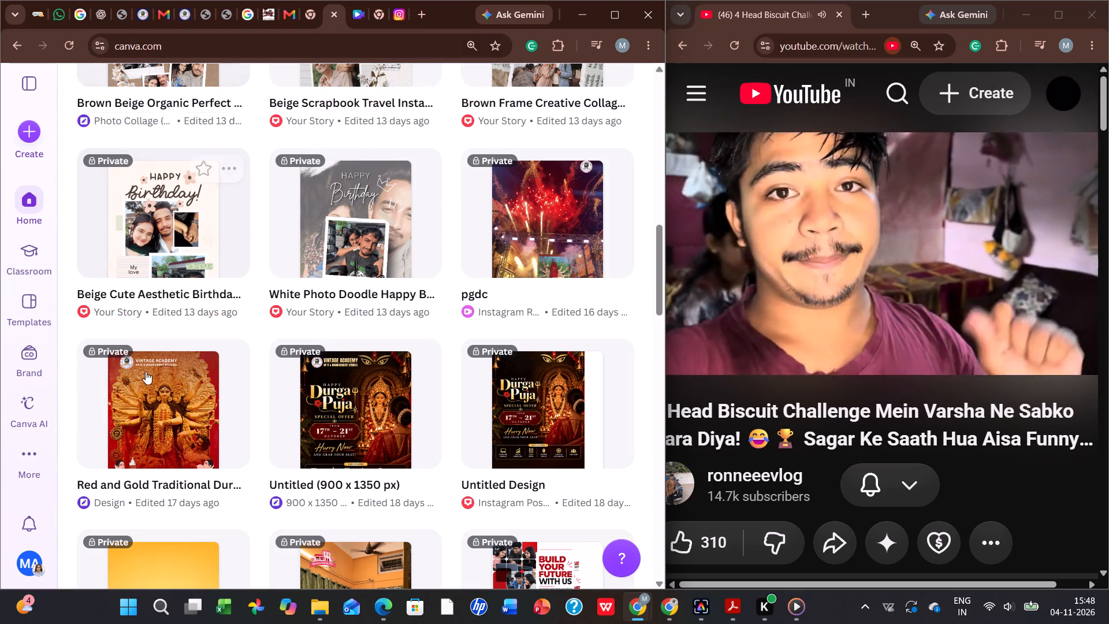
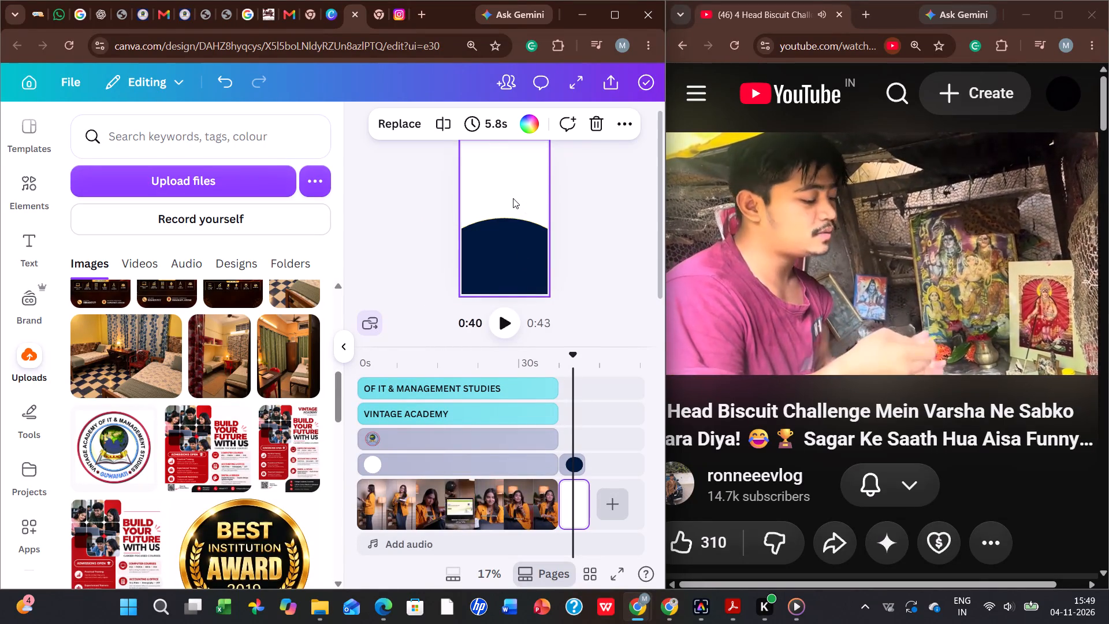
Add a text box to the end page and place its timeline clip directly above the navy oval's, starting with the page.
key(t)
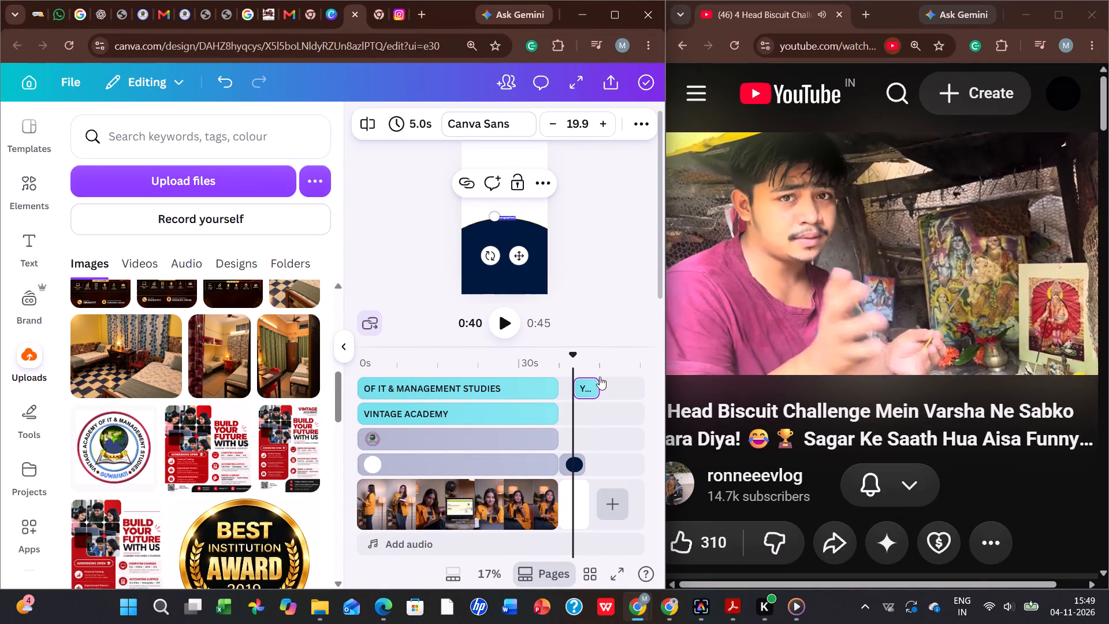
drag(584, 387, 566, 420)
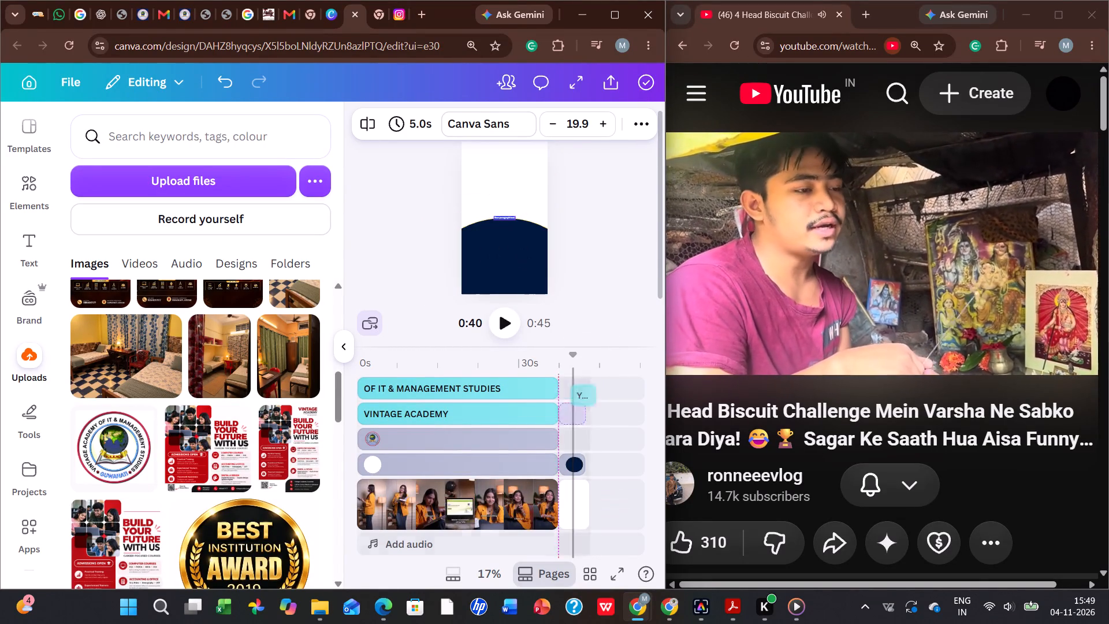
drag(566, 420, 570, 437)
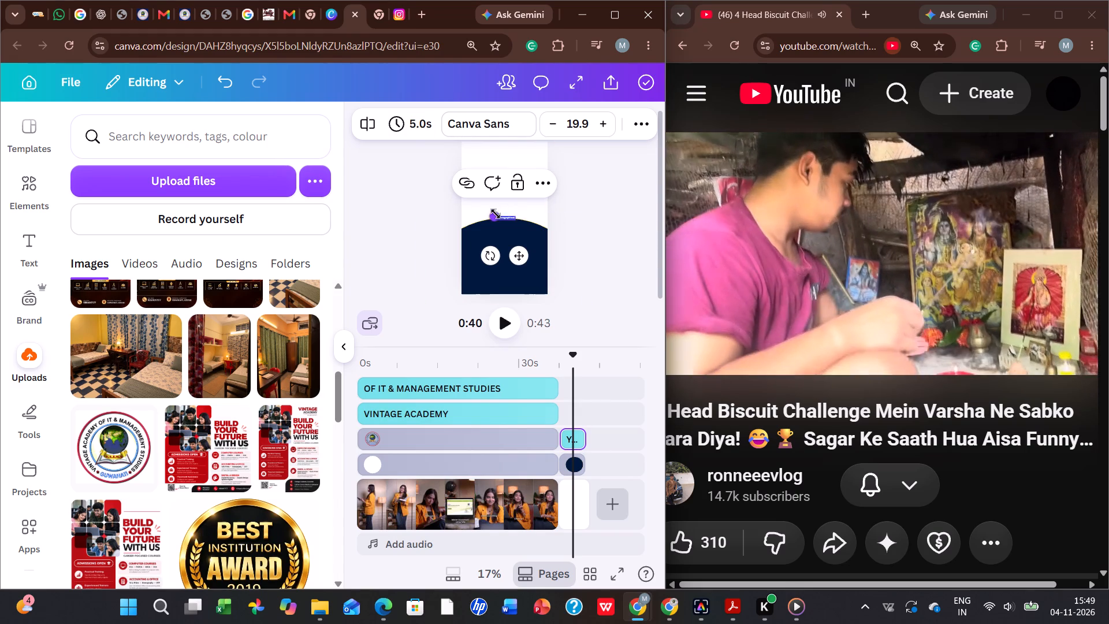
Enlarge the end page's placeholder text to font size 81.6 and move it slightly upward.
drag(496, 214, 434, 191)
drag(483, 254, 487, 233)
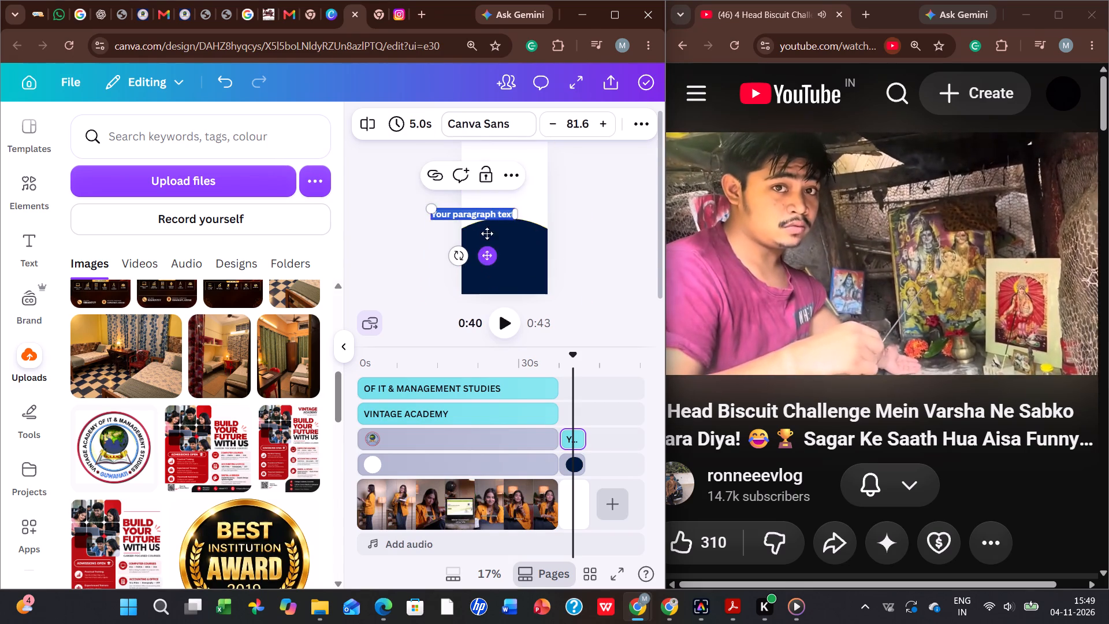
Move the paragraph text into the white area above the navy curve and replace it with "ADMISSIONS OPEN".
drag(487, 233, 513, 217)
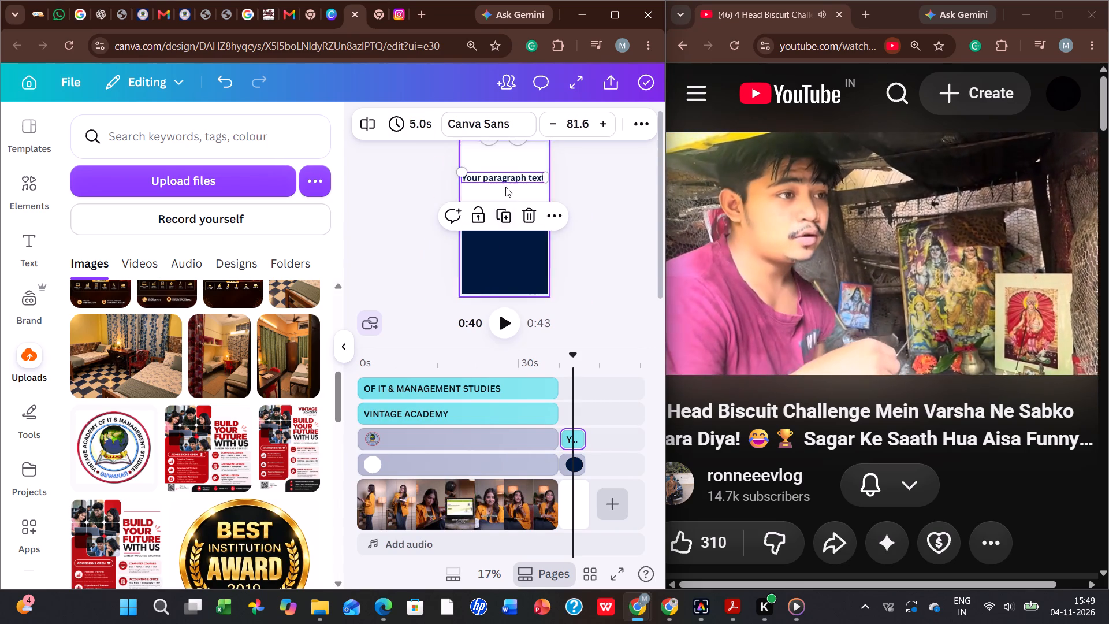
double_click(504, 174)
key(a)
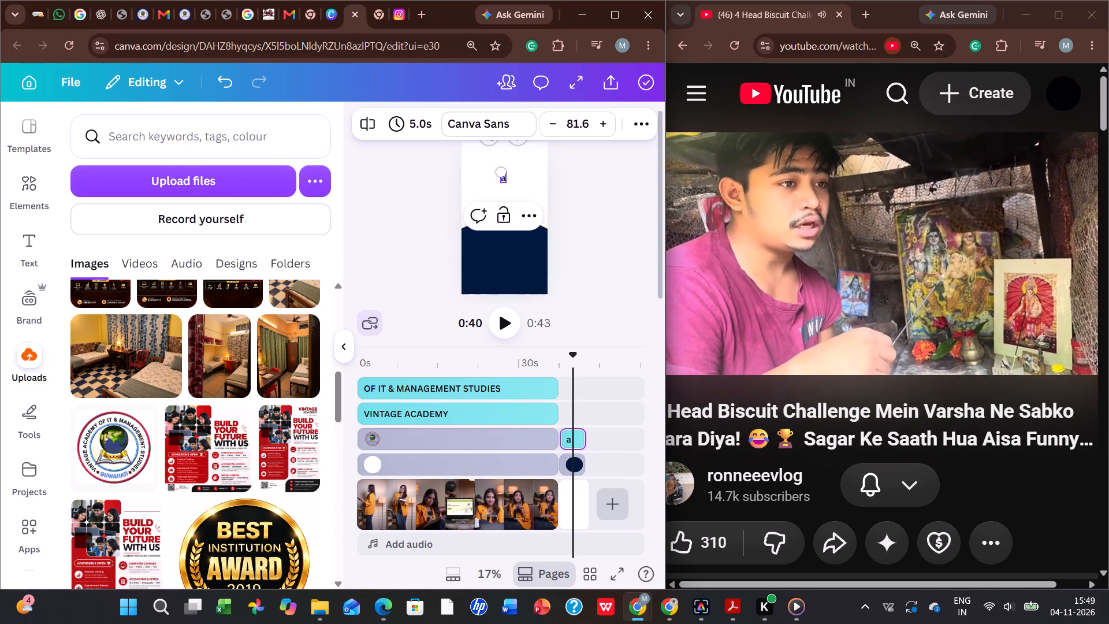
key(BackSpace)
text(ADMISSIONS OPEN)
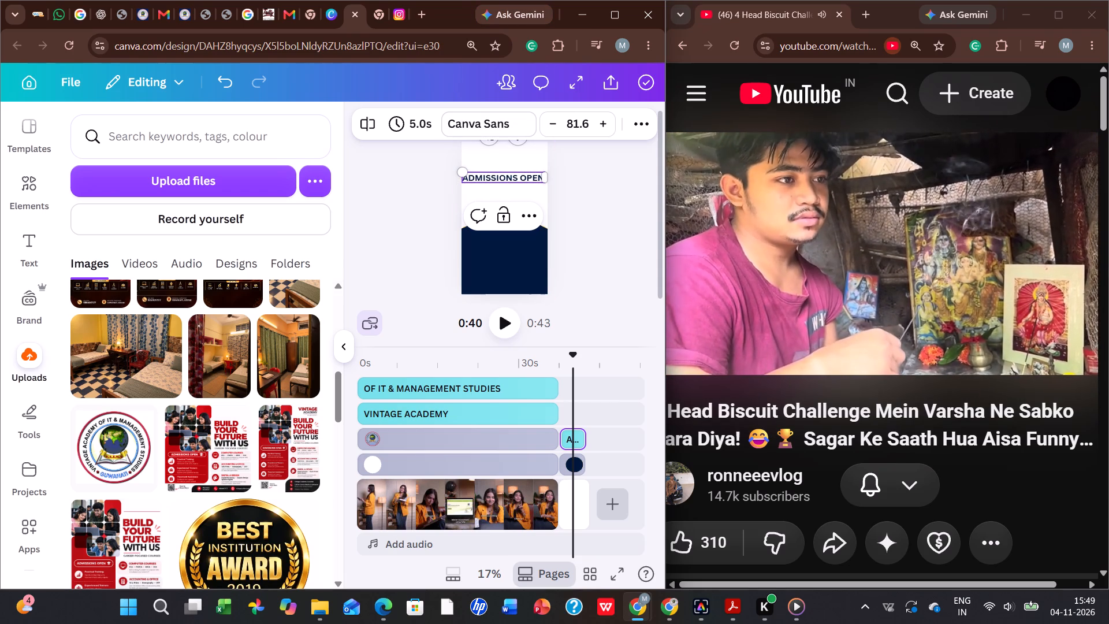
Reduce the ADMISSIONS OPEN text size to 69.7.
click(545, 124)
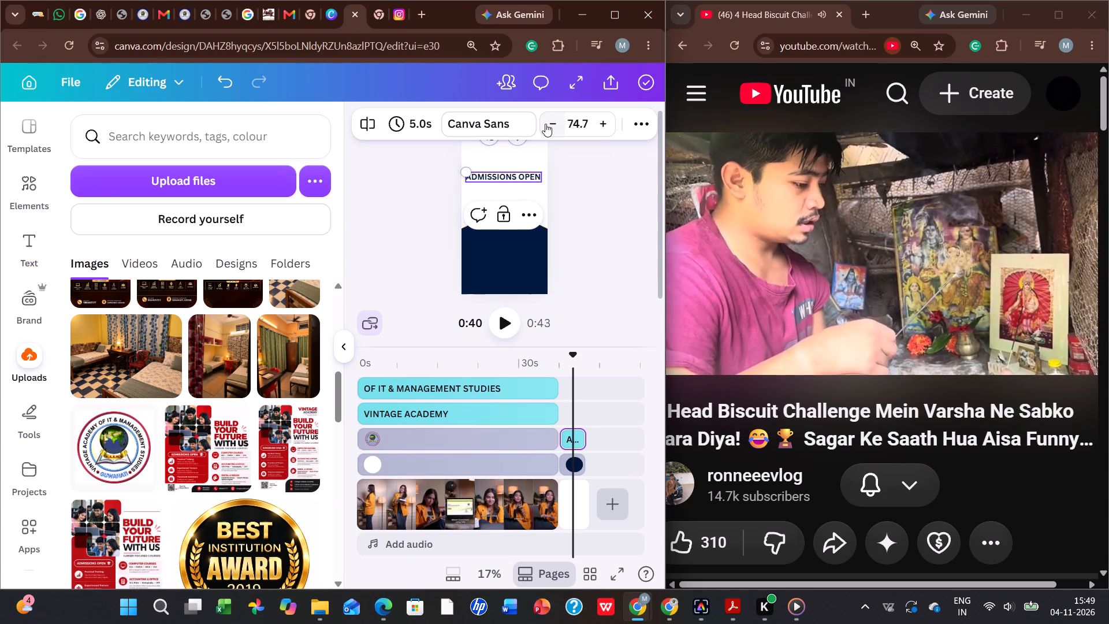
click(568, 181)
Reposition the ADMISSIONS OPEN text so it is centred across the page, midway down the white area above the curve.
scroll(568, 181, up, 2)
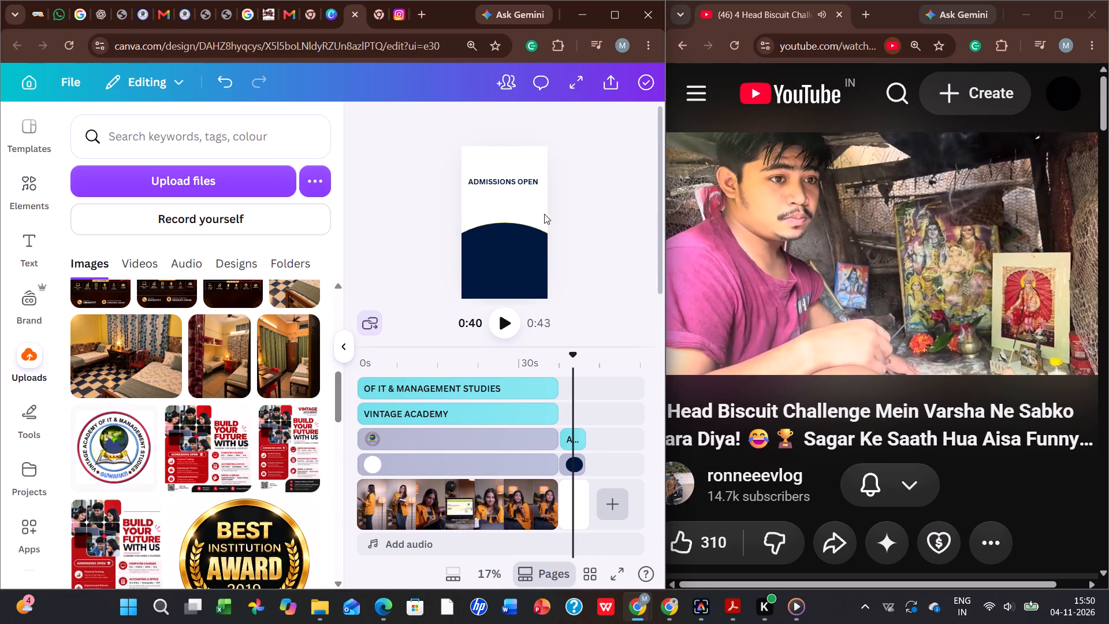
ctrl+scroll(616, 242, up, 5)
scroll(592, 235, up, 2)
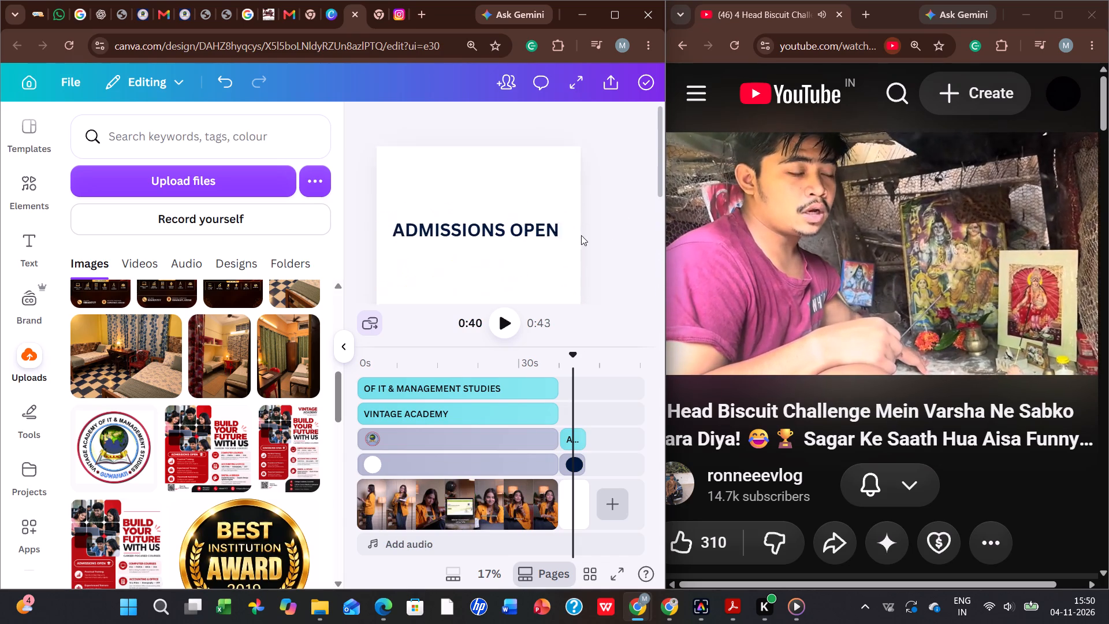
drag(513, 215, 522, 229)
drag(519, 230, 521, 261)
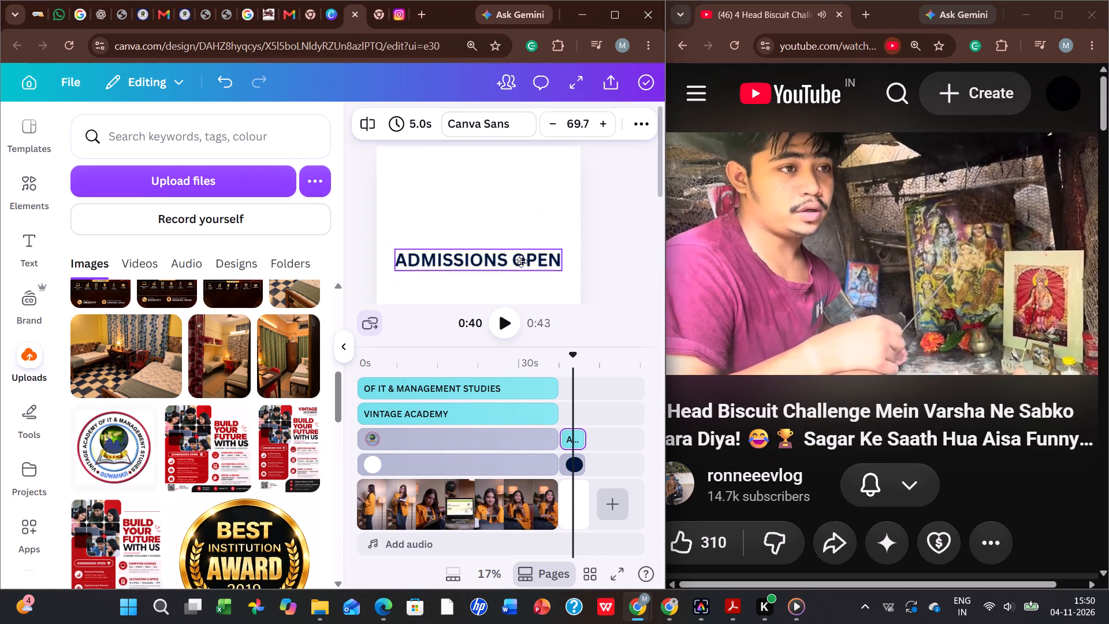
drag(521, 261, 516, 274)
scroll(516, 267, down, 2)
scroll(504, 205, up, 4)
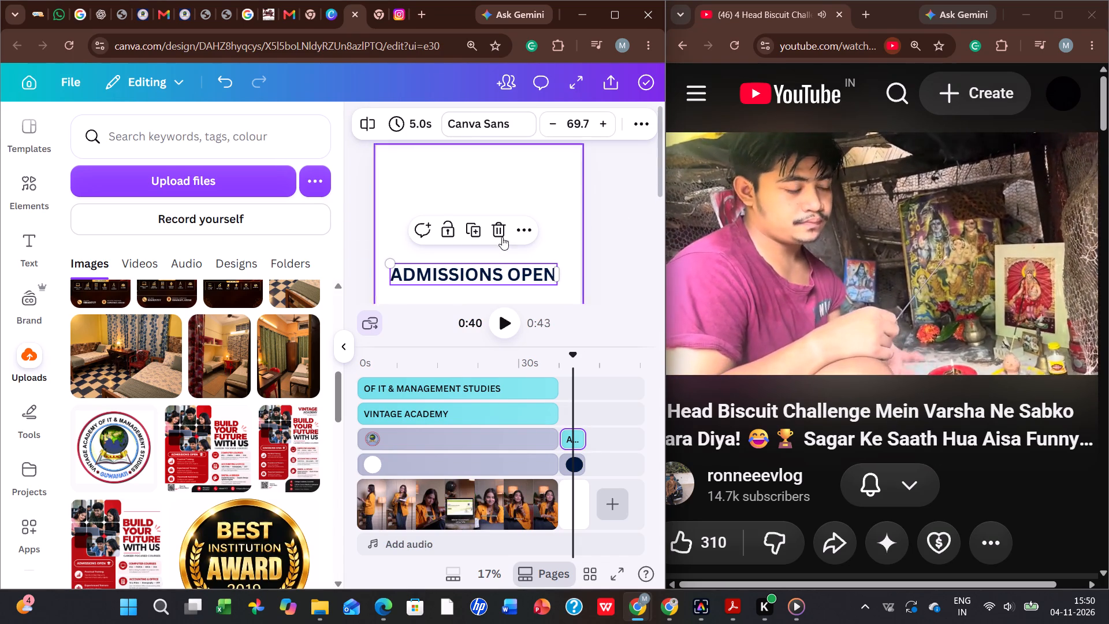
drag(495, 277, 494, 252)
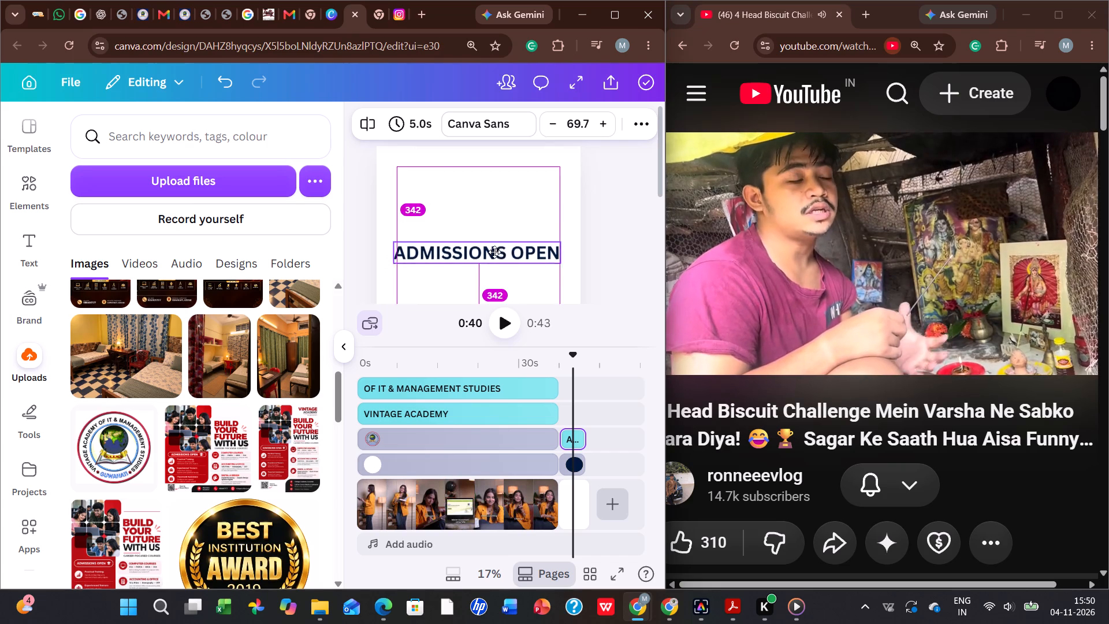
drag(494, 252, 497, 246)
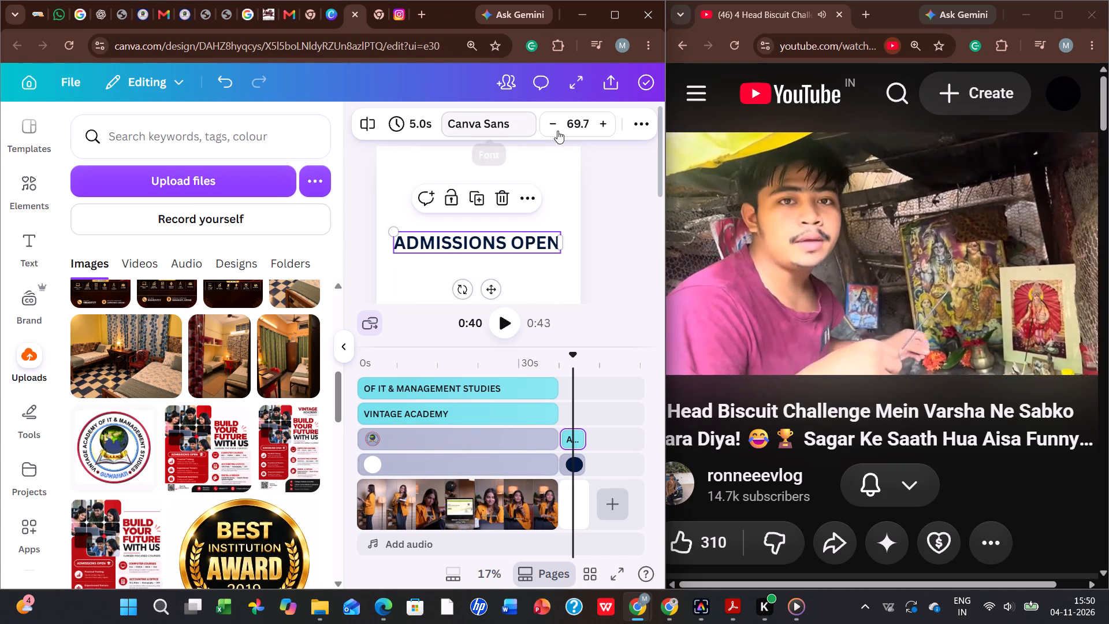
Fine-tune the ADMISSIONS OPEN text size to 68.7.
click(550, 127)
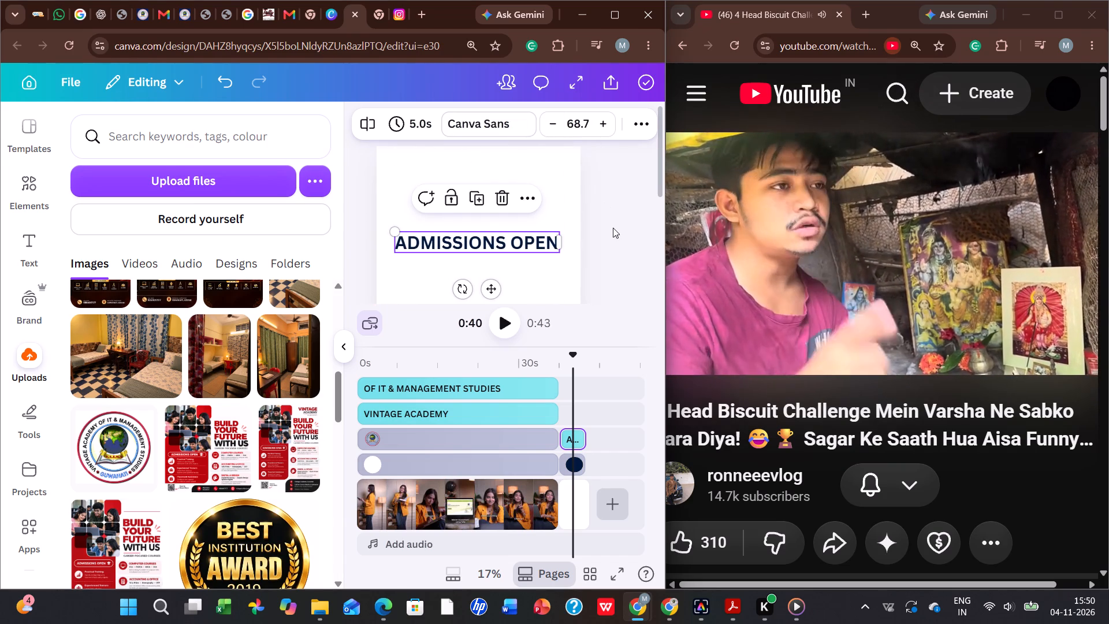
click(603, 226)
ctrl+scroll(586, 202, down, 3)
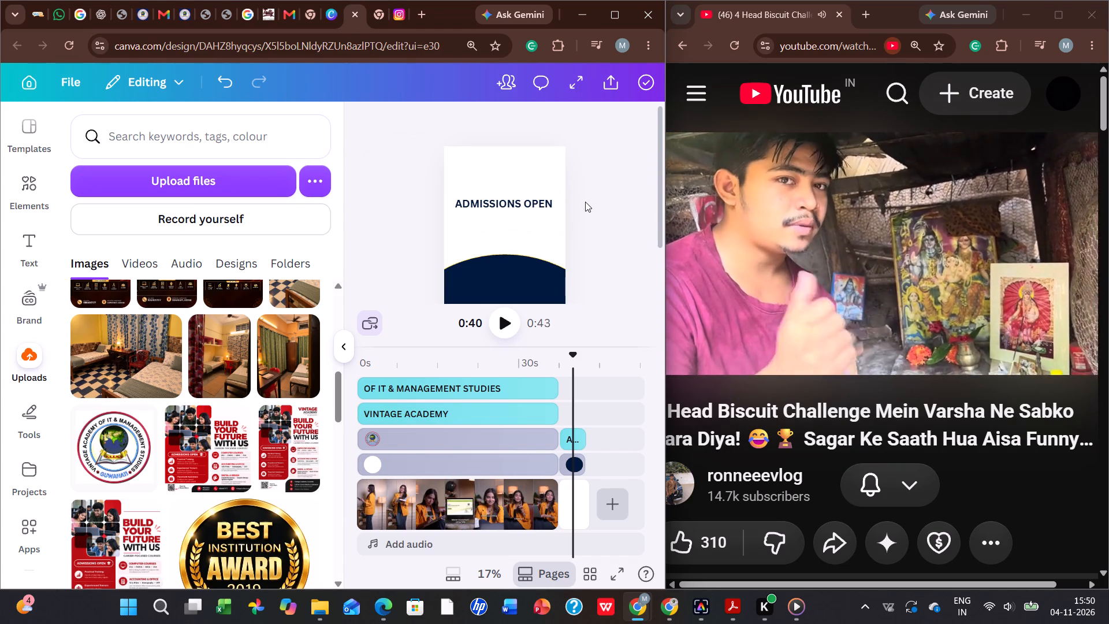
Search the text colours for "RED" and give the whole ADMISSIONS OPEN text the second vivid red shade.
click(499, 202)
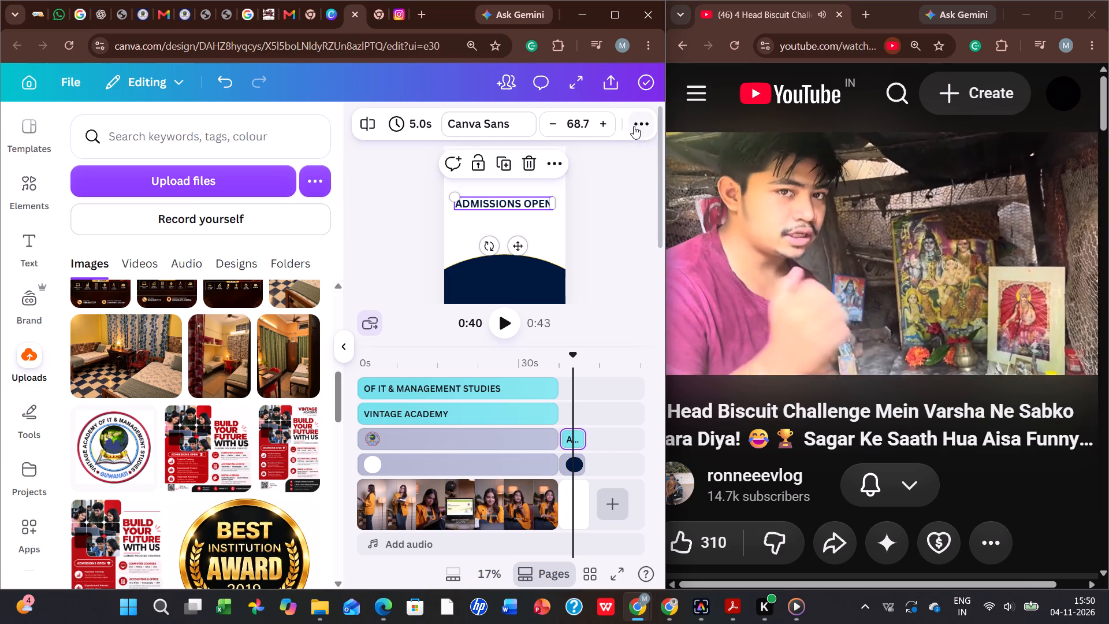
click(634, 126)
triple_click(515, 195)
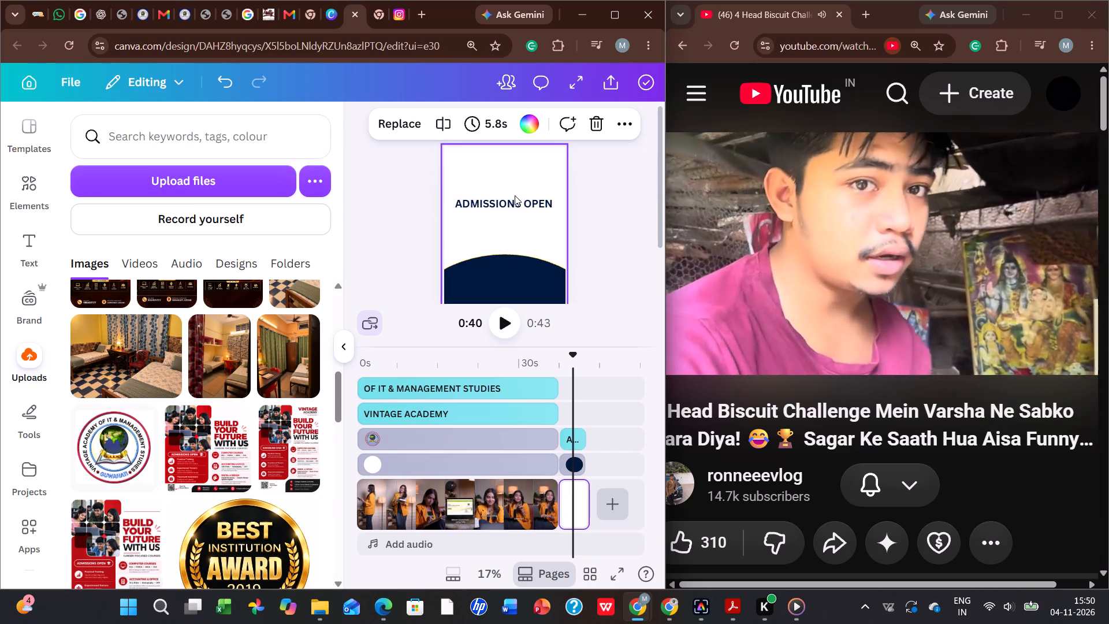
double_click(513, 196)
triple_click(518, 203)
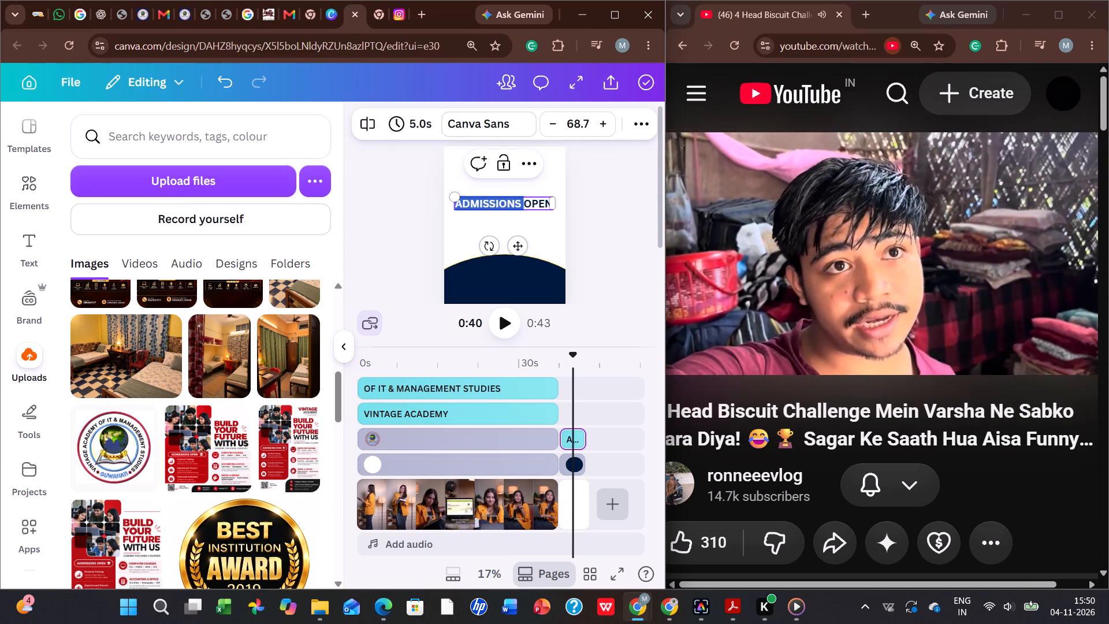
click(643, 117)
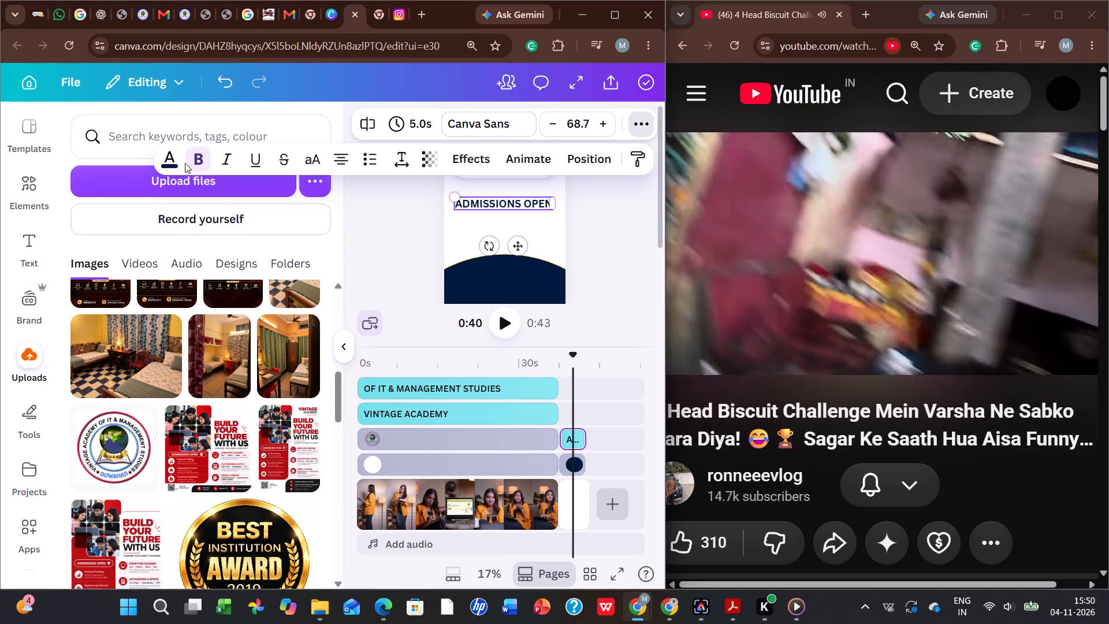
click(176, 163)
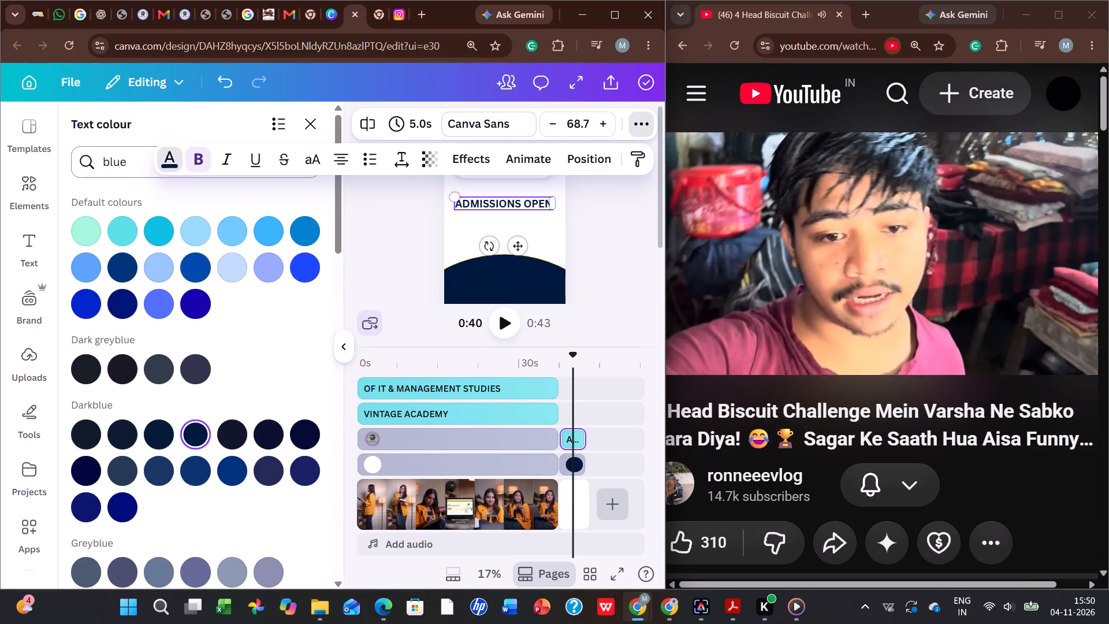
triple_click(137, 163)
text(RED)
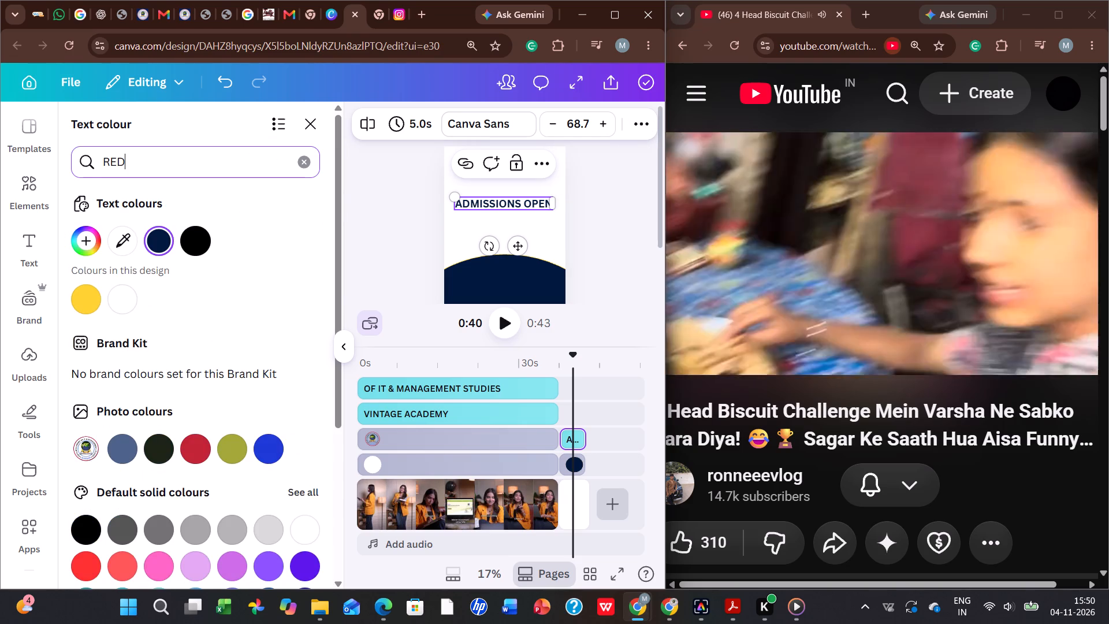
click(215, 229)
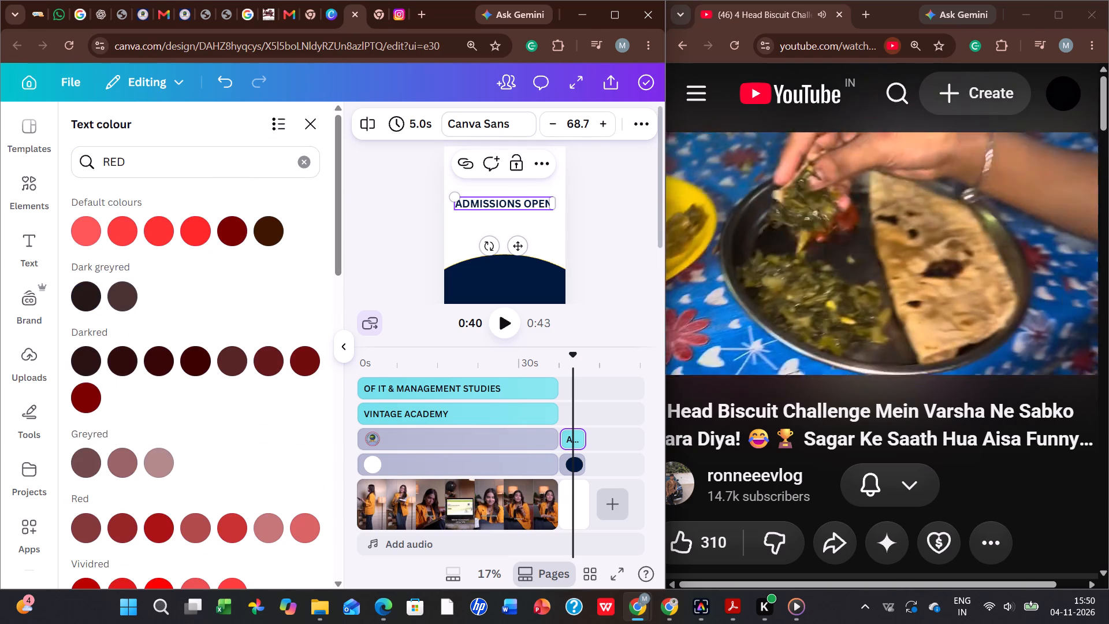
triple_click(477, 208)
scroll(230, 246, down, 4)
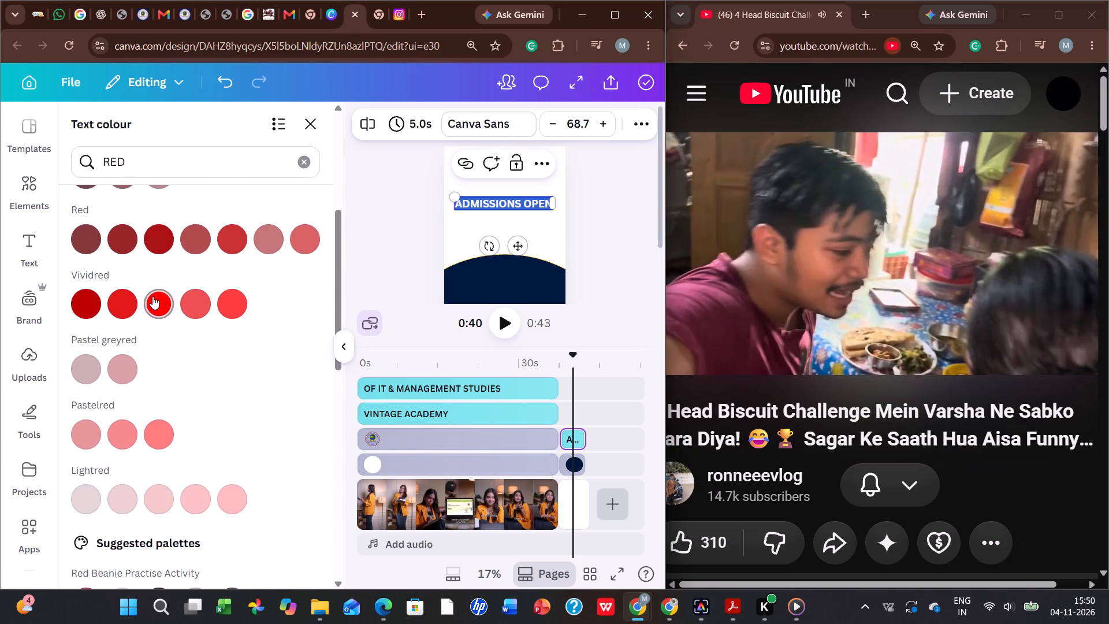
click(152, 296)
click(117, 317)
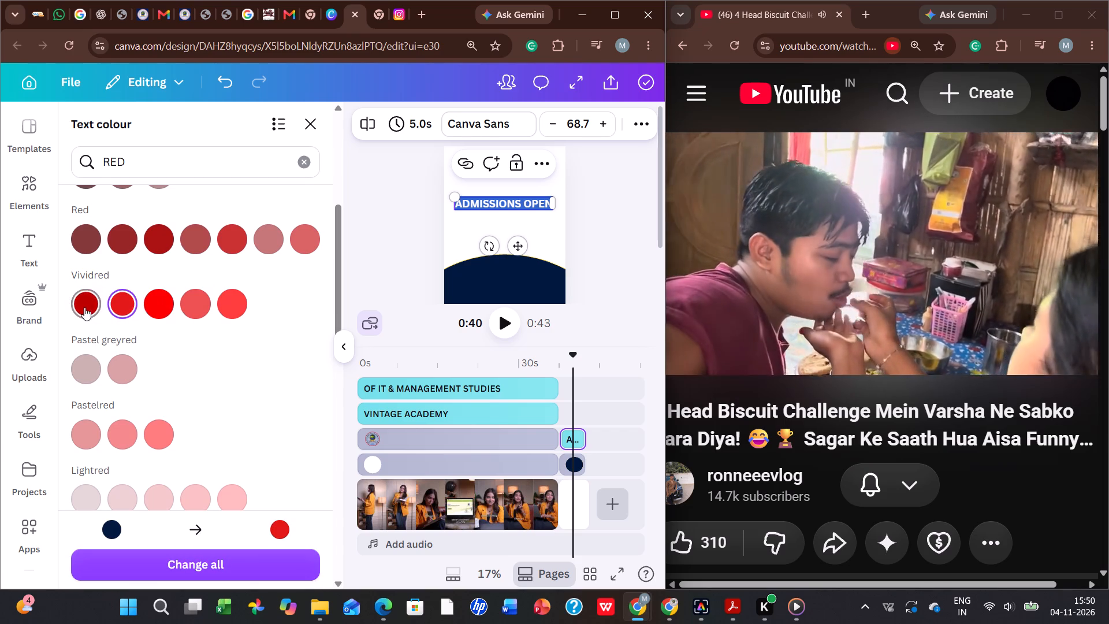
double_click(583, 209)
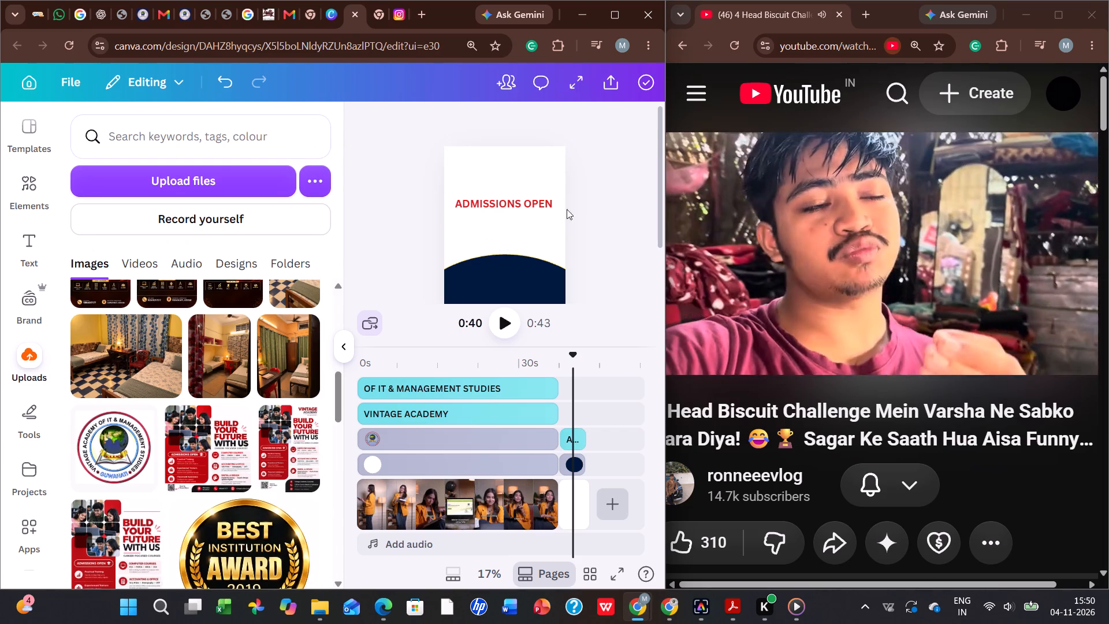
Apply the Flicker add-on animation effect to the ADMISSIONS OPEN text.
click(516, 207)
click(647, 131)
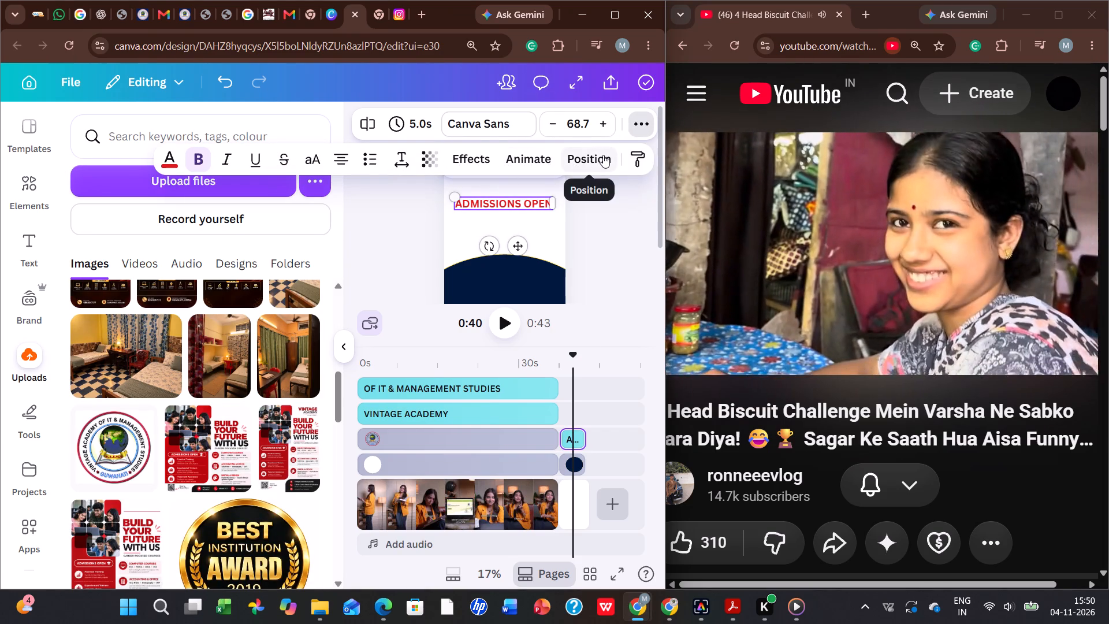
click(531, 159)
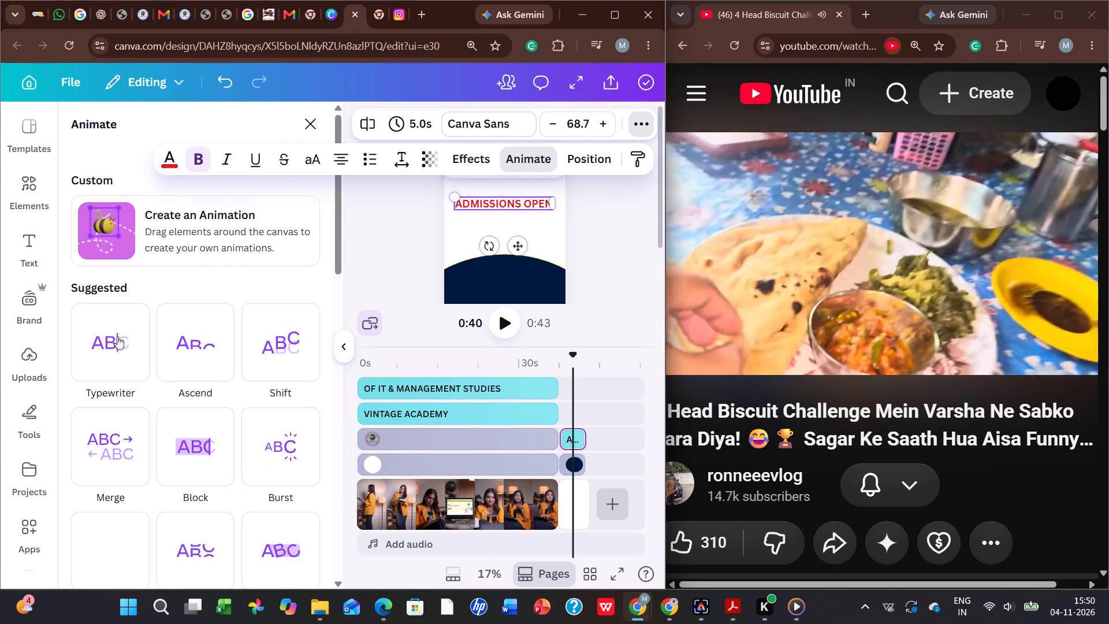
scroll(136, 347, down, 13)
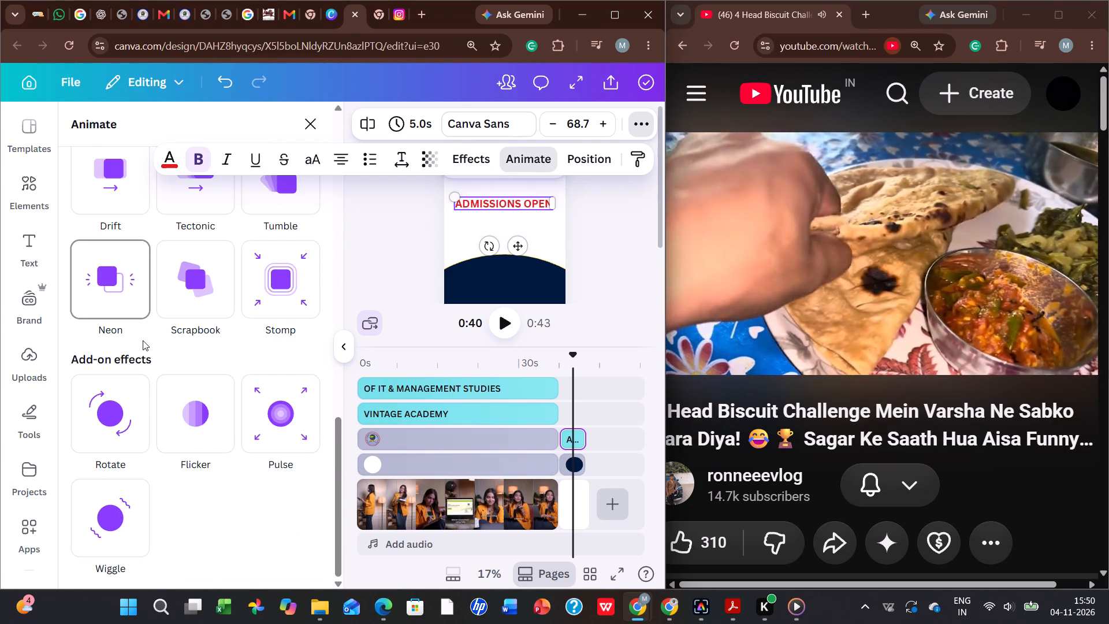
scroll(143, 340, down, 3)
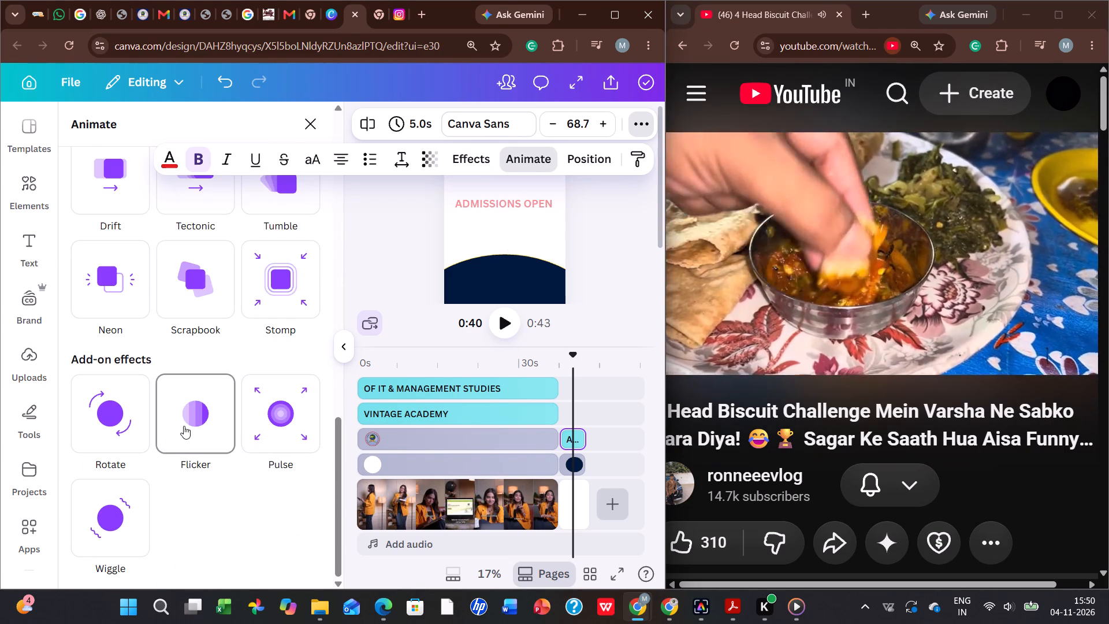
click(184, 426)
click(616, 255)
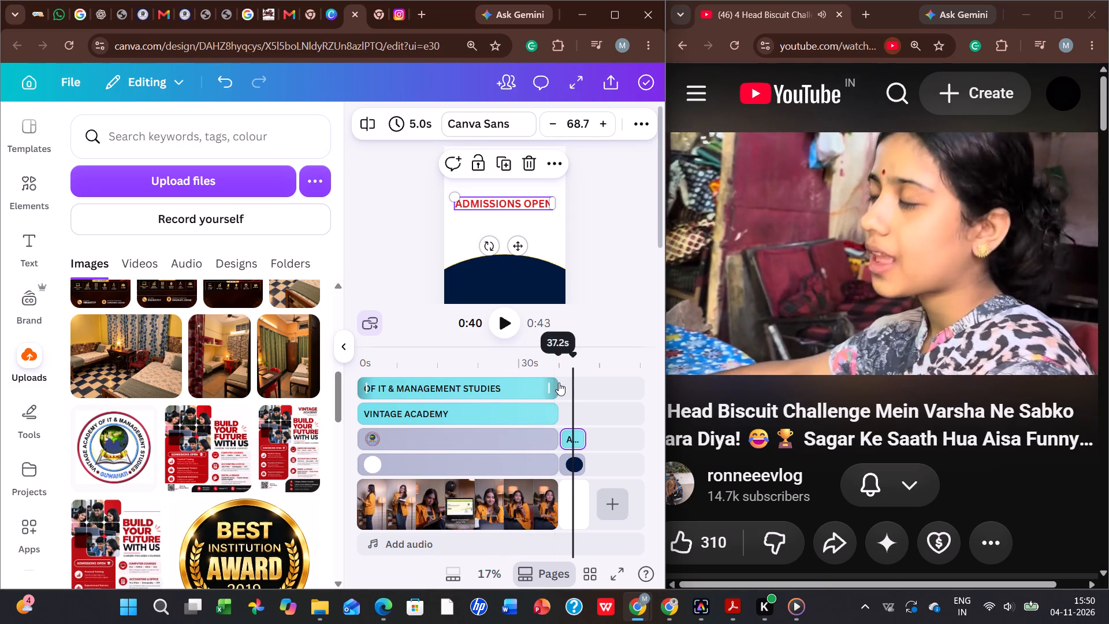
Duplicate the four branding layers together: both Vintage Academy text lines, the logo and the white circle.
drag(572, 377, 517, 398)
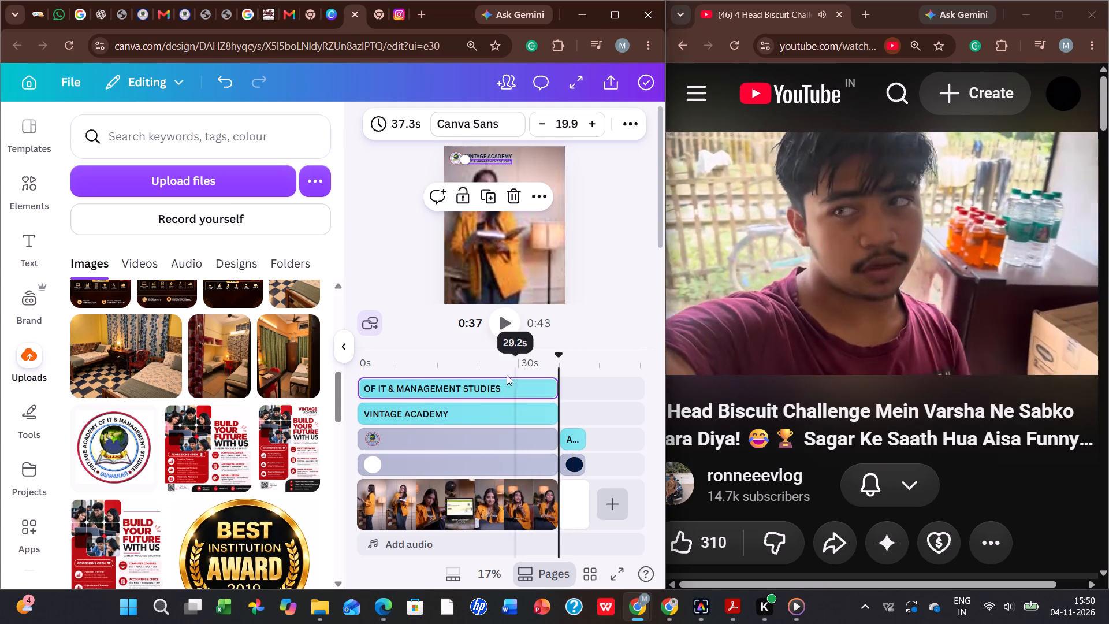
drag(350, 379, 399, 465)
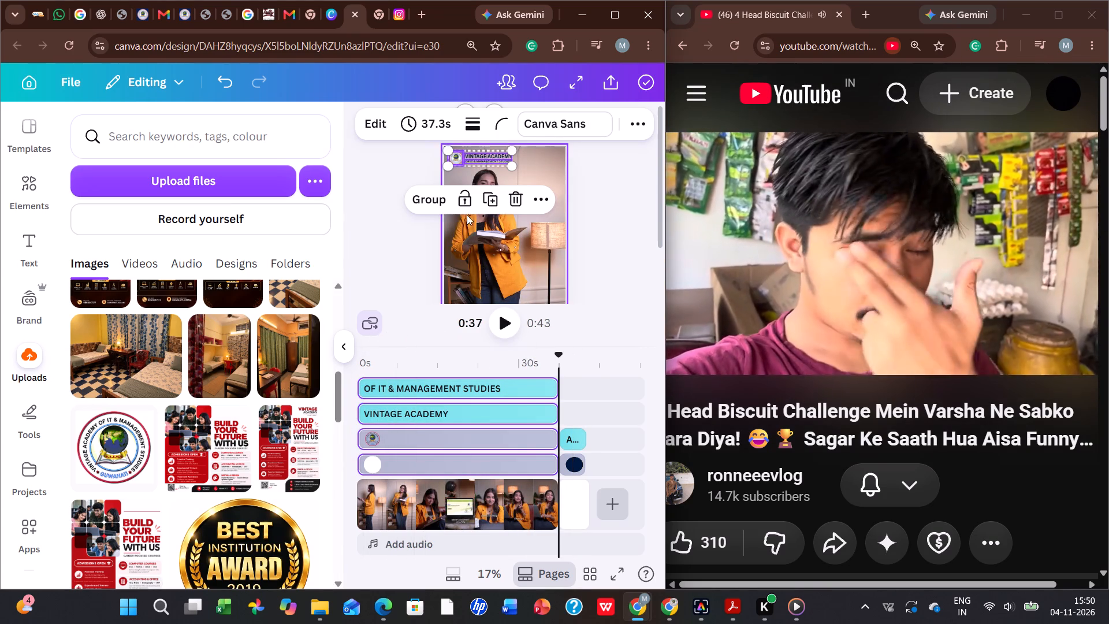
click(497, 199)
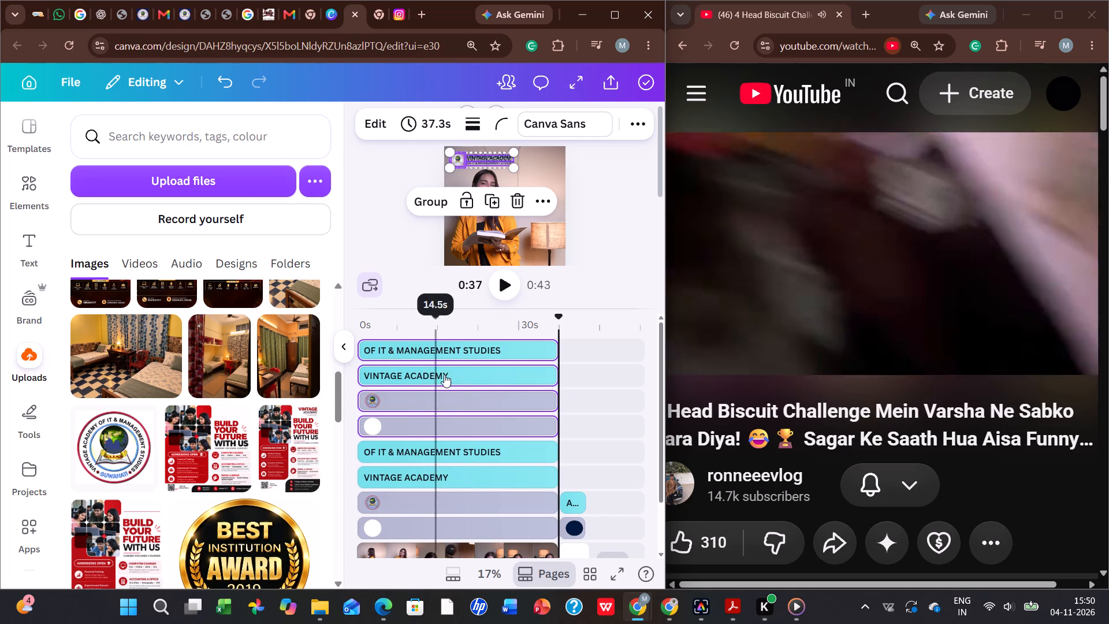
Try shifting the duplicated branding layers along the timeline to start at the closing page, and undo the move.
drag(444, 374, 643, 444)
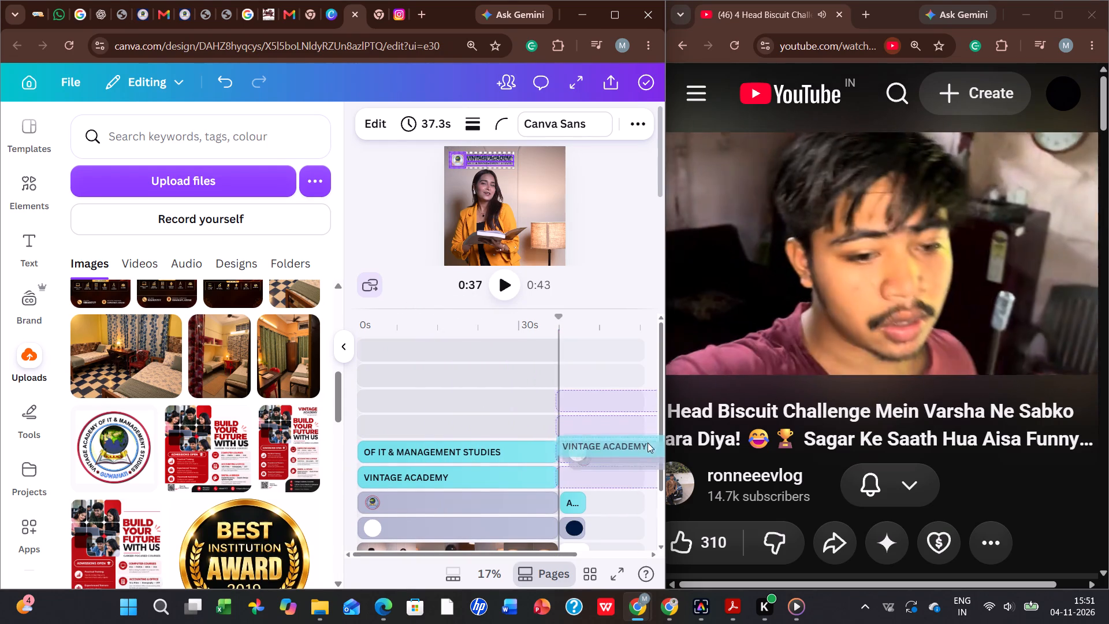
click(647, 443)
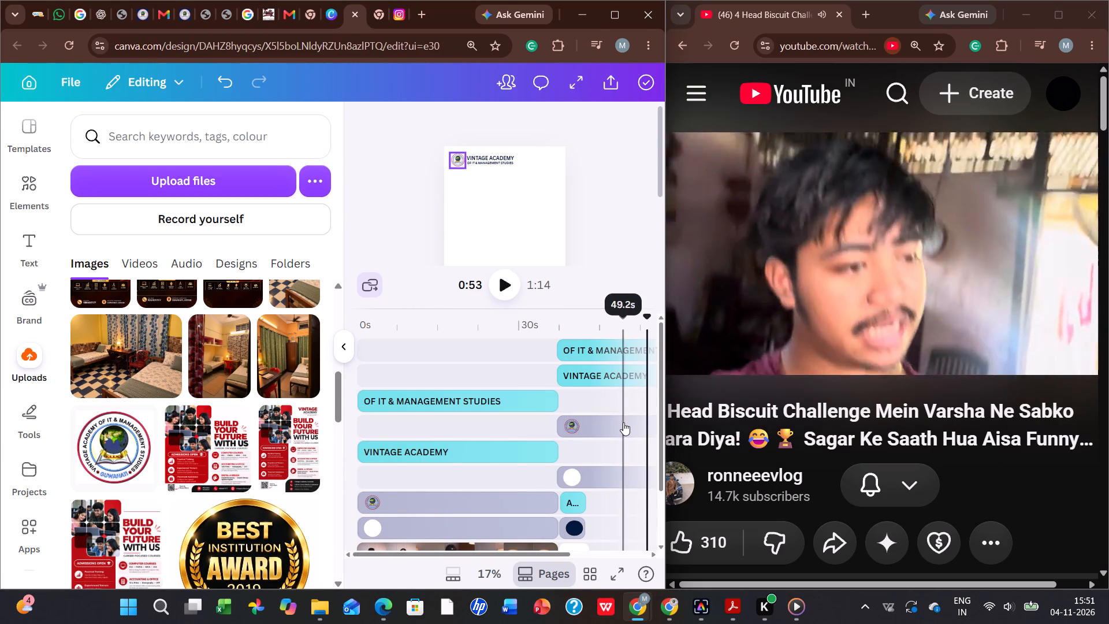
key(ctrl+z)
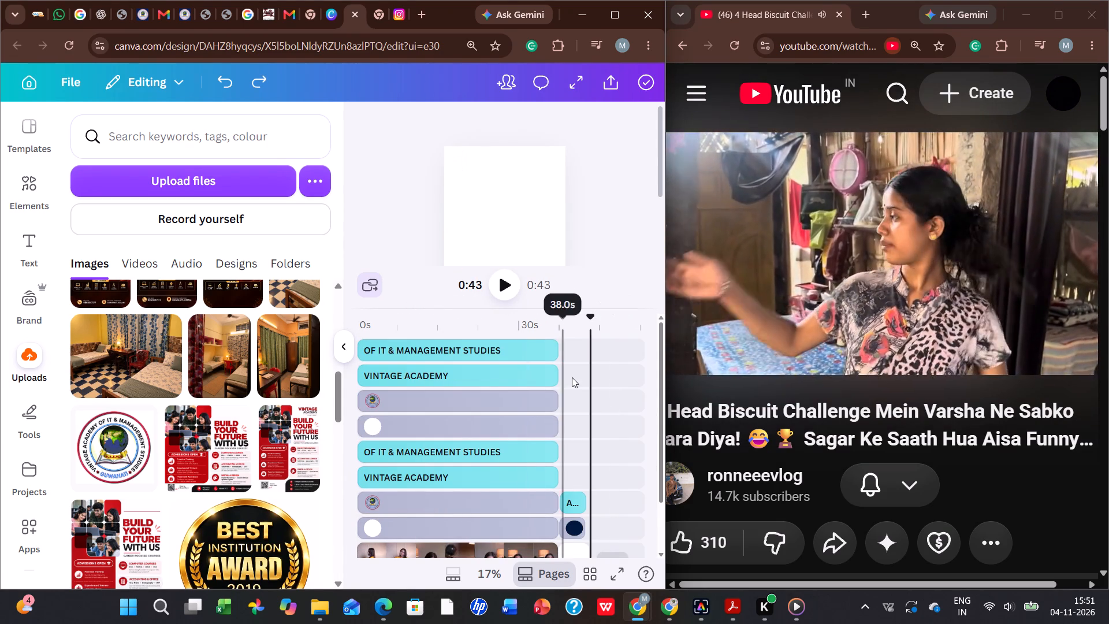
Move the four duplicated branding layers together onto the closing page in the timeline and trim them to 5.0 s.
drag(567, 348, 564, 373)
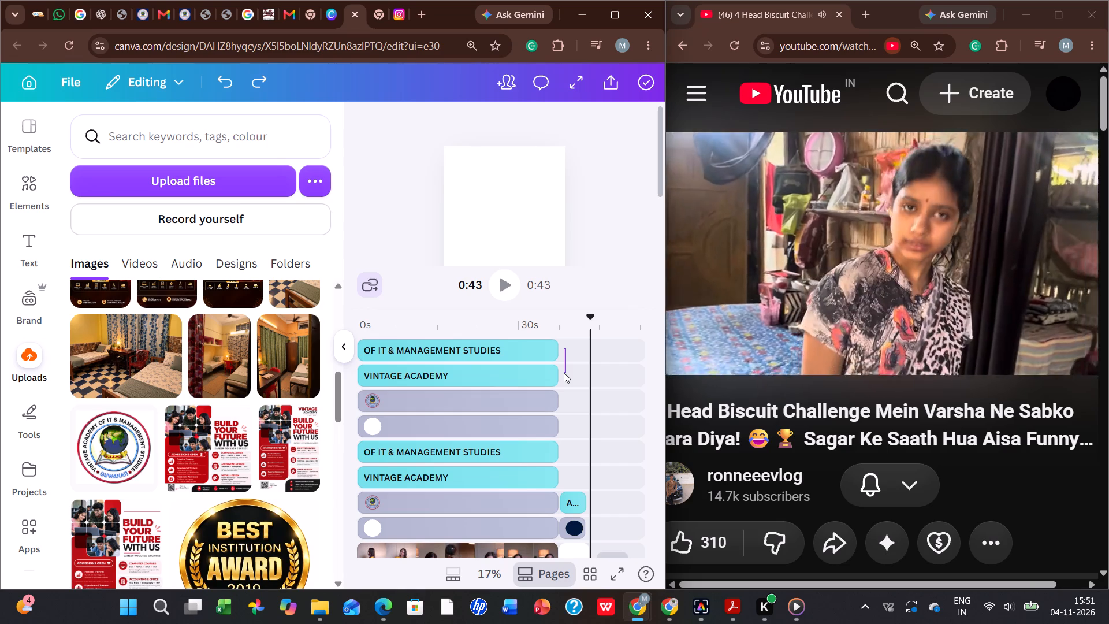
drag(564, 373, 519, 422)
click(496, 398)
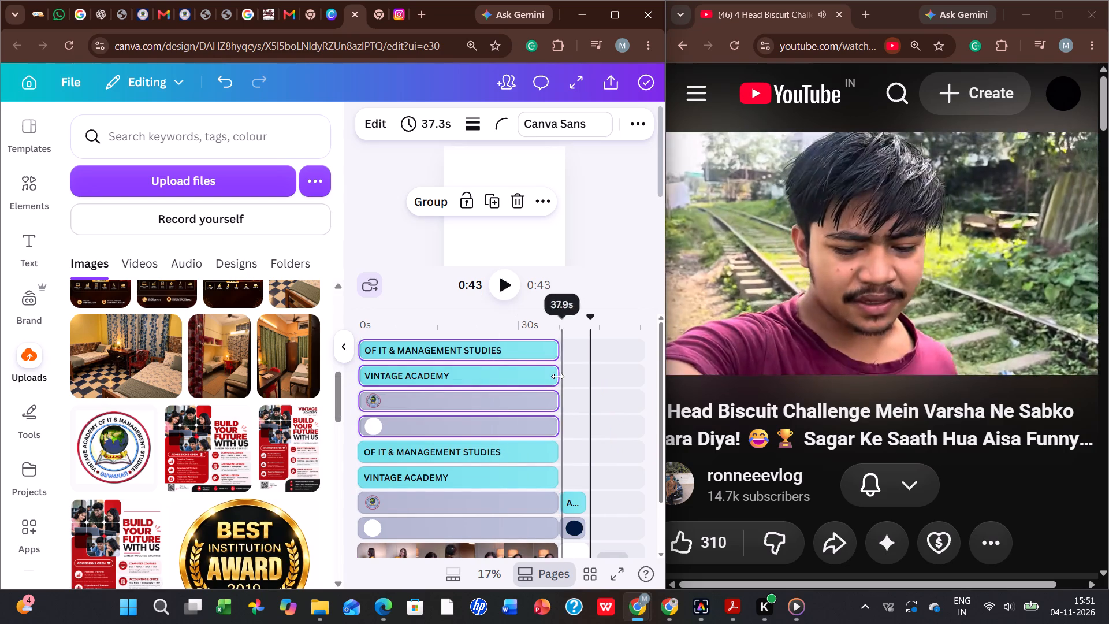
drag(554, 375, 395, 393)
drag(388, 391, 588, 449)
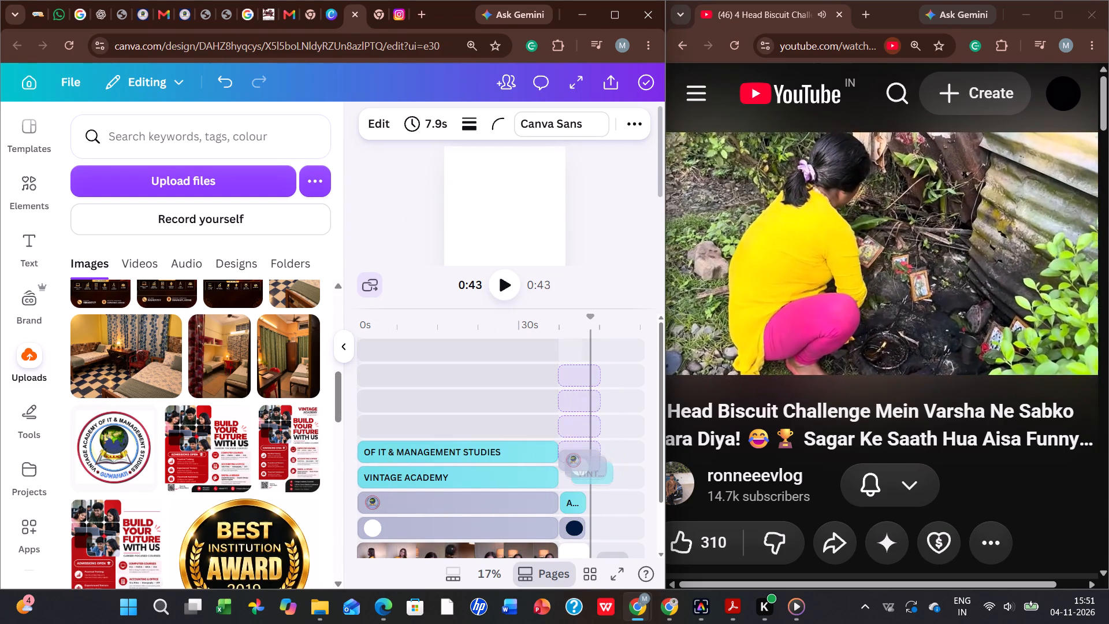
drag(588, 449, 589, 449)
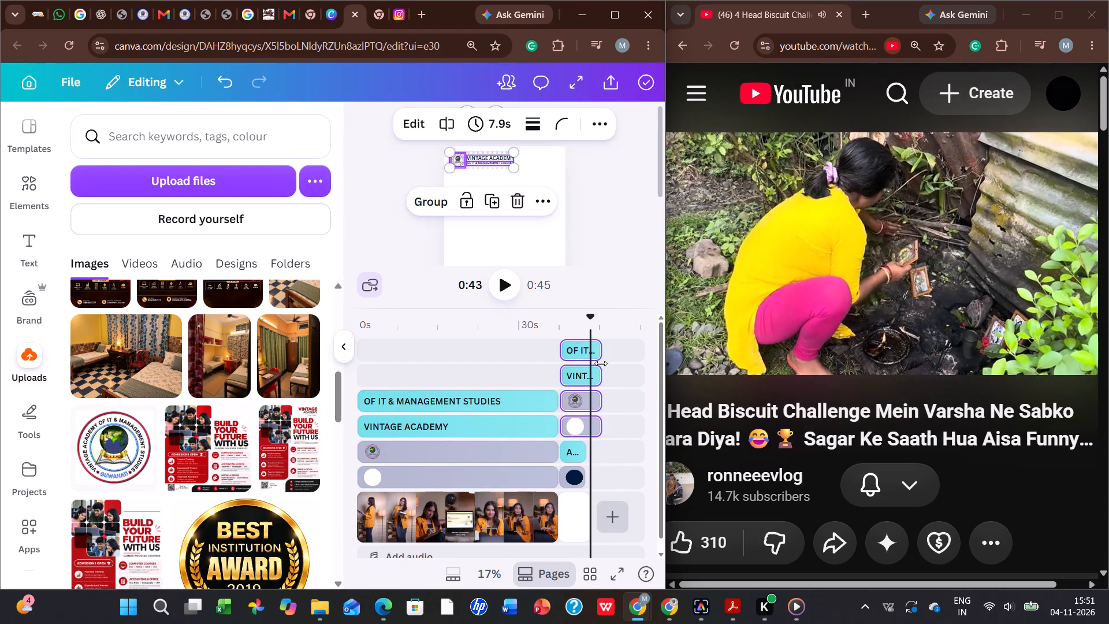
drag(598, 373, 584, 376)
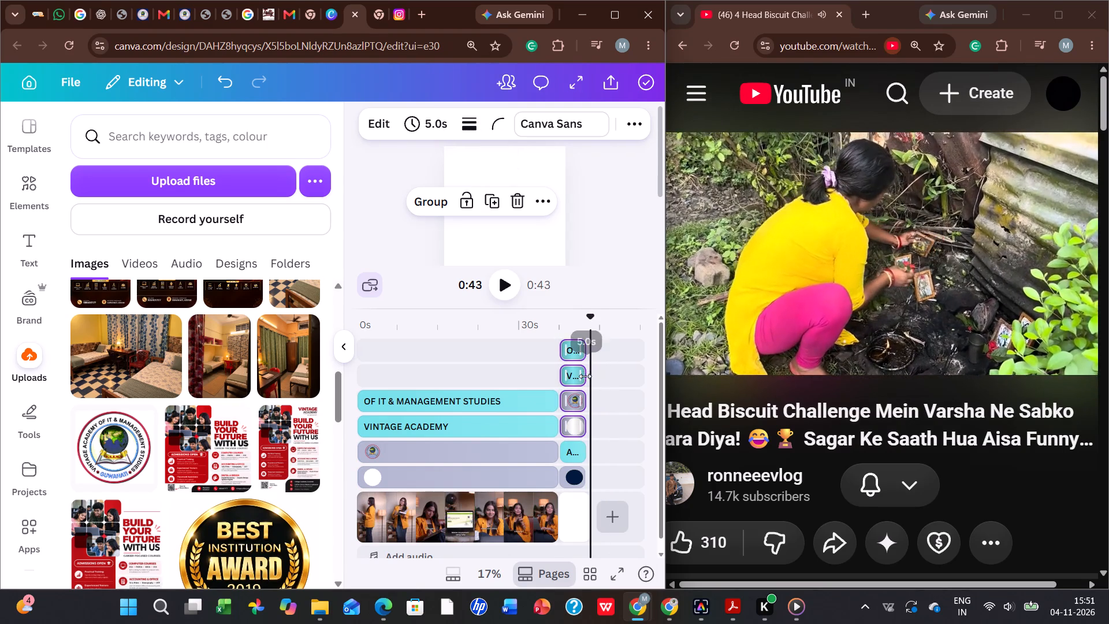
scroll(568, 392, up, 3)
Select the logo and both Vintage Academy text lines on the closing page and move them together just above ADMISSIONS OPEN.
click(564, 396)
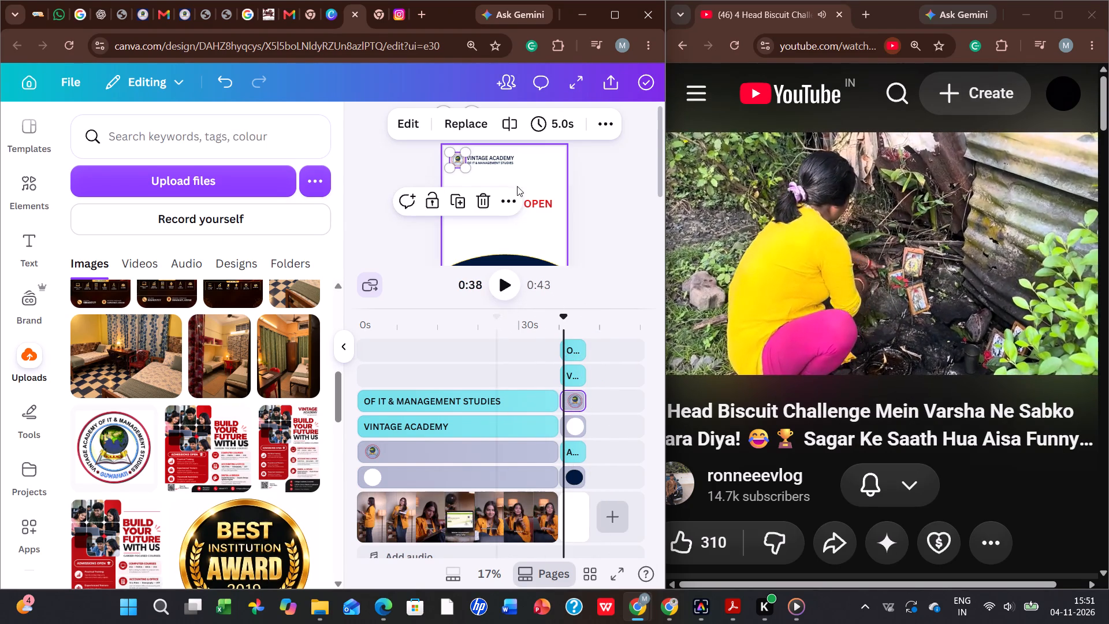
click(537, 159)
drag(537, 159, 453, 166)
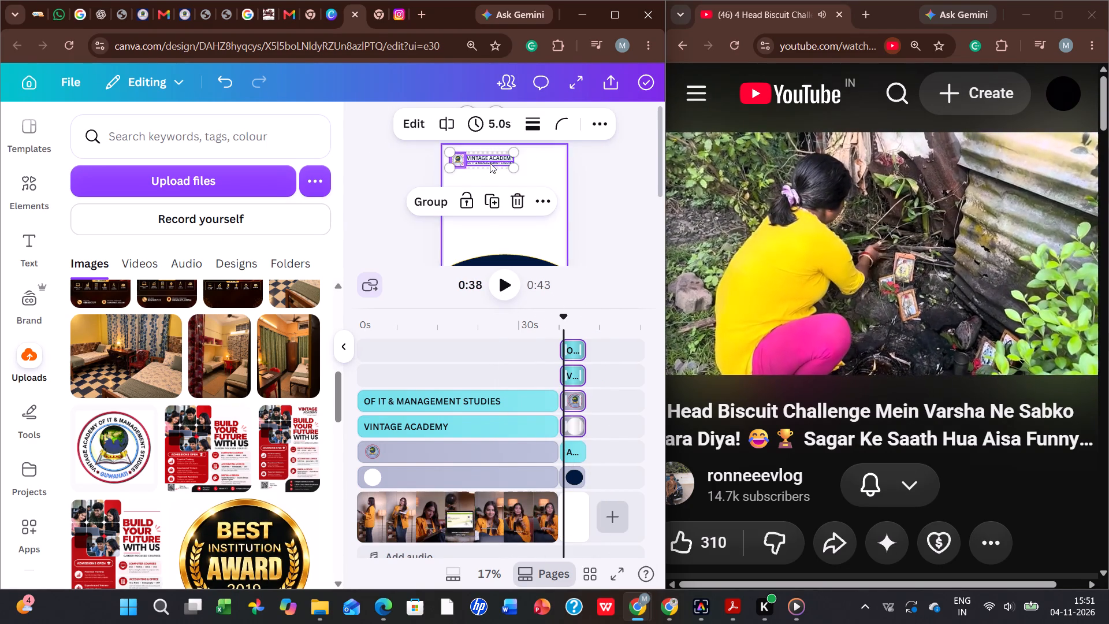
drag(494, 161, 516, 173)
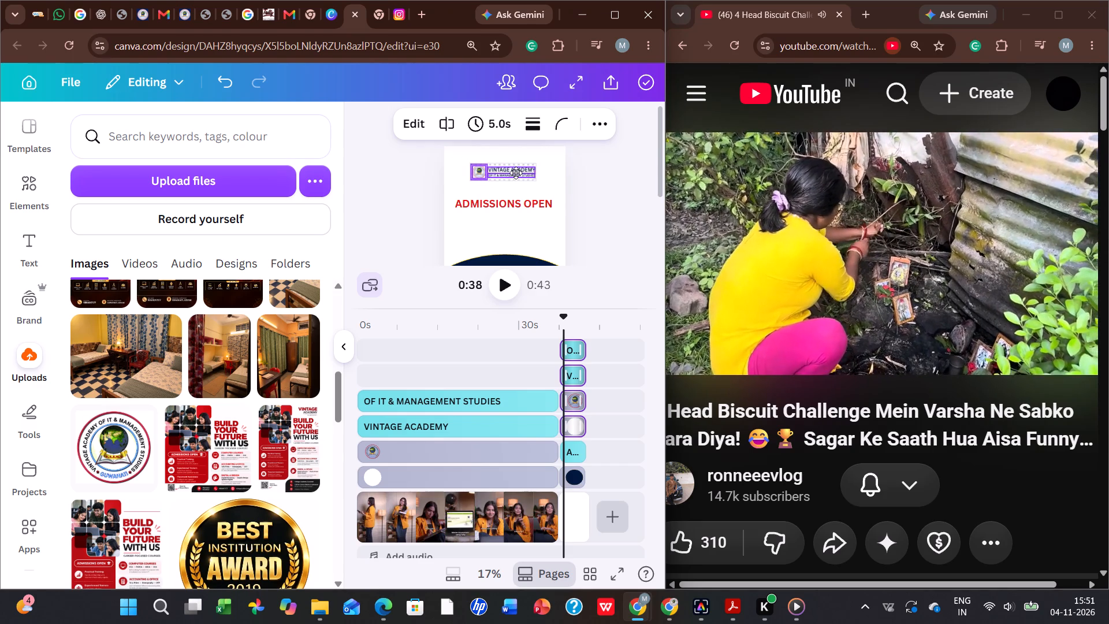
drag(516, 173, 510, 175)
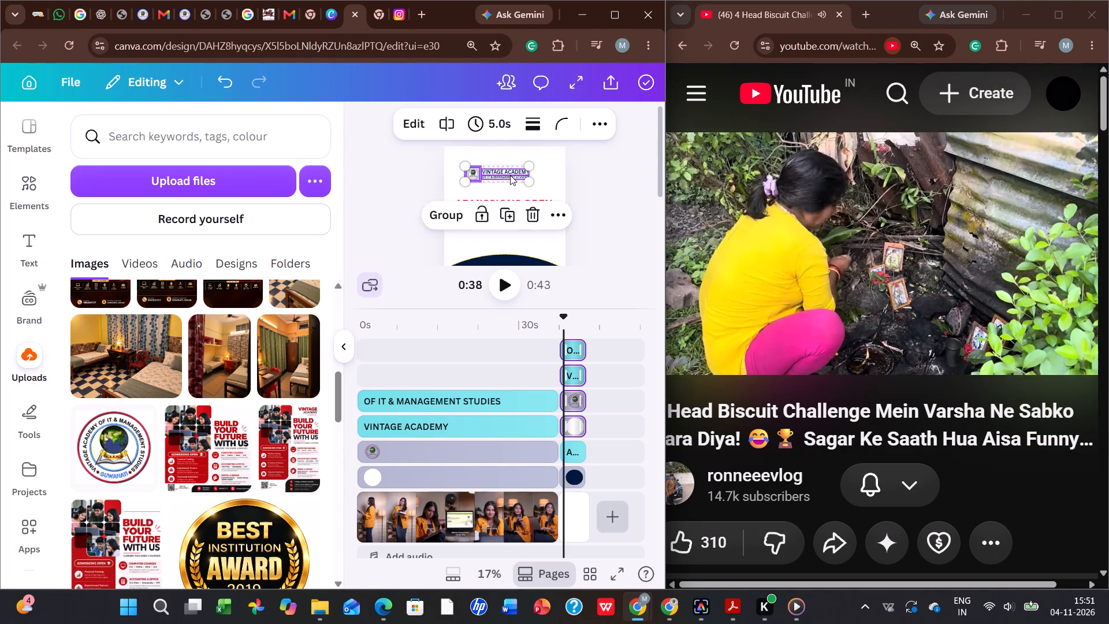
Enlarge the closing page's logo and text block and centre it horizontally near the top of the page.
ctrl+scroll(510, 176, up, 6)
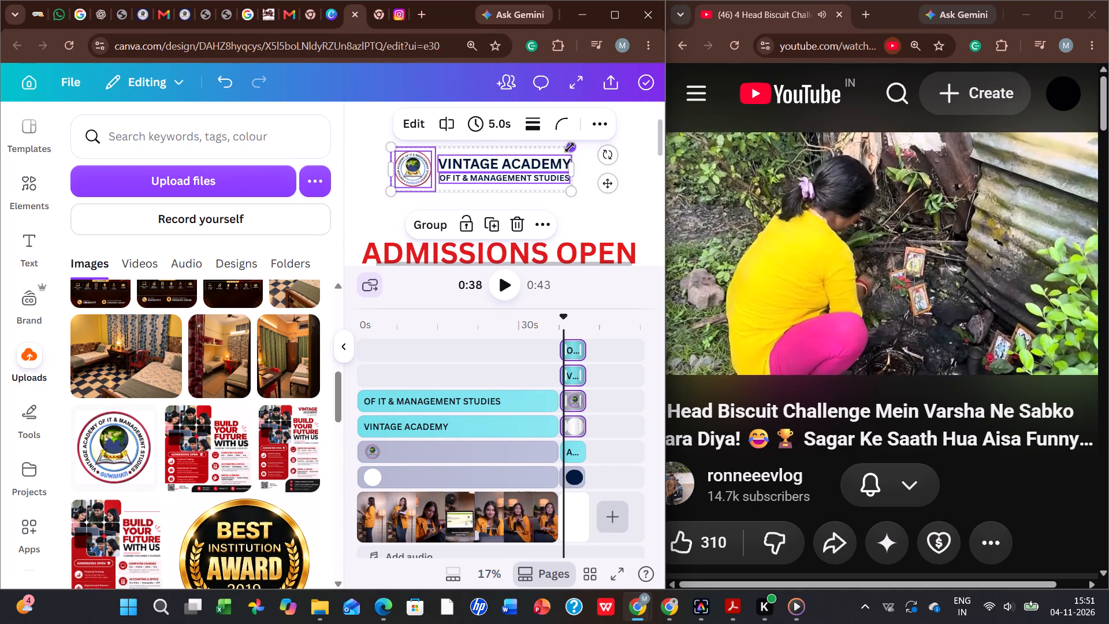
drag(570, 147, 616, 147)
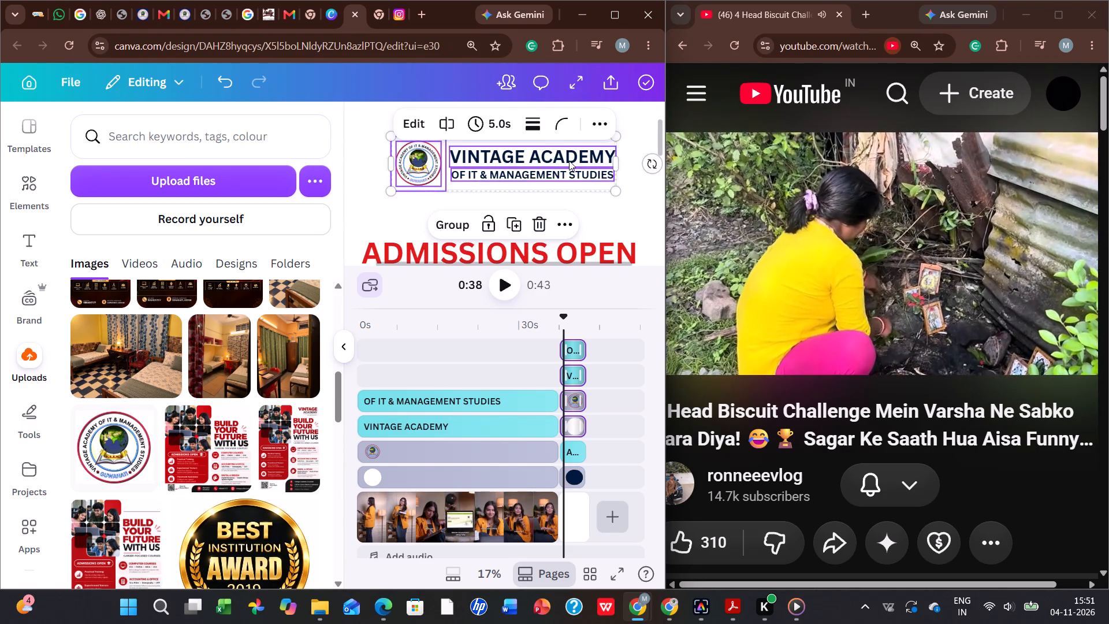
drag(569, 161, 553, 163)
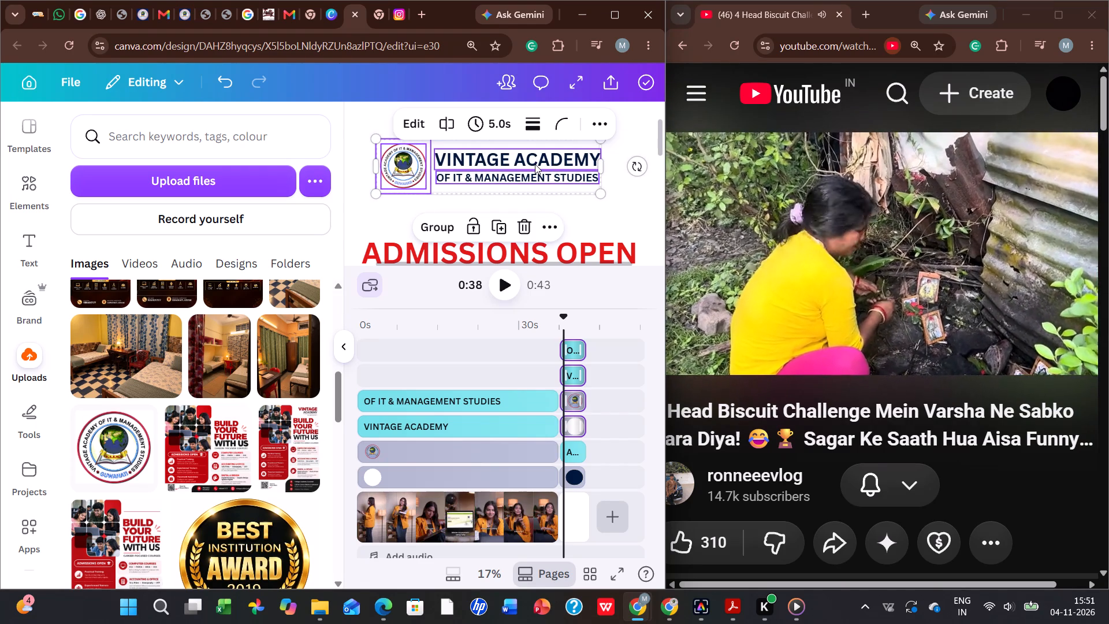
scroll(532, 168, up, 2)
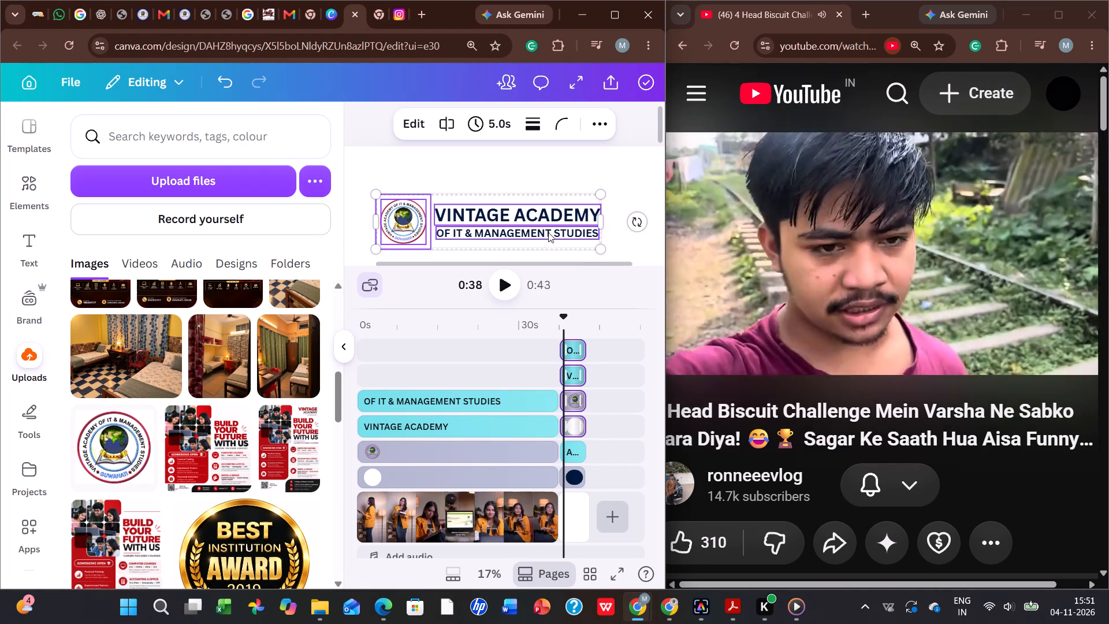
drag(539, 214, 537, 206)
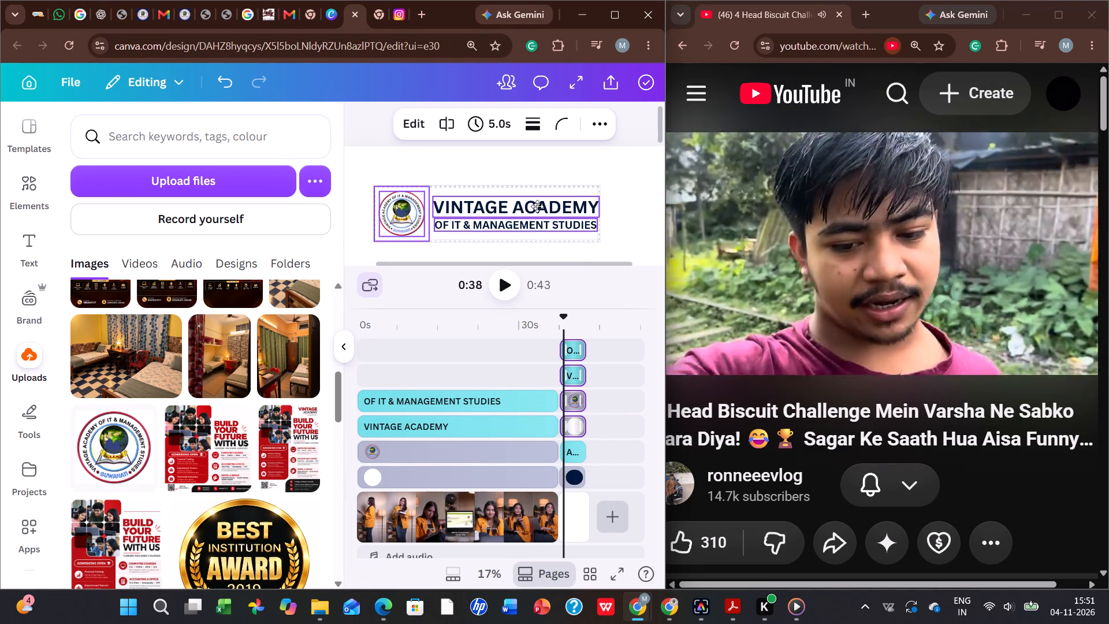
drag(537, 206, 544, 204)
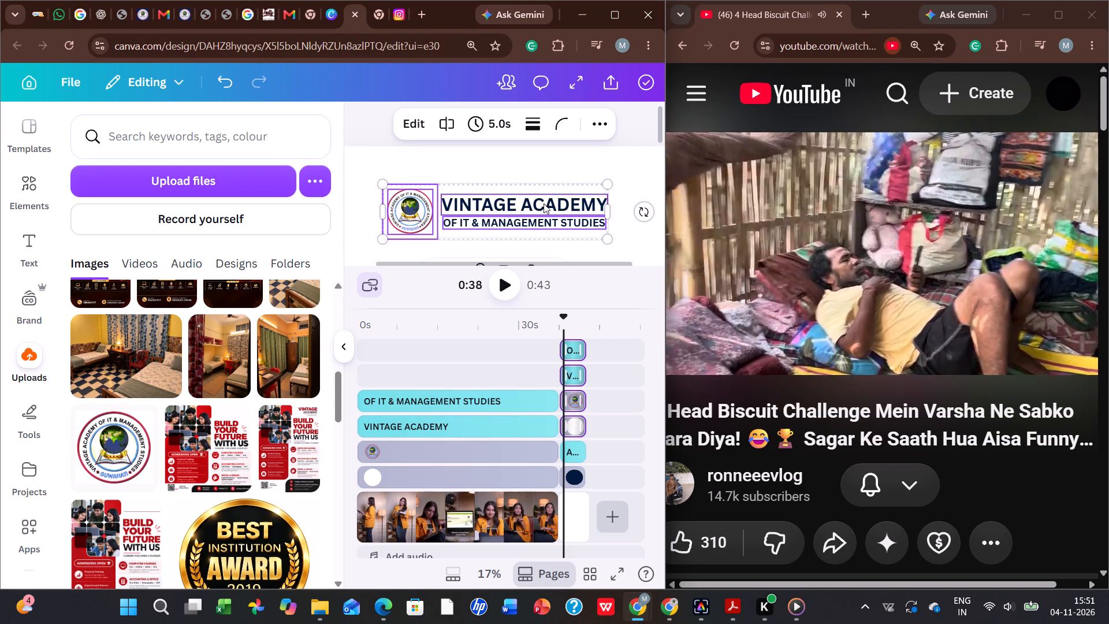
ctrl+scroll(600, 179, down, 3)
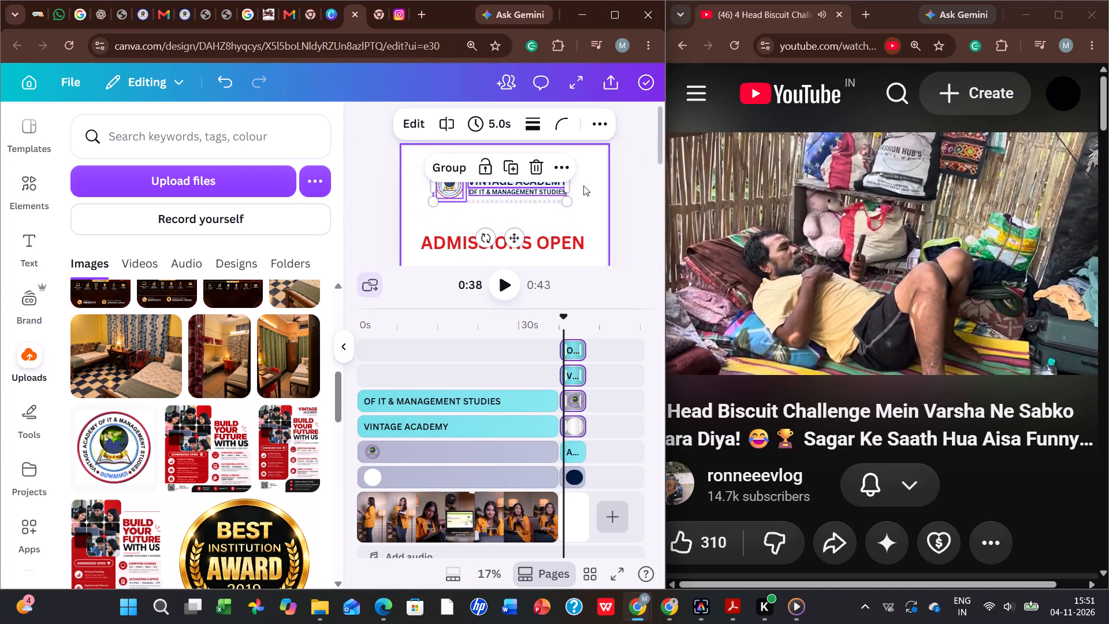
click(560, 172)
click(580, 170)
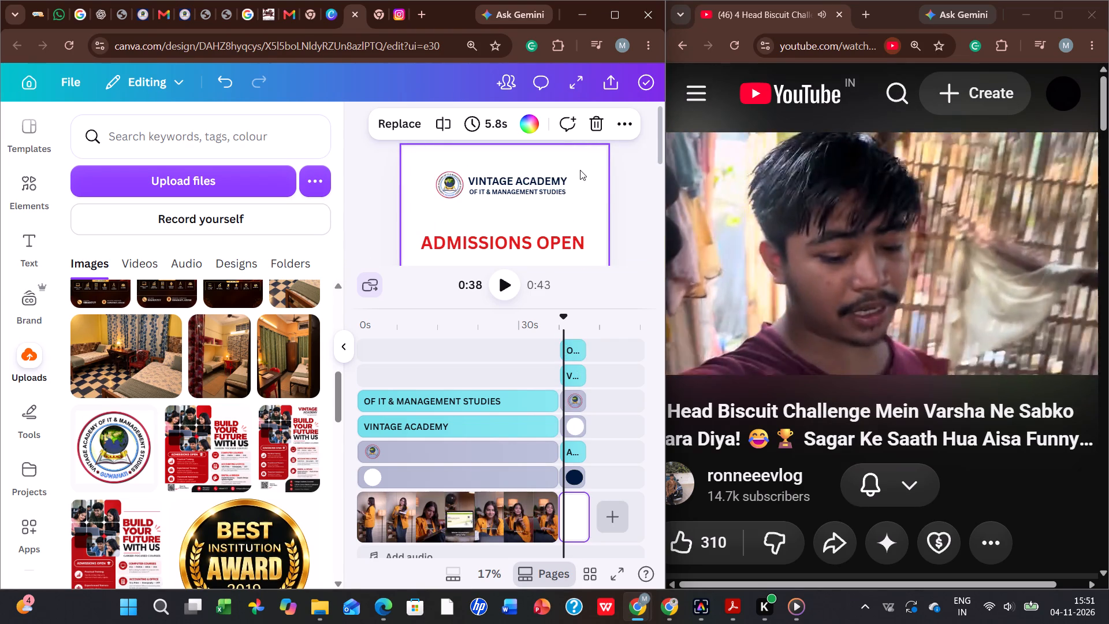
scroll(530, 226, down, 2)
scroll(526, 219, up, 1)
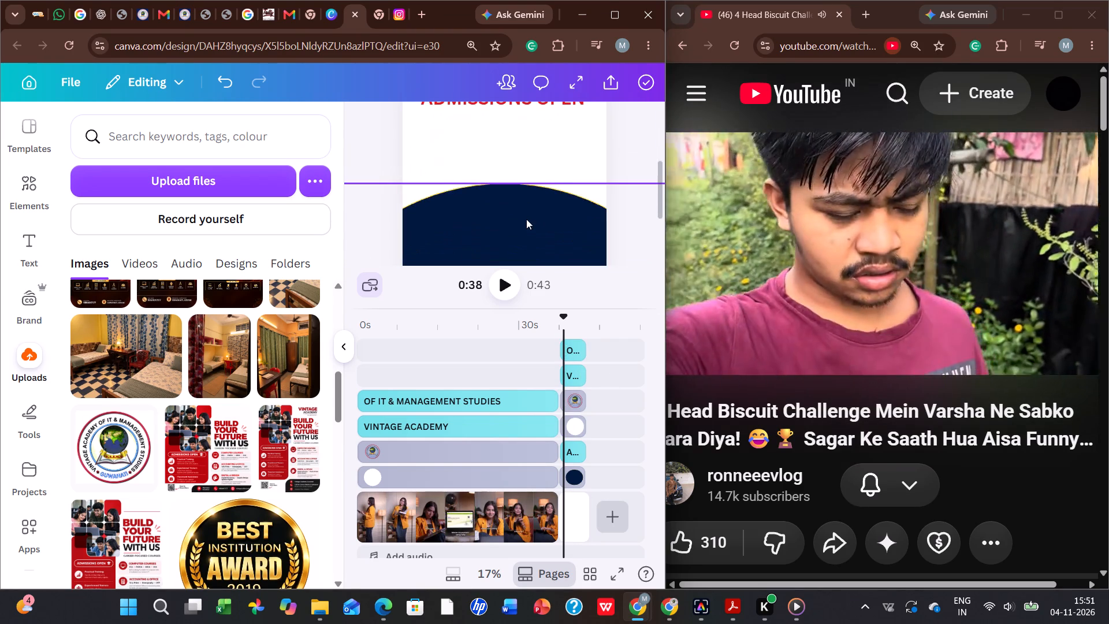
scroll(526, 219, up, 1)
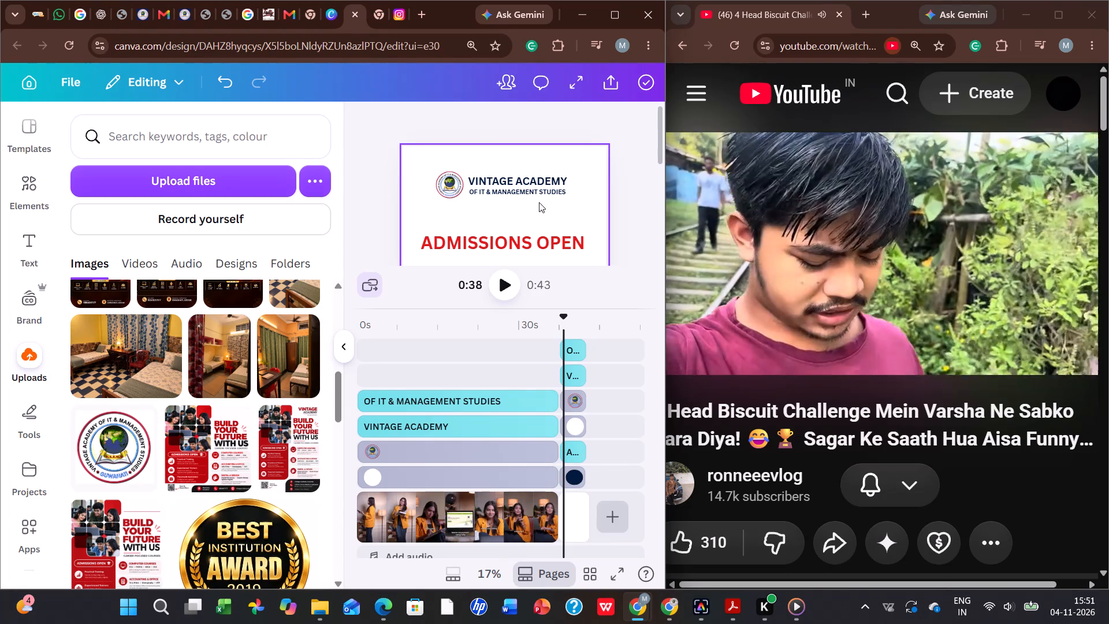
Move the two Vintage Academy text lines below the logo, just above ADMISSIONS OPEN, and align them to a common centre.
drag(580, 168, 531, 207)
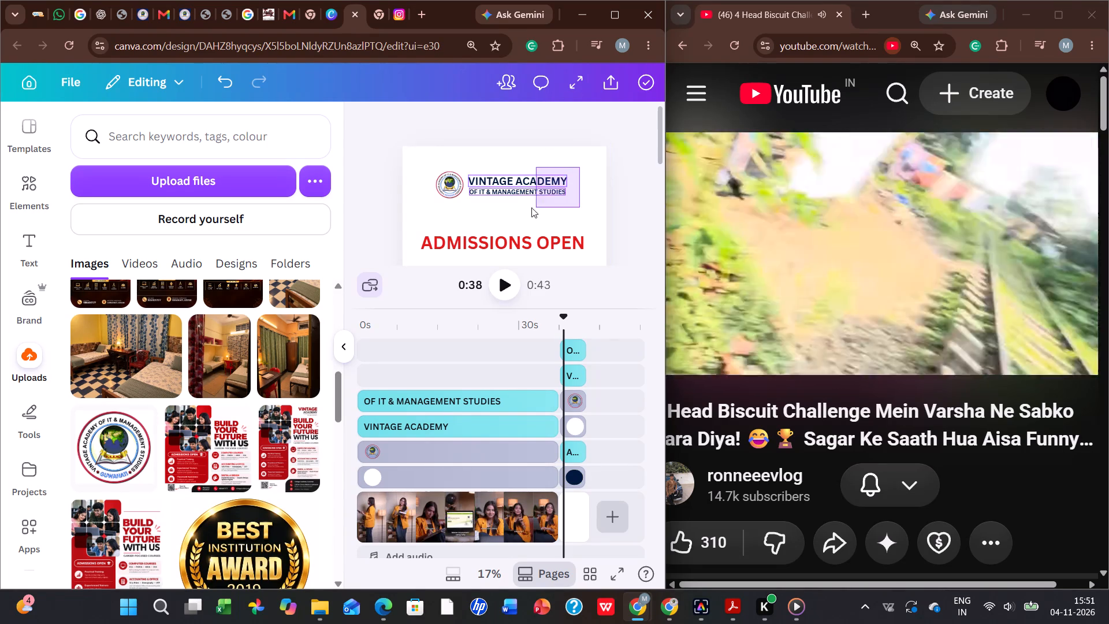
drag(531, 207, 530, 207)
drag(538, 179, 522, 204)
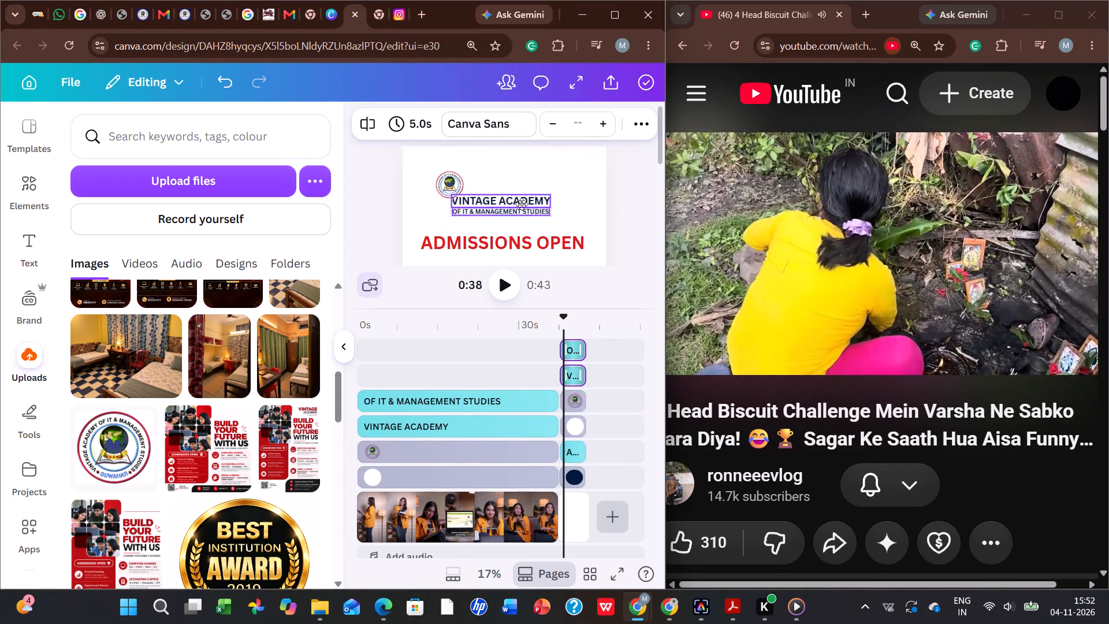
drag(522, 204, 523, 211)
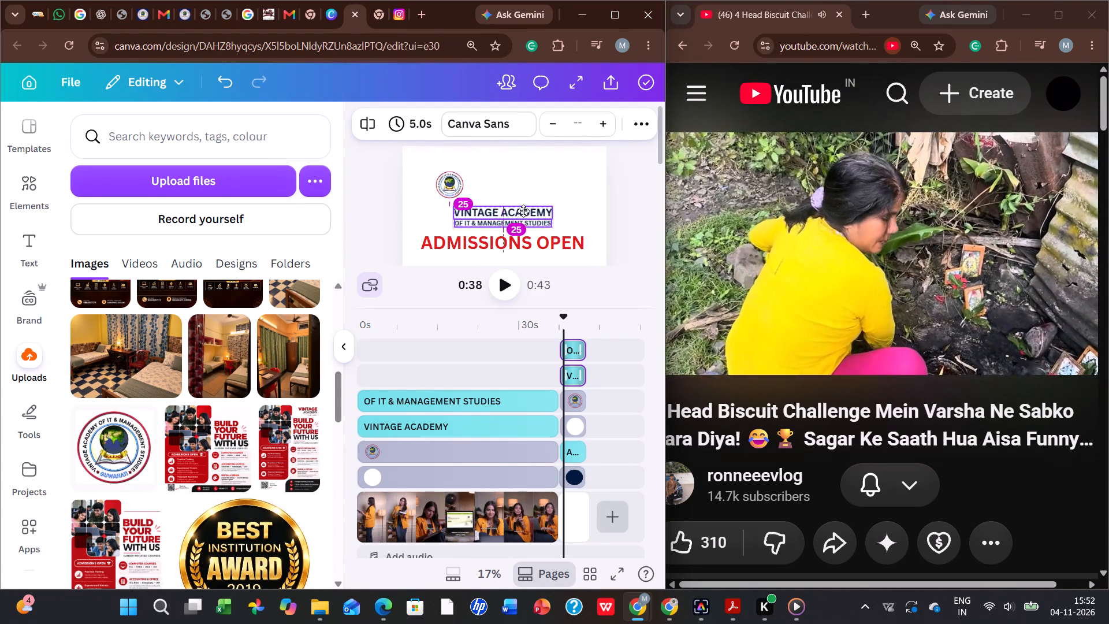
drag(523, 211, 524, 211)
click(562, 172)
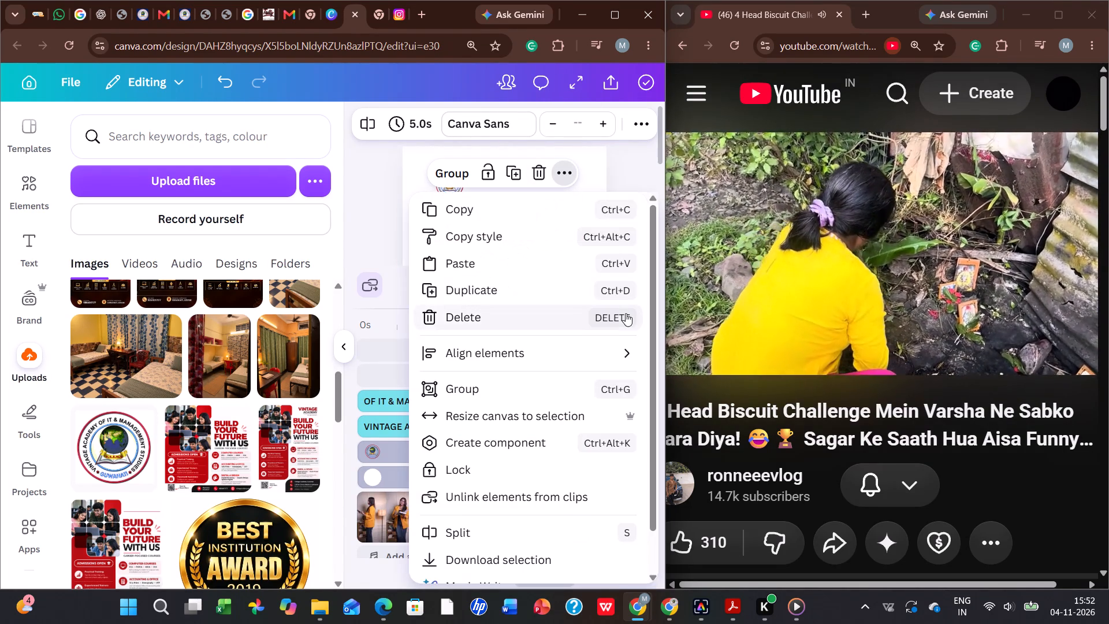
scroll(600, 332, down, 1)
click(558, 315)
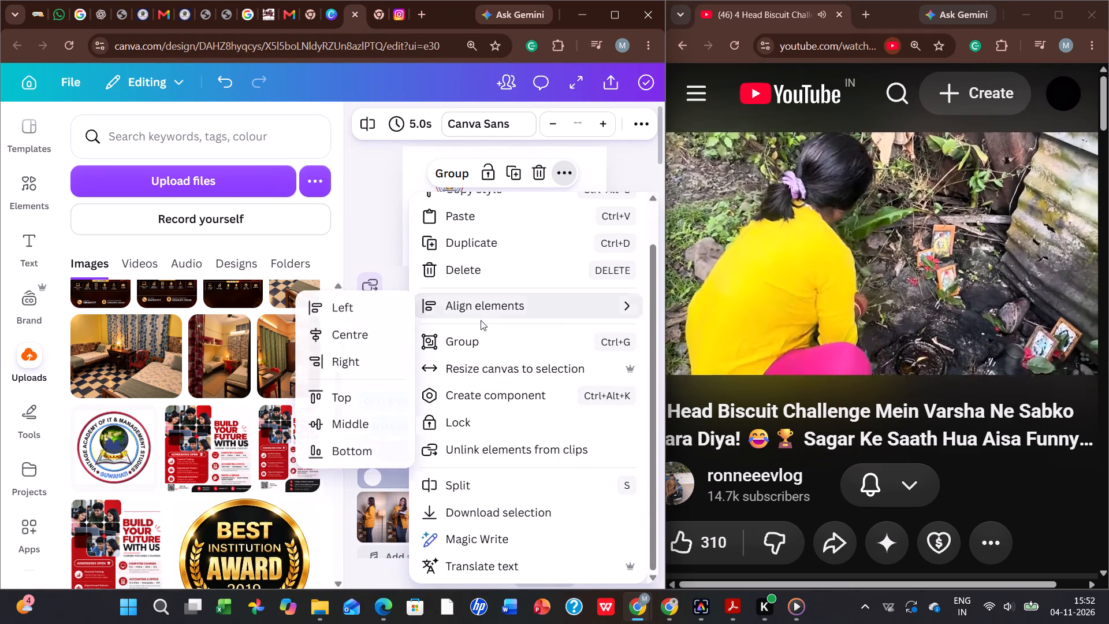
click(462, 307)
click(363, 328)
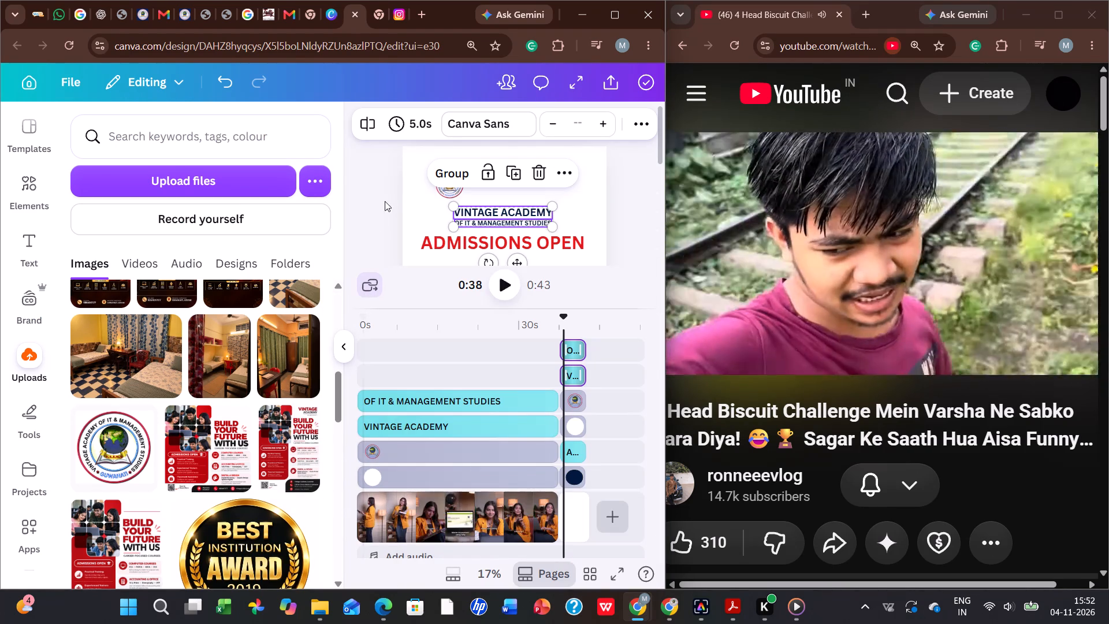
Enlarge the round logo on the closing page and place it centred directly above the VINTAGE ACADEMY text.
click(395, 177)
click(453, 184)
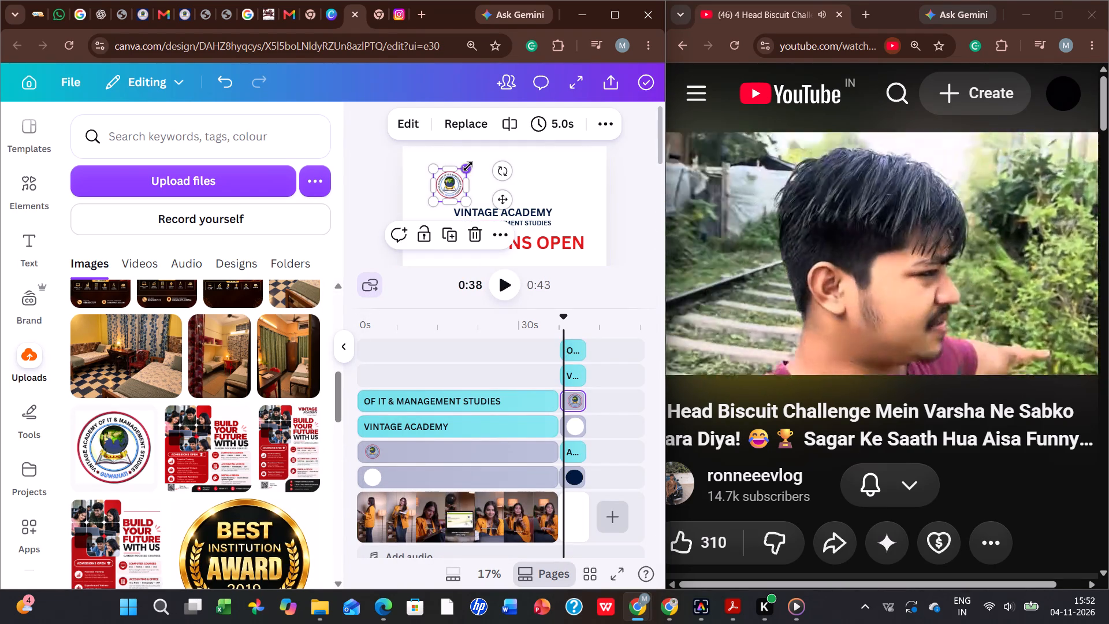
drag(468, 166, 516, 176)
drag(455, 181, 490, 187)
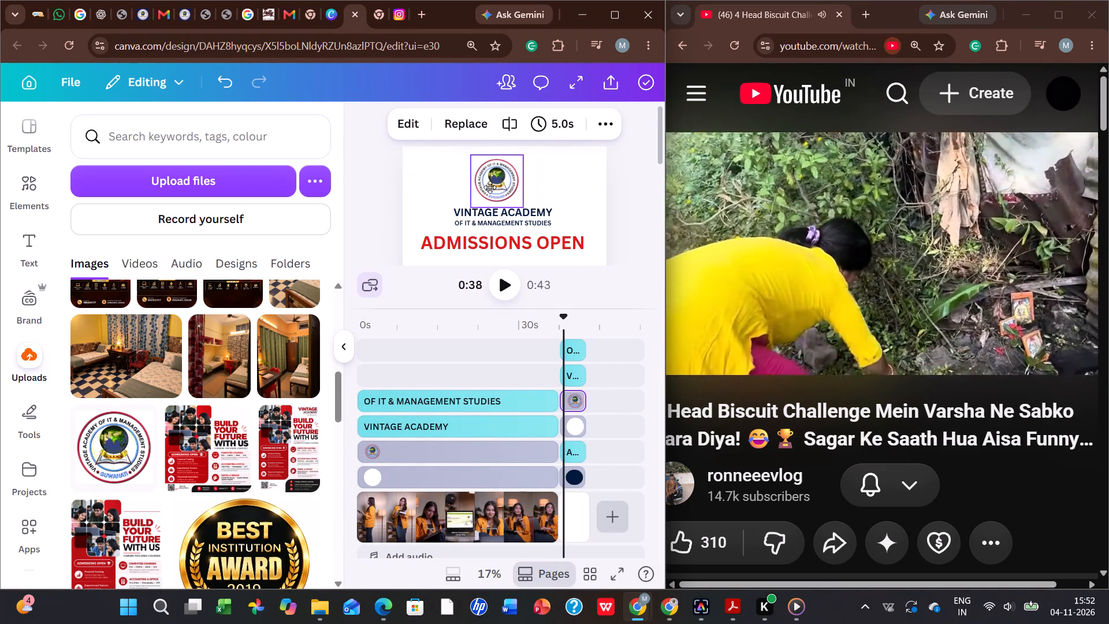
drag(490, 187, 496, 191)
Move the ADMISSIONS OPEN text down to leave more space beneath the Vintage Academy text lines.
scroll(546, 179, down, 2)
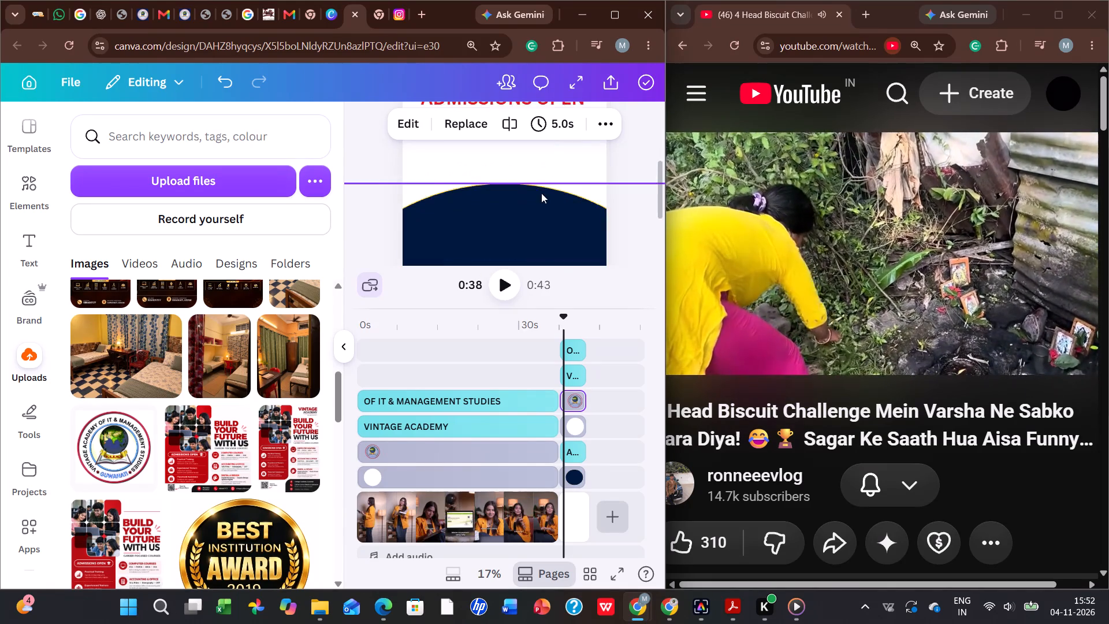
scroll(541, 193, up, 1)
click(529, 173)
drag(529, 173, 526, 196)
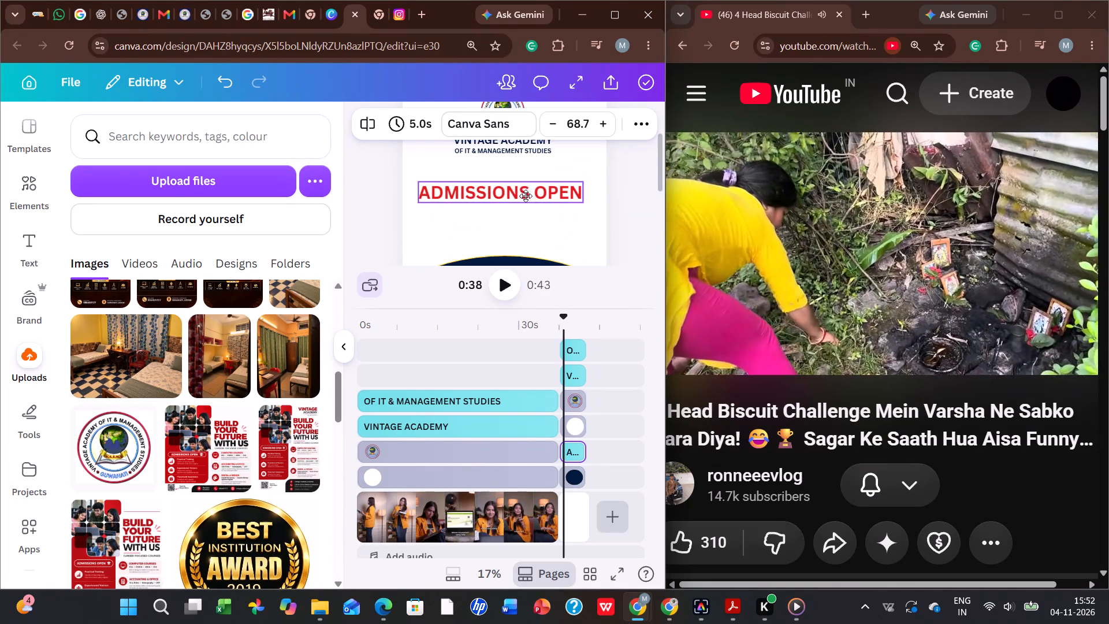
drag(526, 196, 527, 196)
click(588, 227)
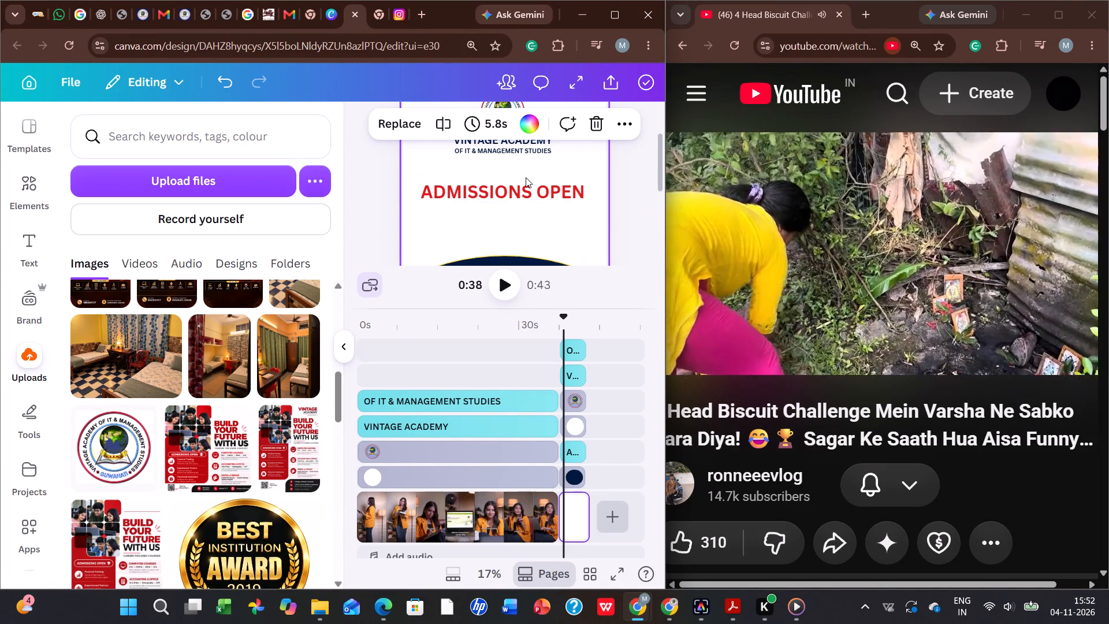
Align the ADMISSIONS OPEN text to the centre of the closing page.
click(526, 177)
click(526, 192)
click(552, 231)
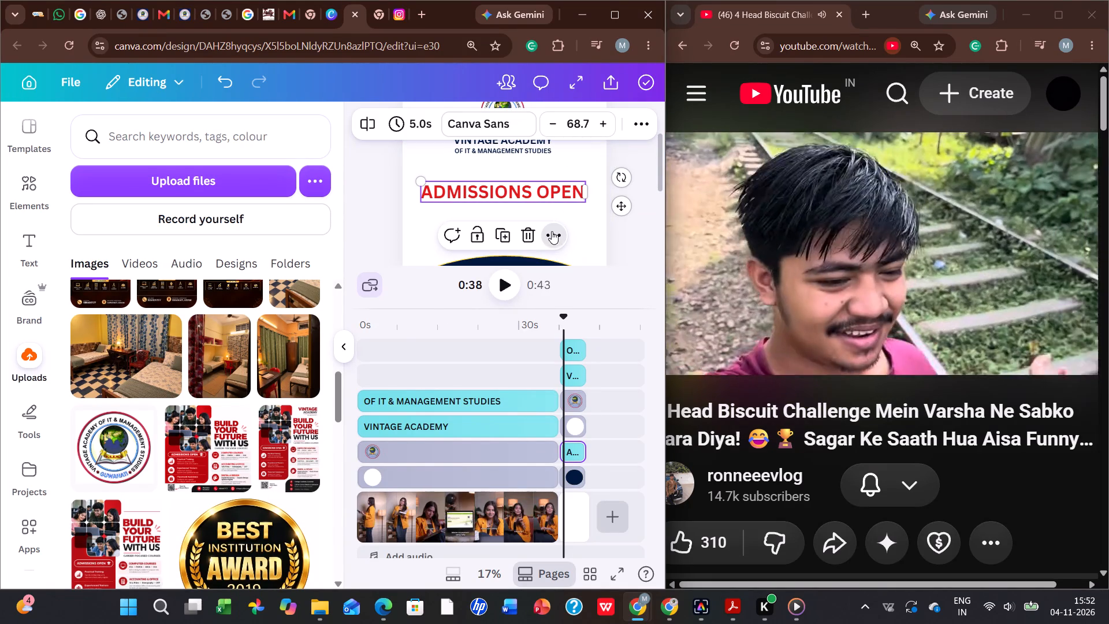
click(492, 419)
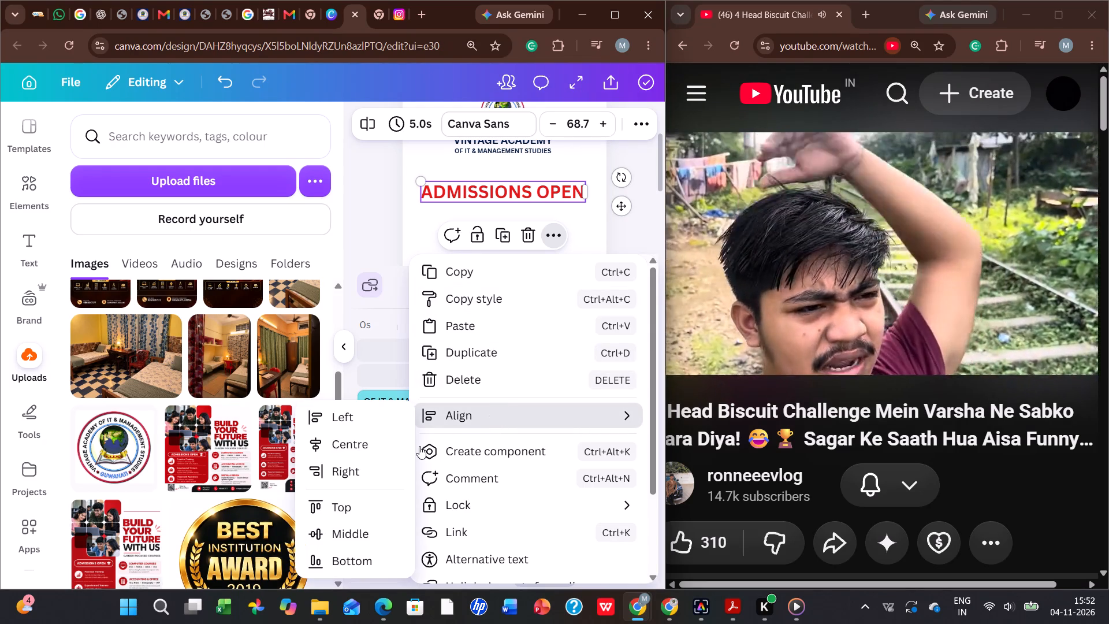
click(386, 450)
click(617, 227)
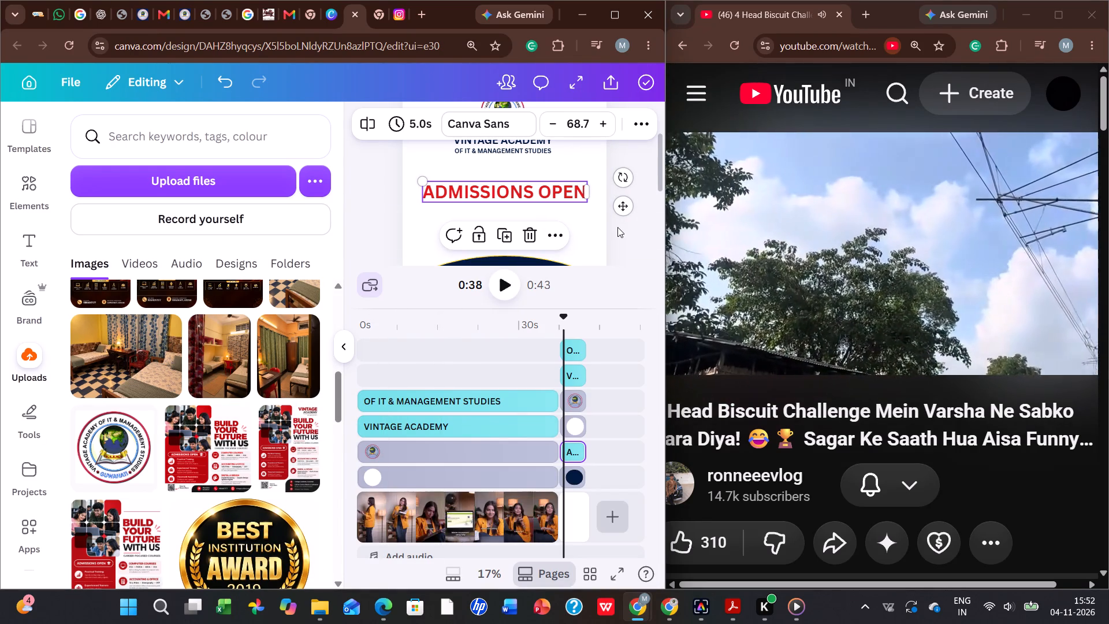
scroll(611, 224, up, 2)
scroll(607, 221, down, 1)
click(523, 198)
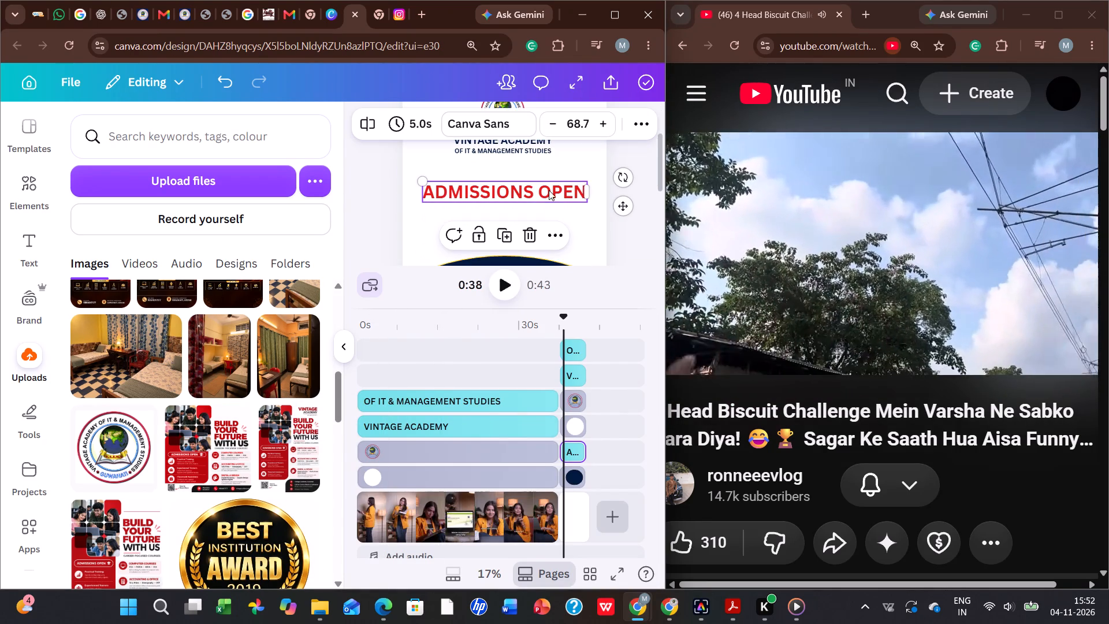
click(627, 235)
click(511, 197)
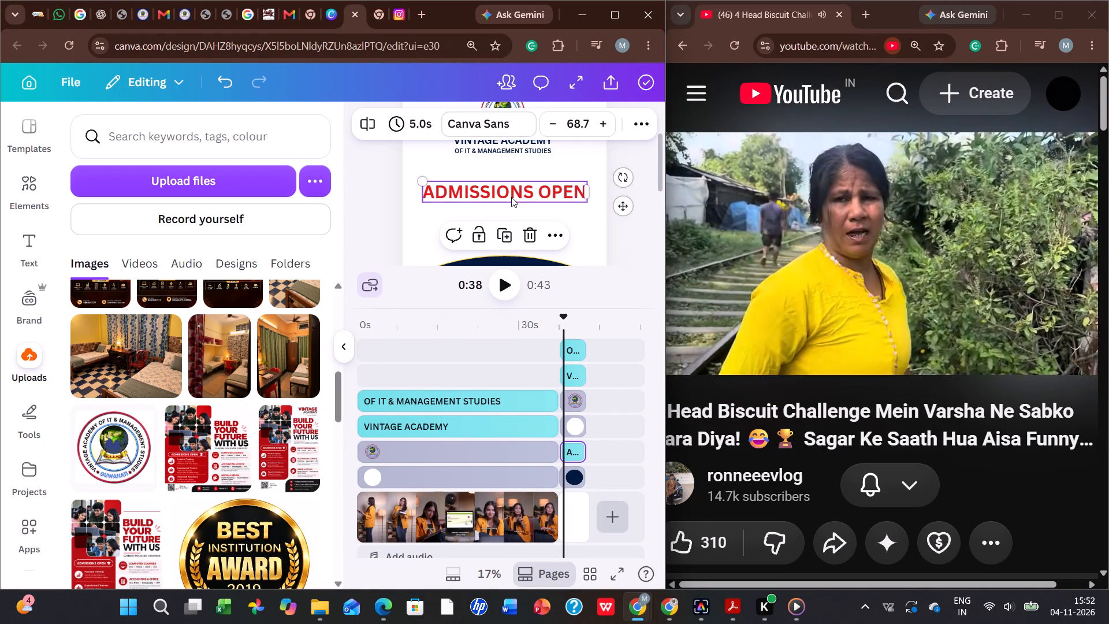
Nudge the ADMISSIONS OPEN text slightly lower on the closing page.
drag(511, 197, 508, 206)
Lower and enlarge the round logo and both Vintage Academy text lines together, keeping them centred near the top of the closing page.
scroll(508, 206, up, 1)
click(570, 166)
drag(564, 168, 492, 230)
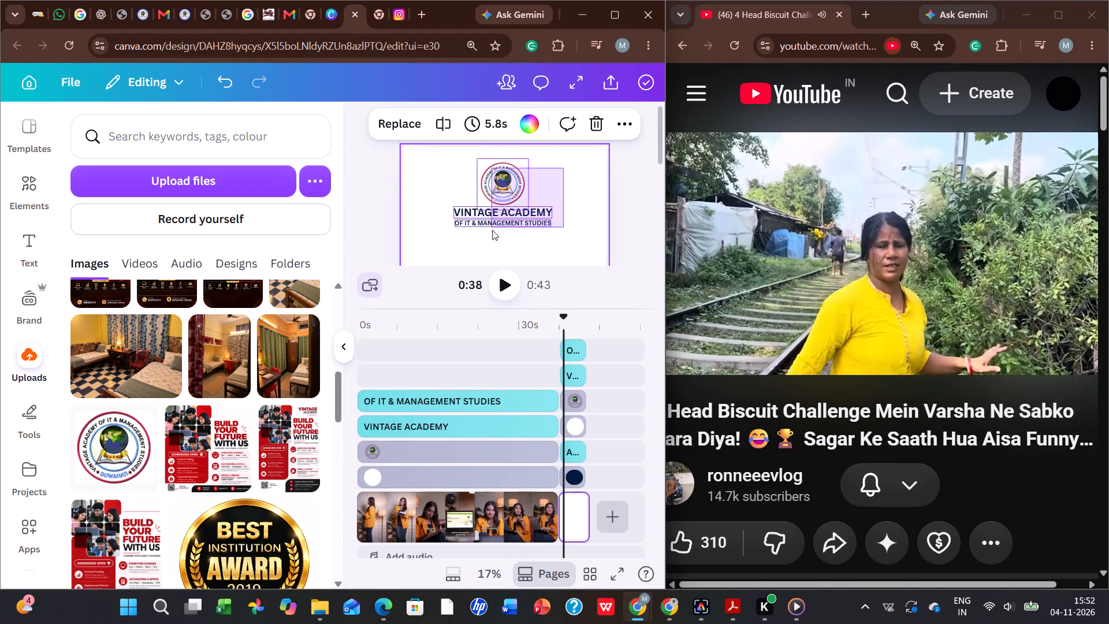
drag(492, 230, 492, 229)
drag(526, 184, 526, 190)
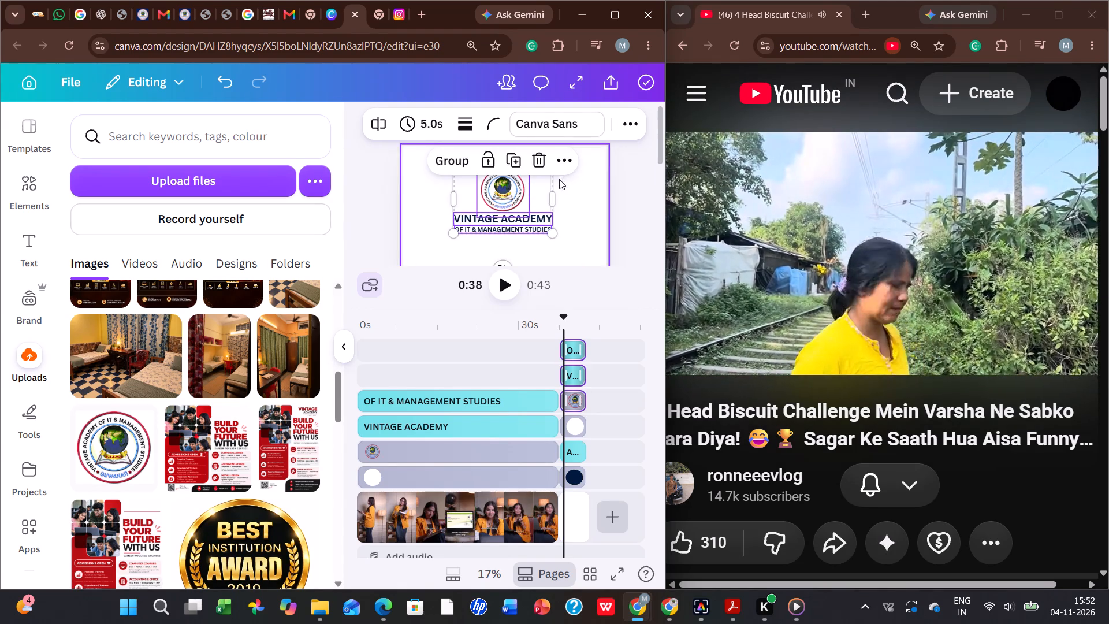
scroll(554, 187, up, 2)
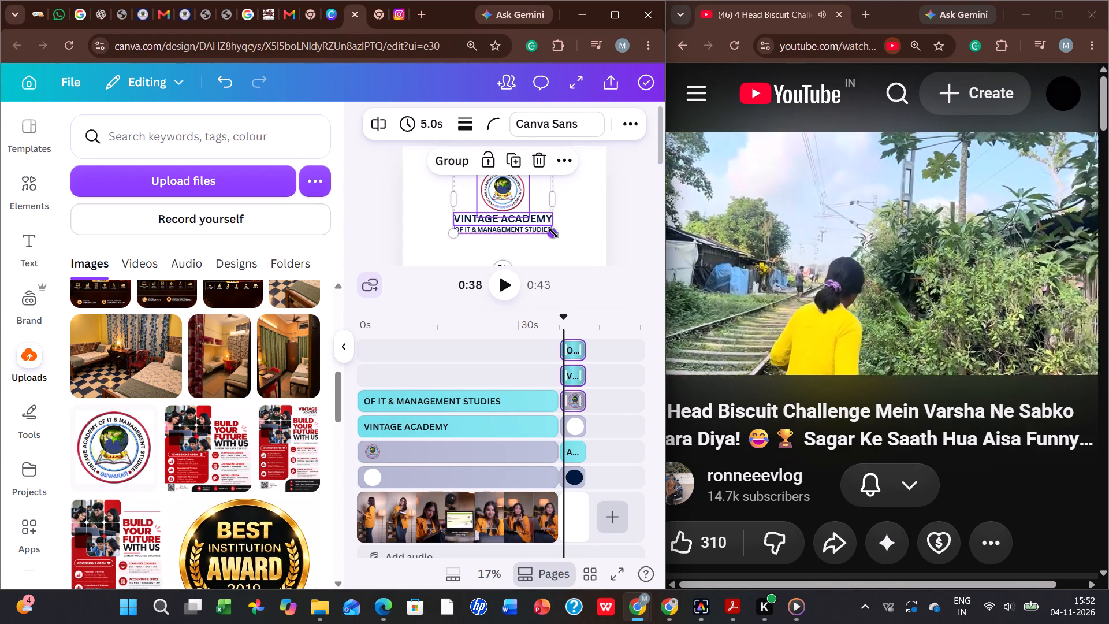
drag(553, 232, 569, 237)
drag(545, 216, 537, 213)
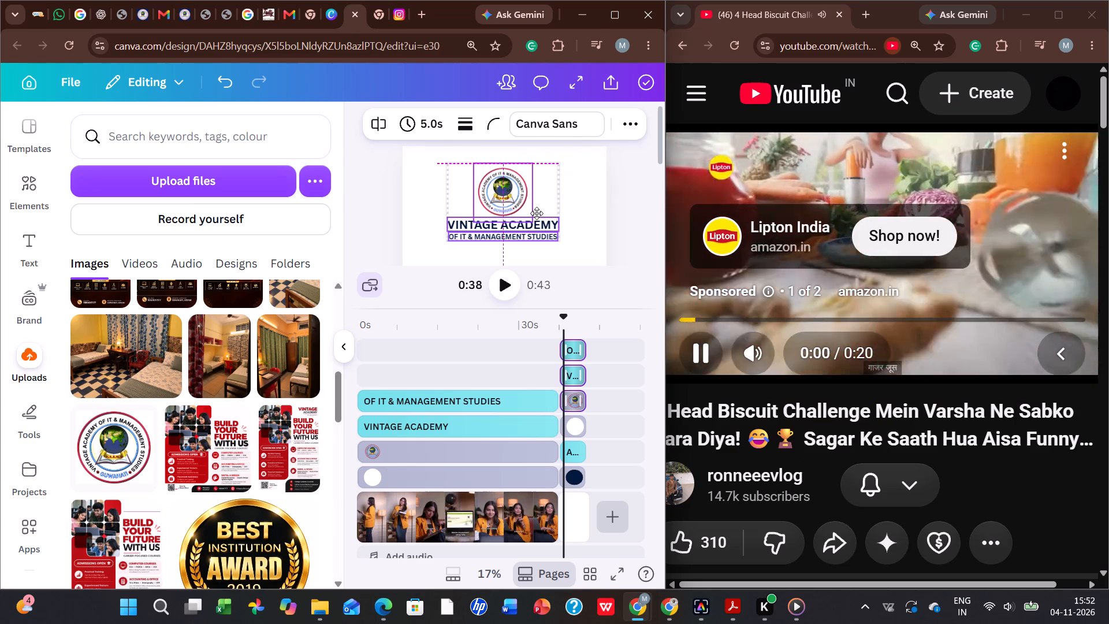
drag(537, 213, 534, 213)
click(590, 197)
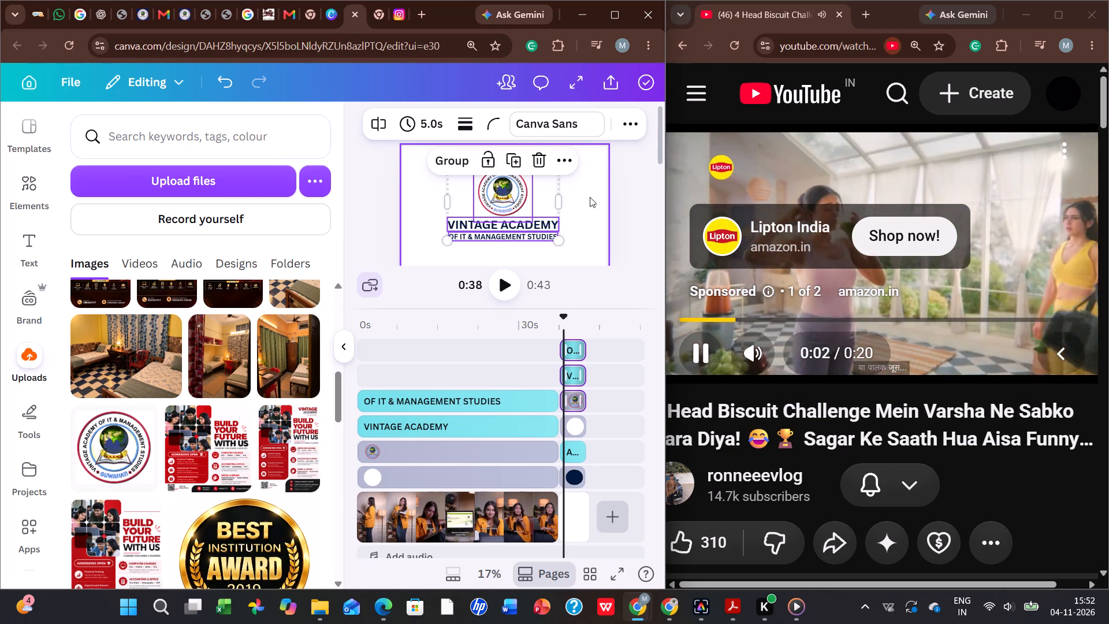
Move the ADMISSIONS OPEN text slightly lower, between the Vintage Academy lines and the navy curve.
scroll(589, 195, down, 2)
scroll(583, 192, up, 2)
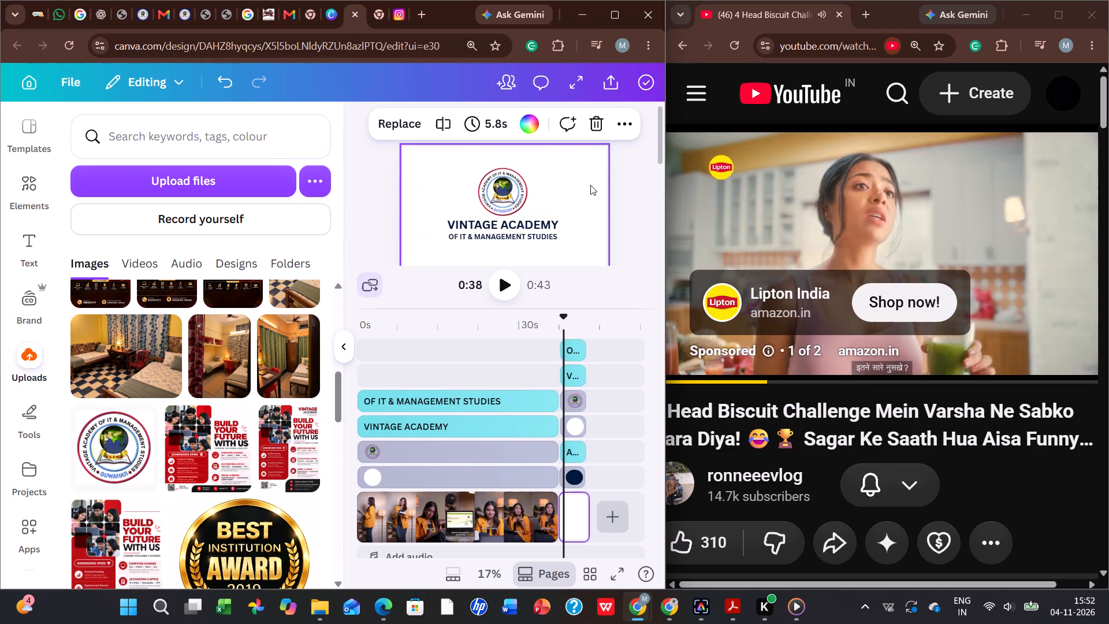
ctrl+scroll(587, 187, down, 5)
scroll(576, 184, down, 1)
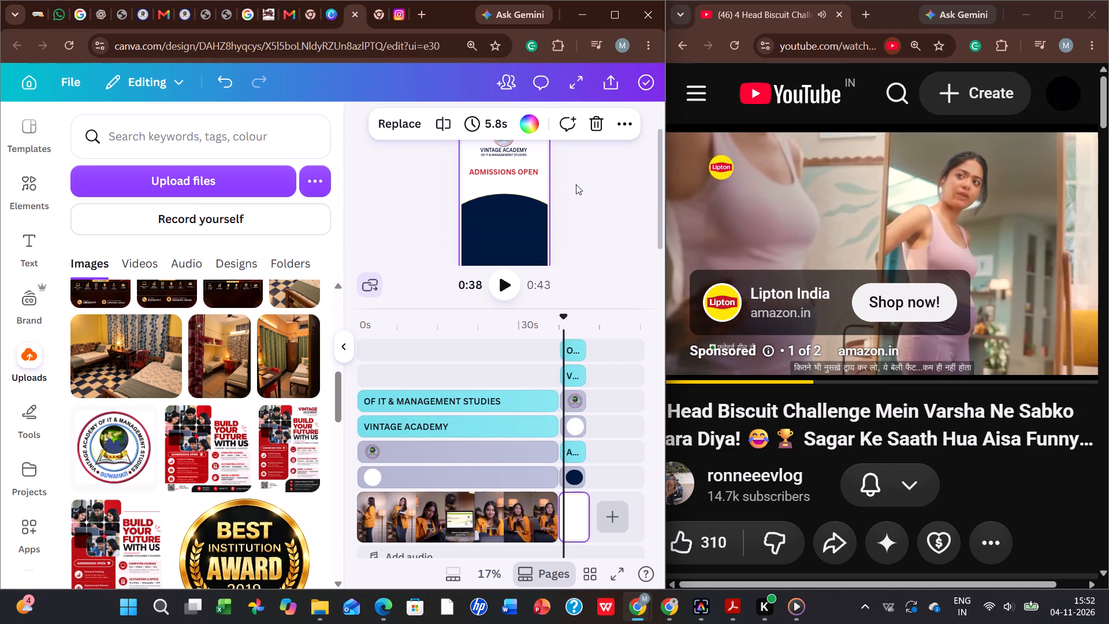
double_click(507, 157)
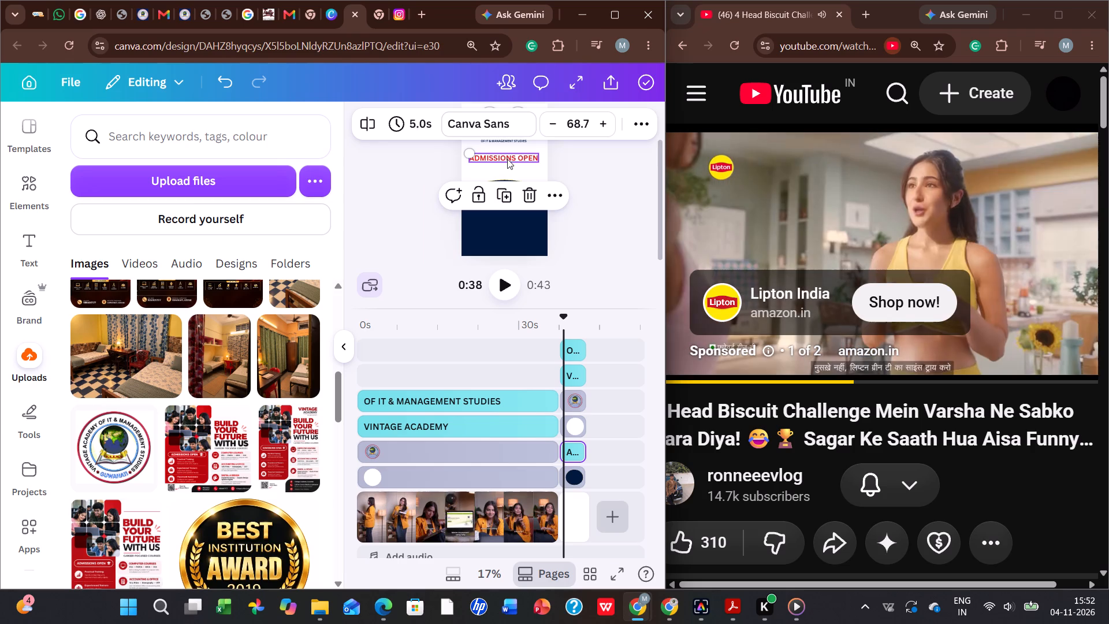
click(564, 169)
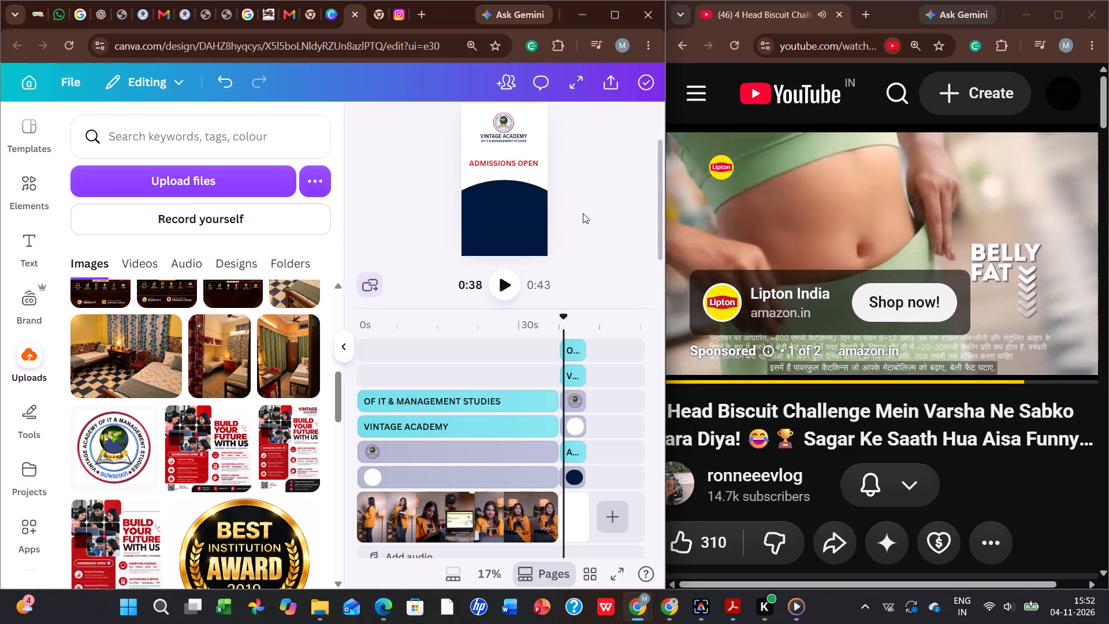
Add a straight line to the closing page, near the top of the navy curve.
ctrl+scroll(574, 215, up, 5)
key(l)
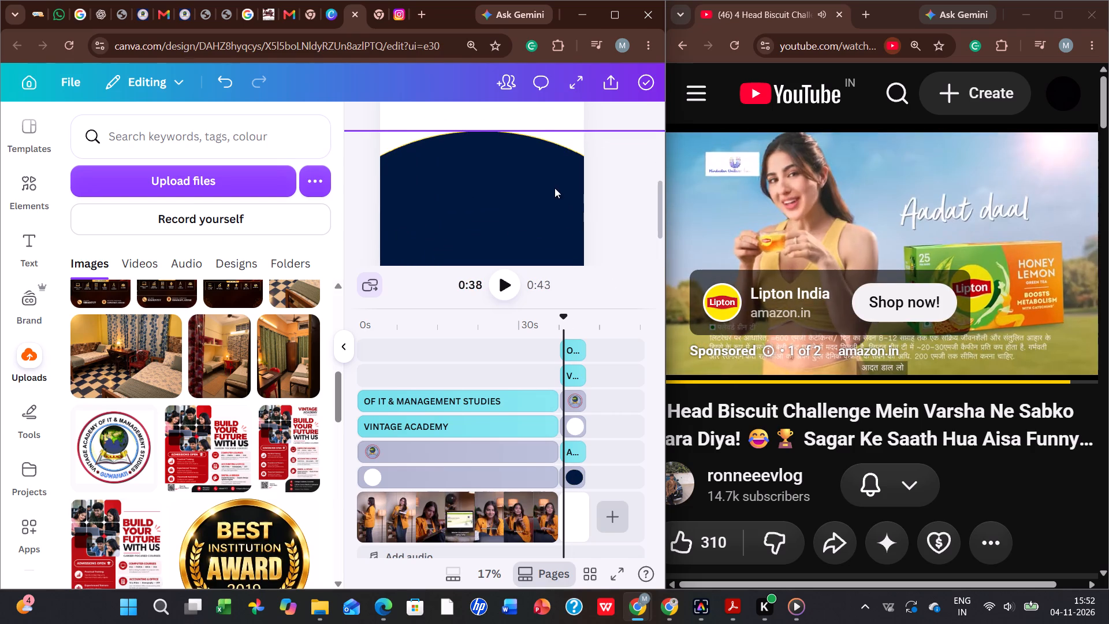
scroll(552, 209, down, 2)
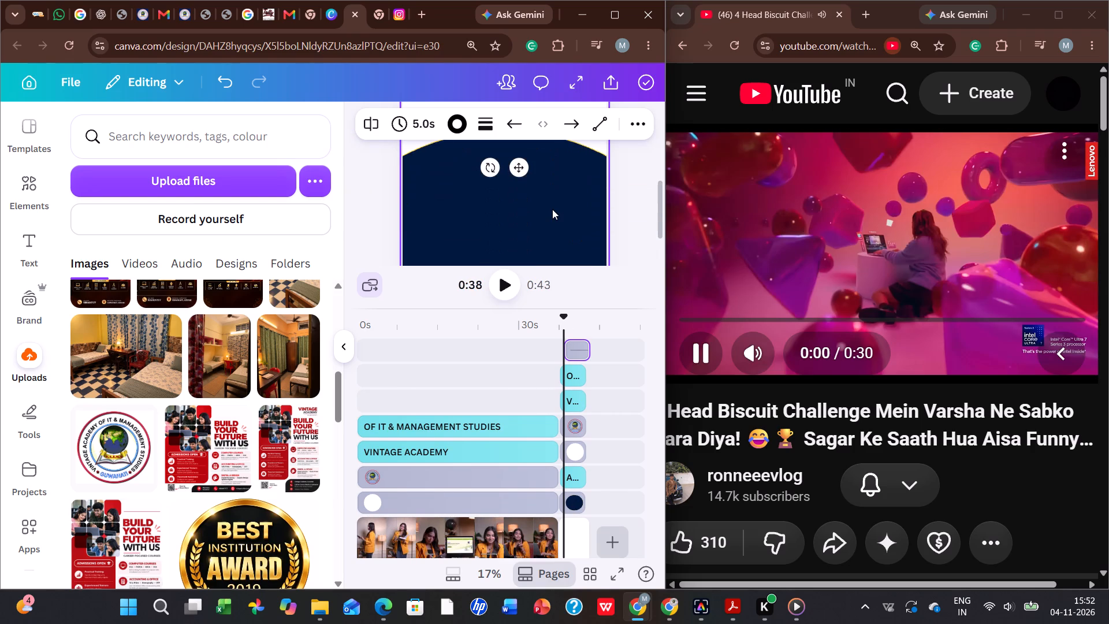
scroll(552, 209, up, 2)
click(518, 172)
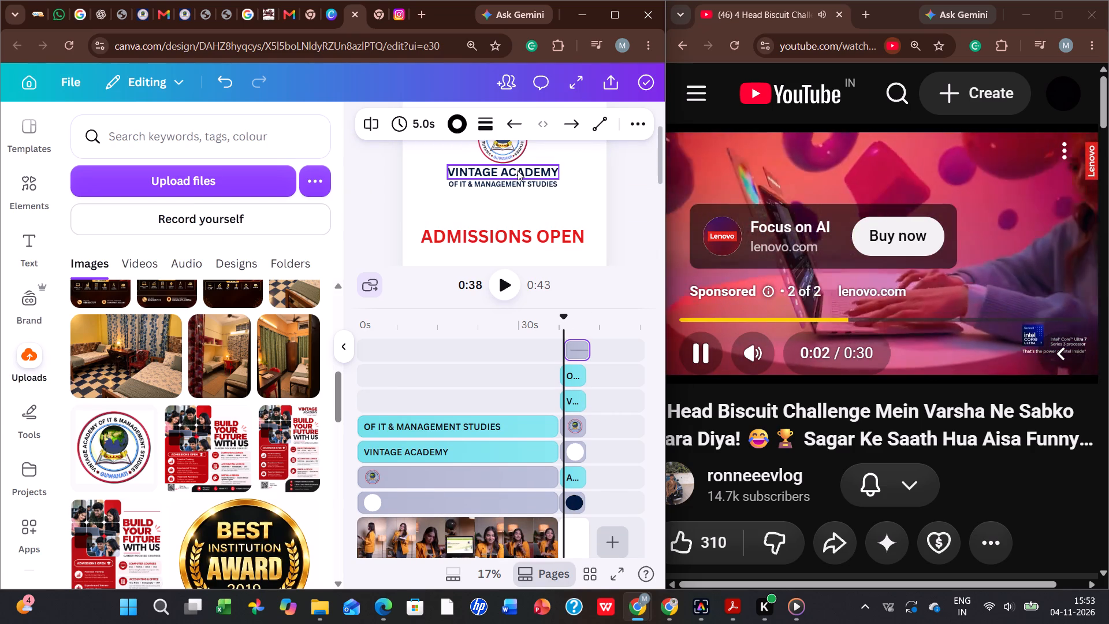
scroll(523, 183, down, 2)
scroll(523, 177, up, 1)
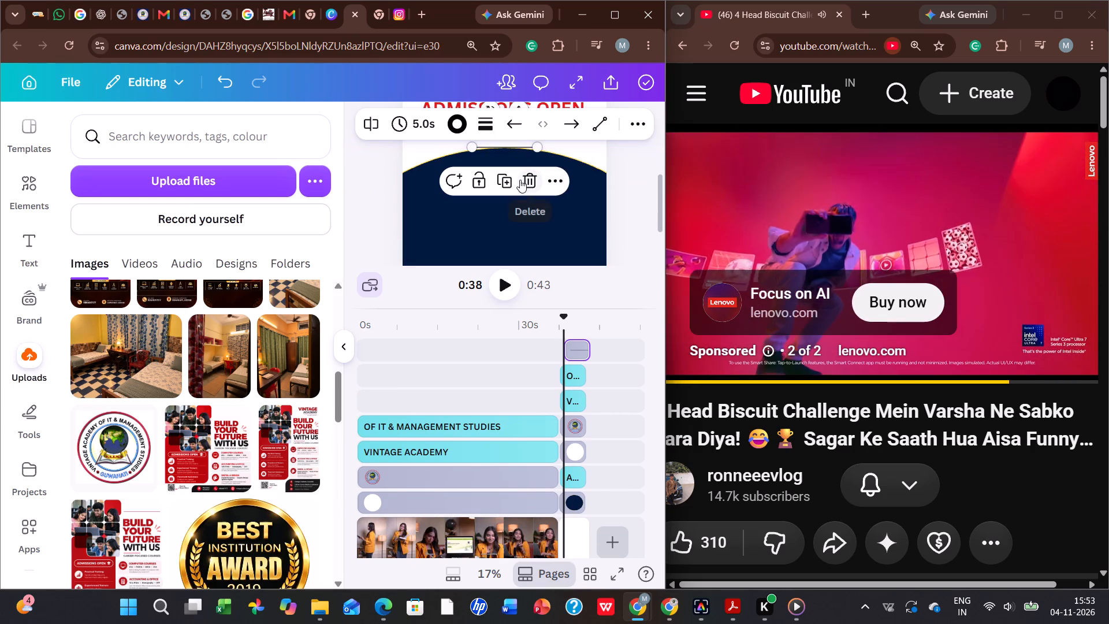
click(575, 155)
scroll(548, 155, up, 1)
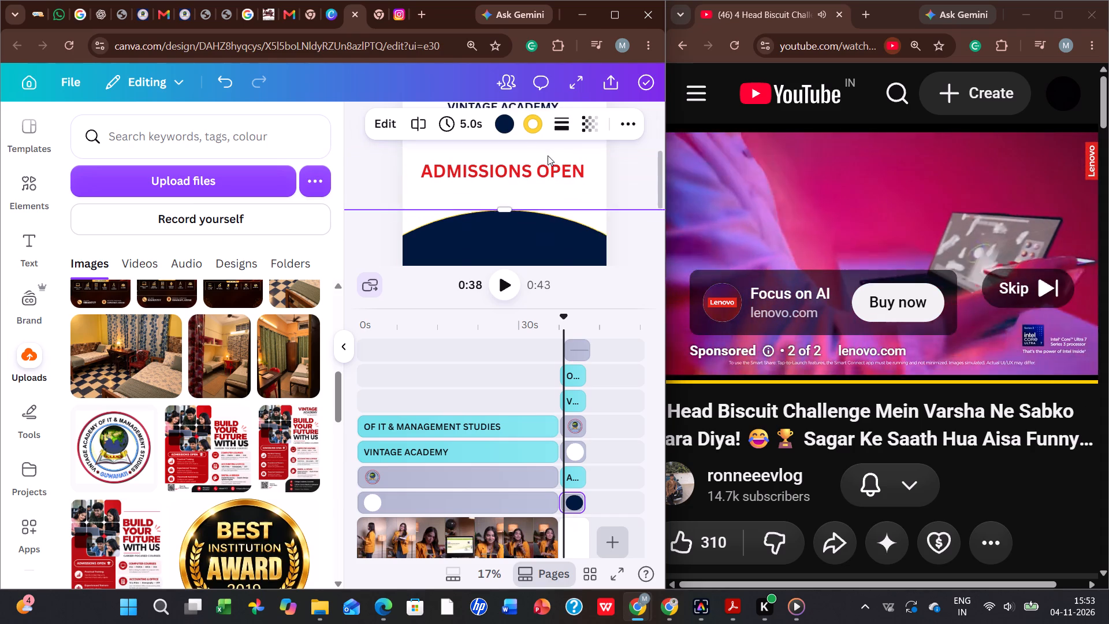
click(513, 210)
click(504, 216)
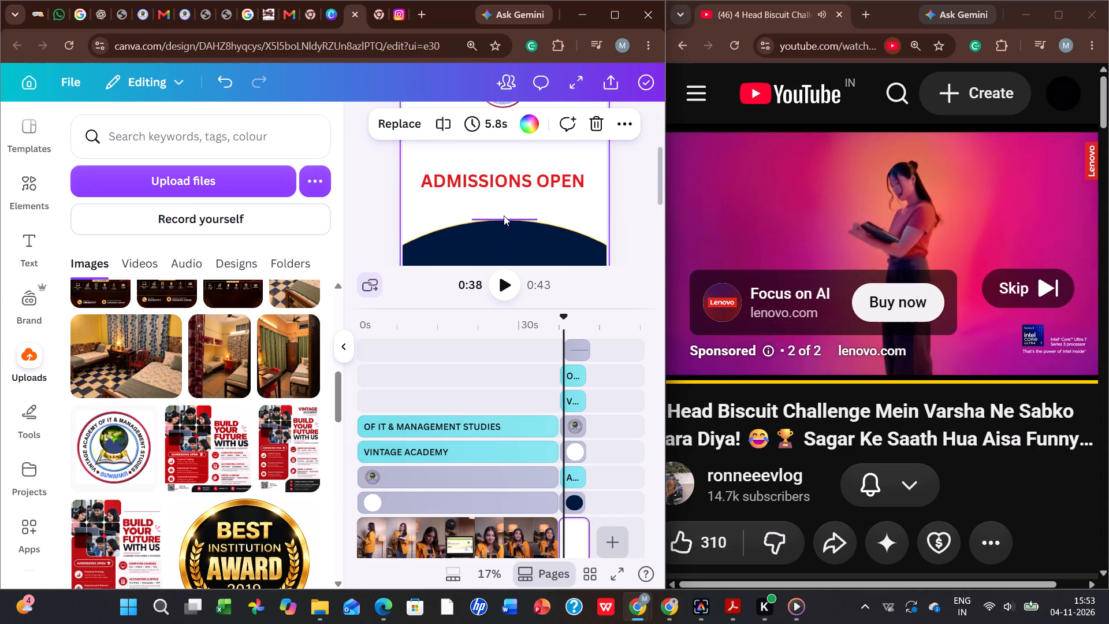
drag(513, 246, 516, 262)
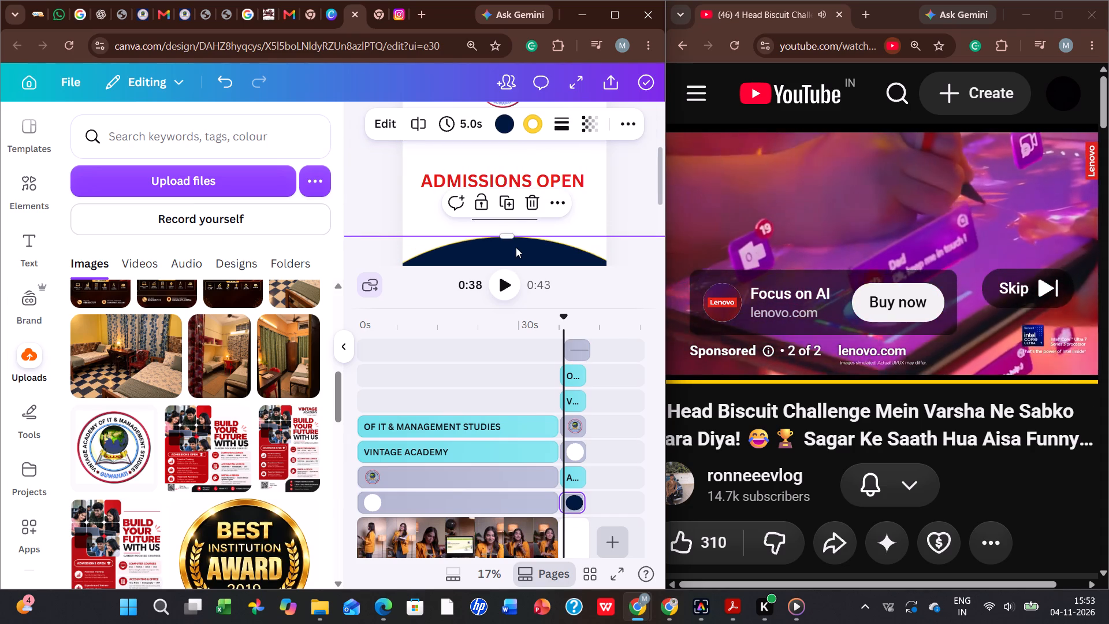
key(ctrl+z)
Move the new line down so it lies inside the navy curve, near its top.
click(523, 212)
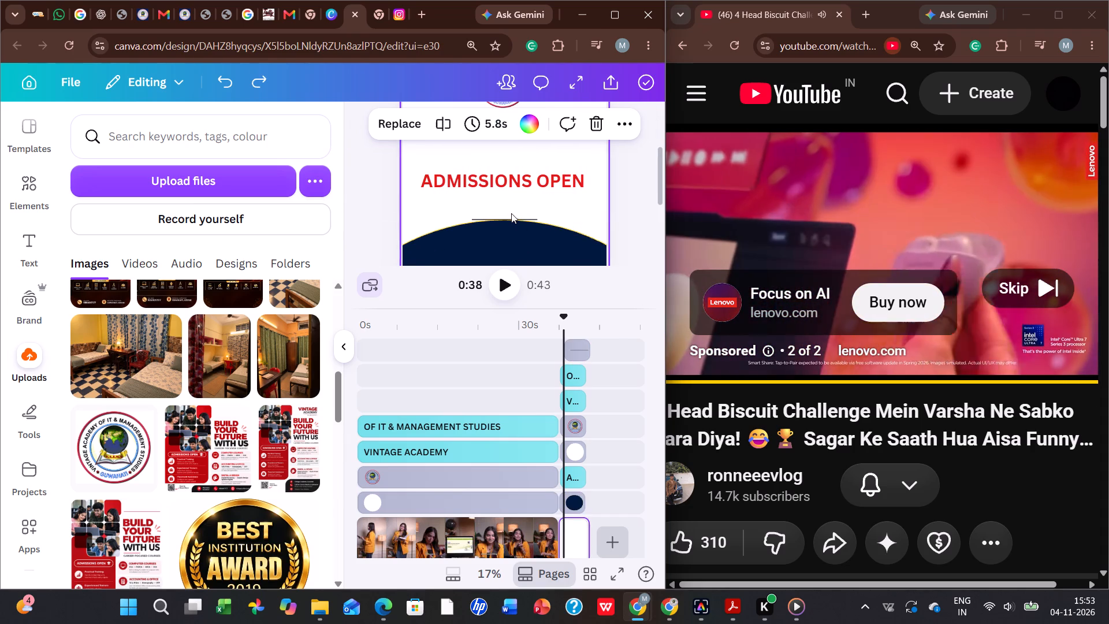
click(513, 216)
drag(519, 248, 519, 251)
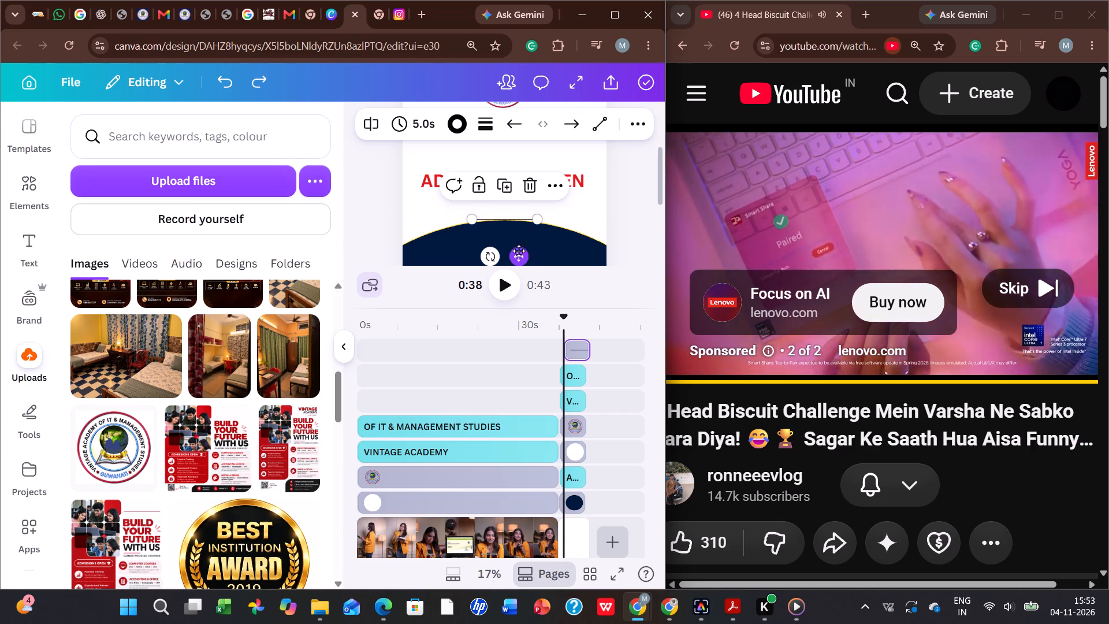
drag(519, 251, 518, 277)
scroll(515, 273, down, 1)
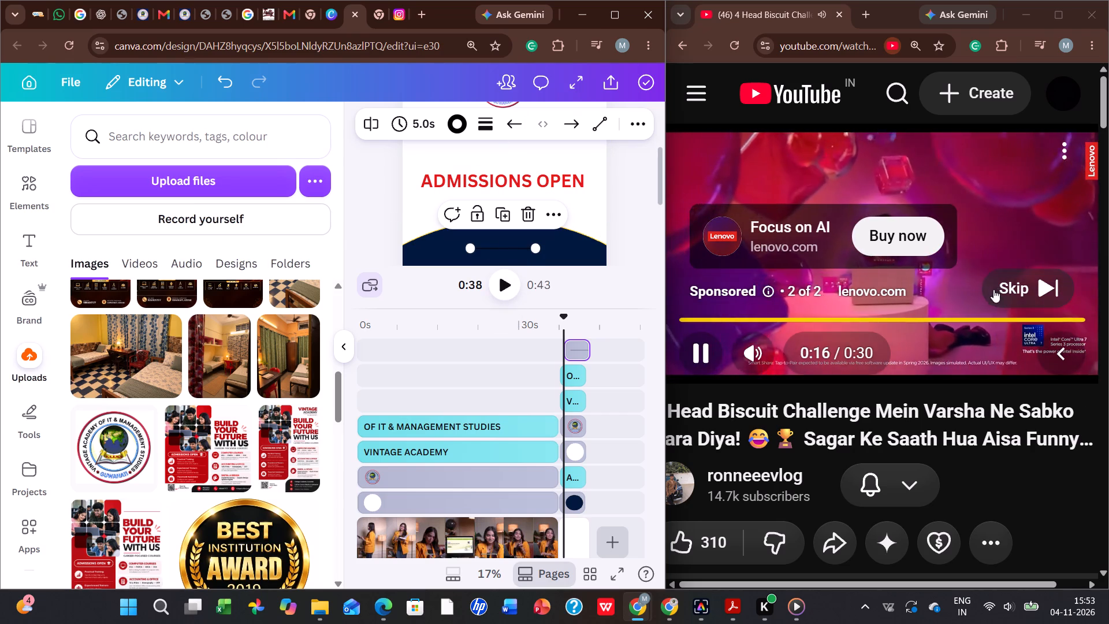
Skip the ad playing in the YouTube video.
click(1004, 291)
Turn the line upright inside the navy curve by repositioning both its ends, making it about 348 long.
ctrl+scroll(590, 231, down, 5)
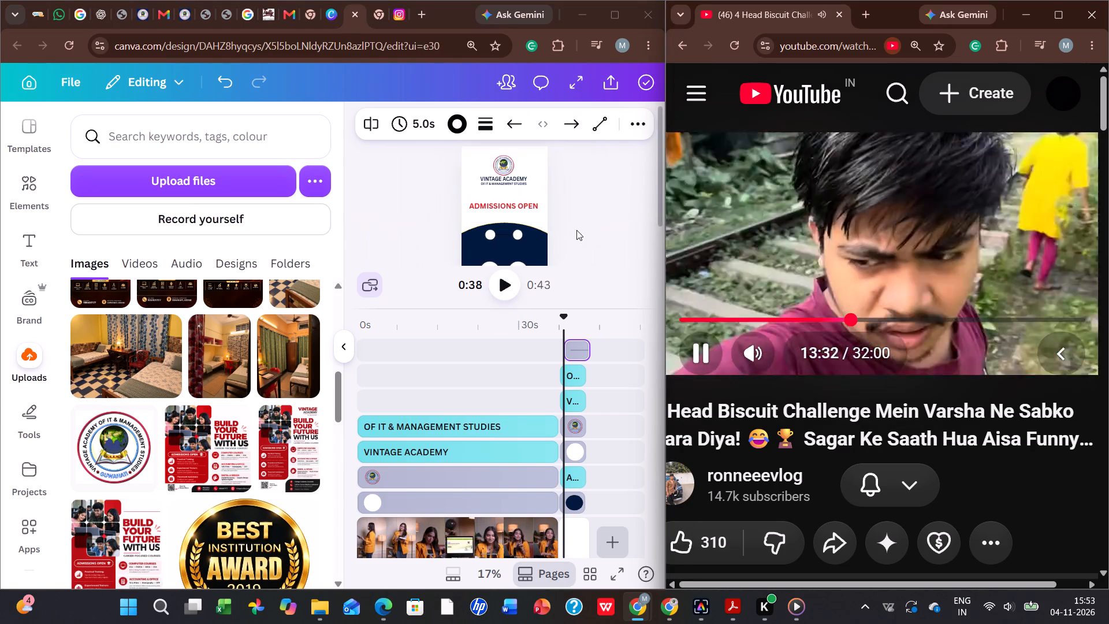
ctrl+scroll(549, 235, down, 1)
ctrl+scroll(549, 235, up, 8)
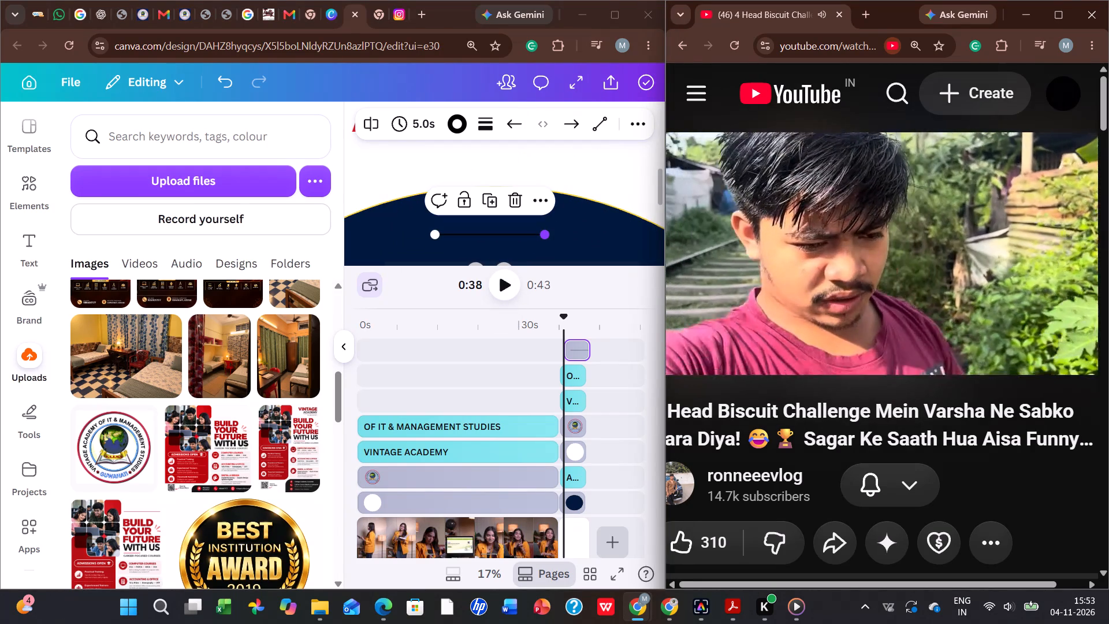
drag(544, 233, 485, 317)
drag(434, 232, 479, 214)
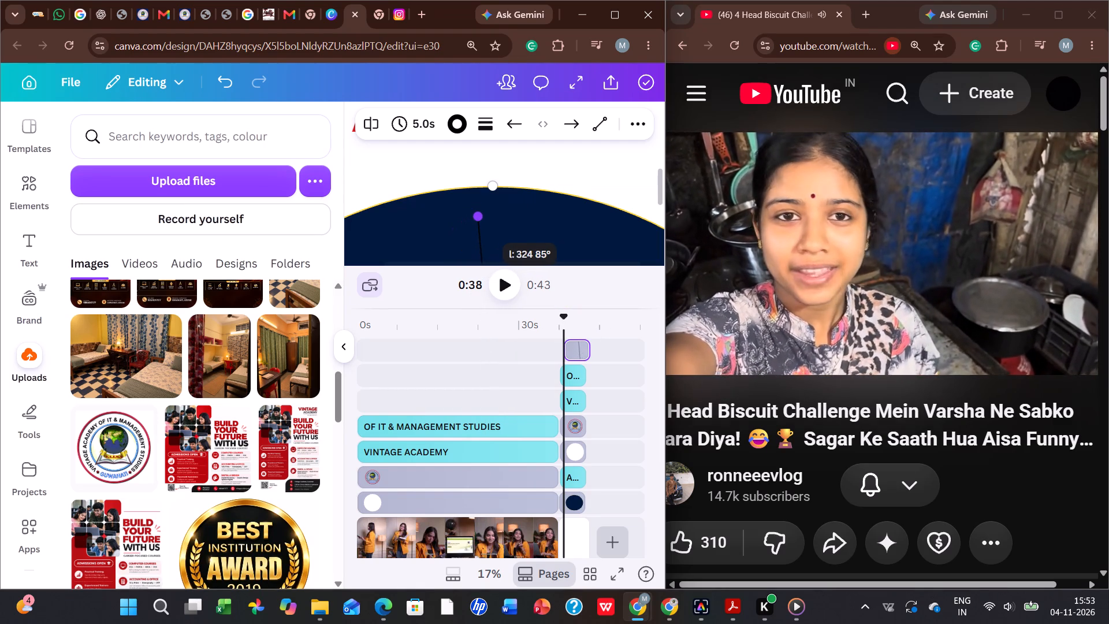
drag(479, 214, 483, 211)
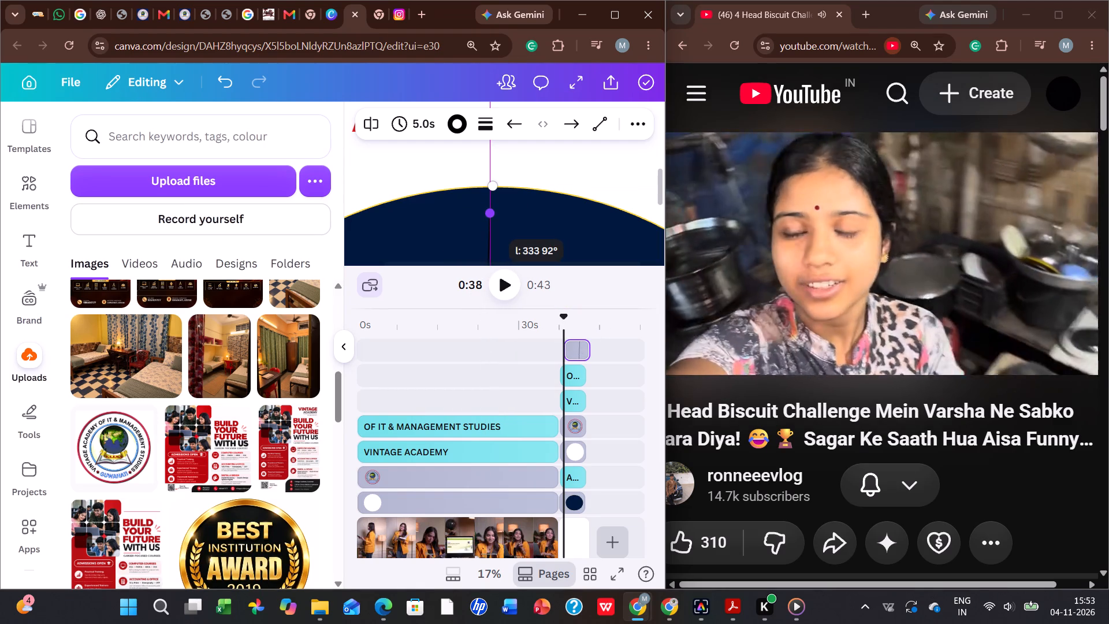
drag(483, 211, 483, 207)
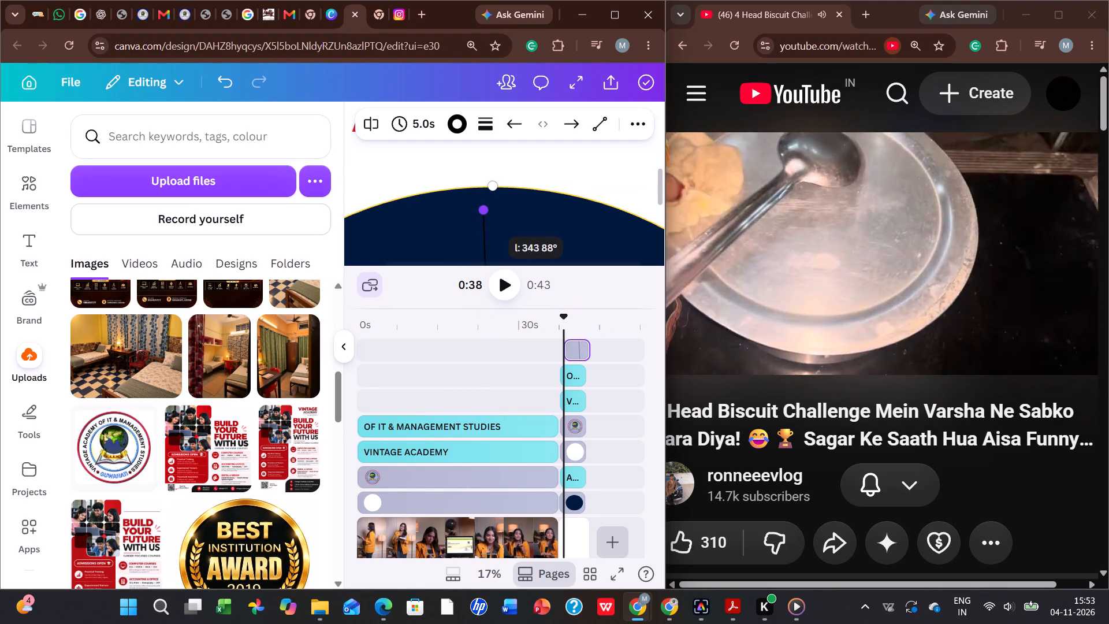
drag(483, 207, 483, 206)
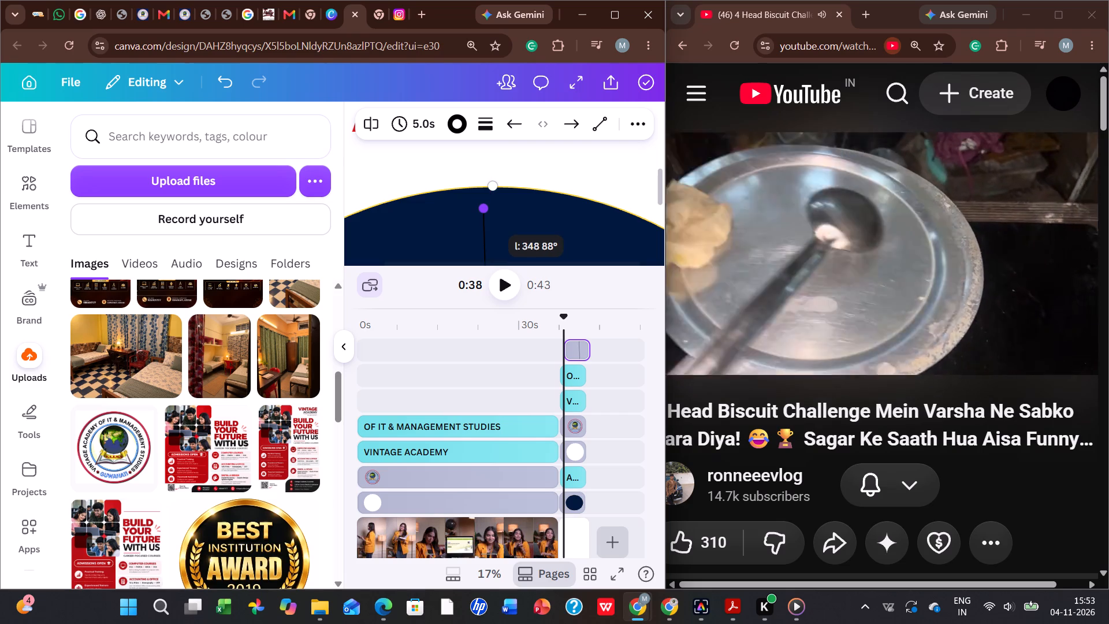
drag(483, 206, 483, 206)
Extend the lower end of the upright line further down the navy area, to a length of about 400.
ctrl+scroll(484, 205, down, 4)
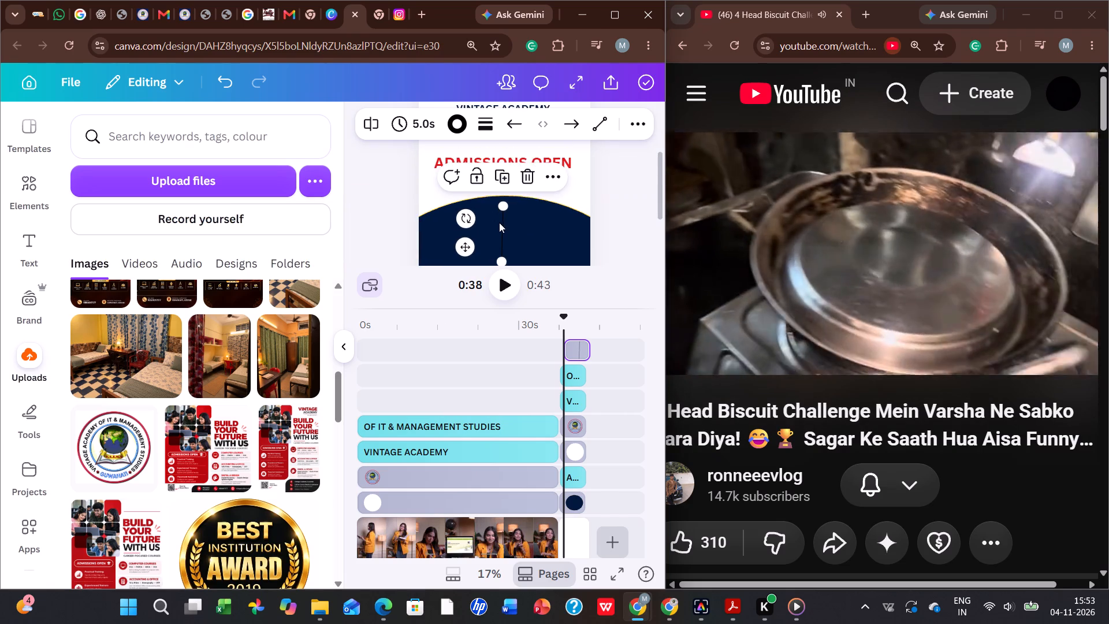
scroll(523, 243, down, 3)
ctrl+scroll(522, 239, up, 4)
scroll(496, 214, up, 2)
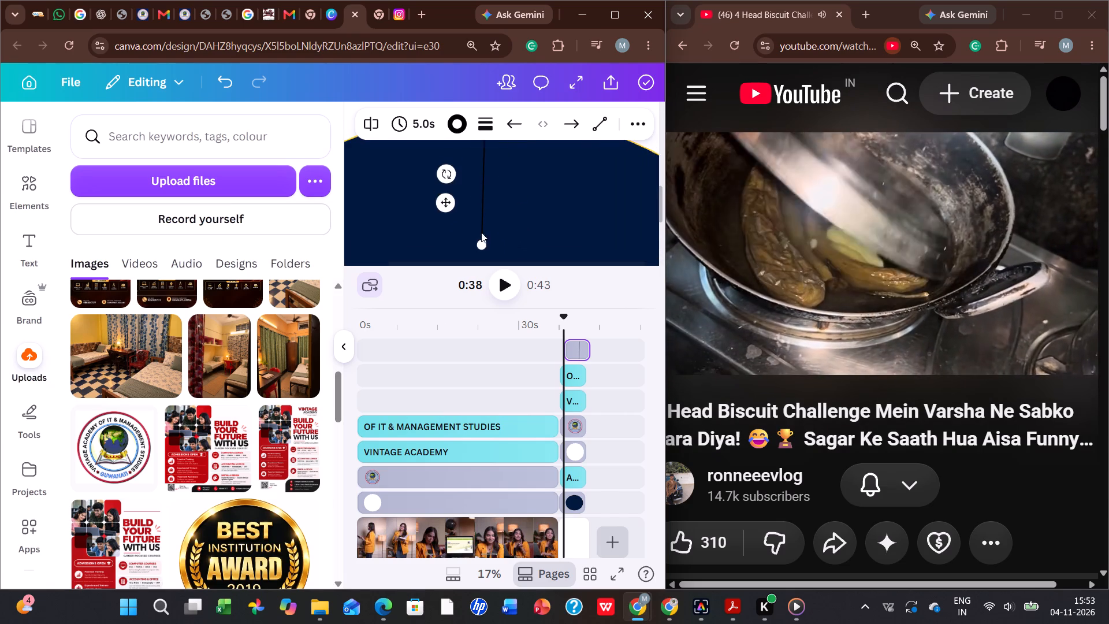
drag(482, 241, 489, 257)
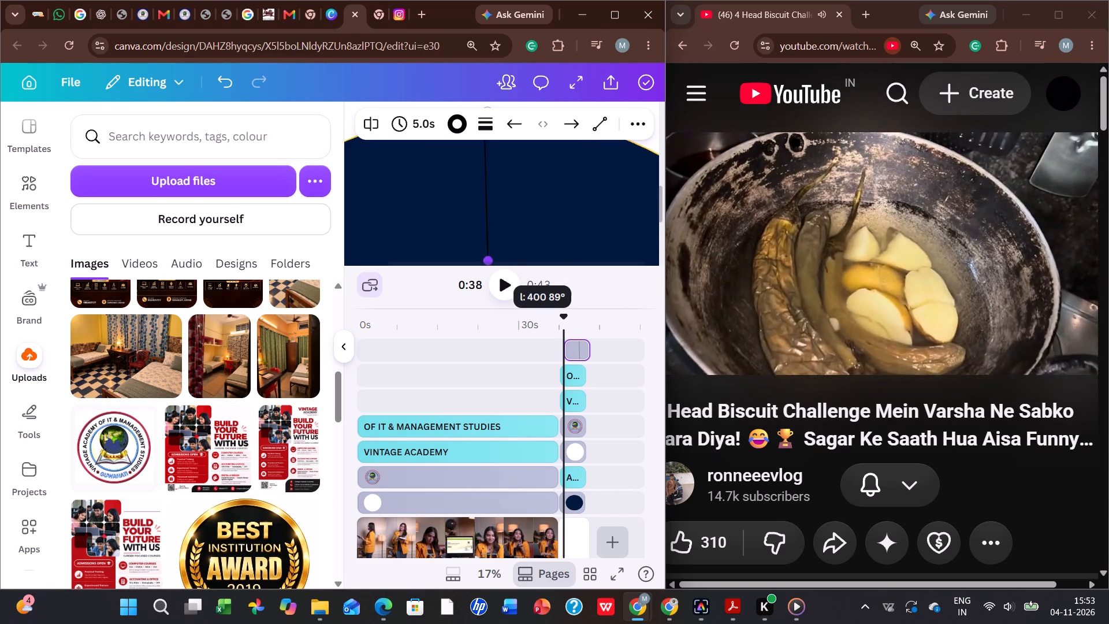
drag(489, 257, 486, 259)
Move the upright line lower in the navy area and extend its lower end towards the page's bottom edge, to a length of about 518.
scroll(485, 254, up, 2)
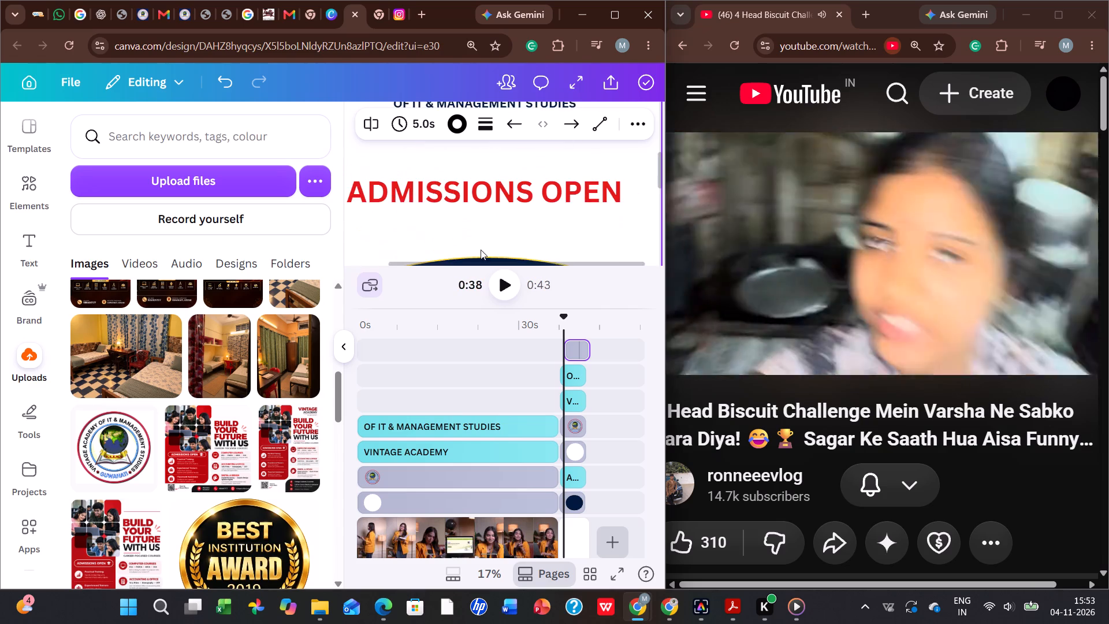
scroll(478, 242, down, 4)
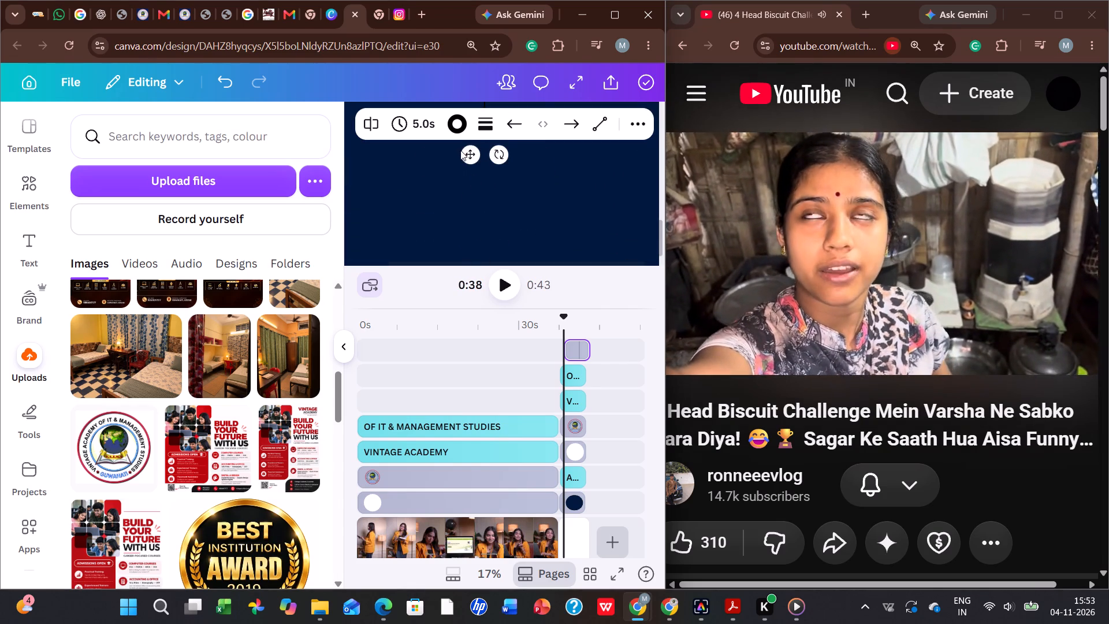
drag(471, 153, 485, 253)
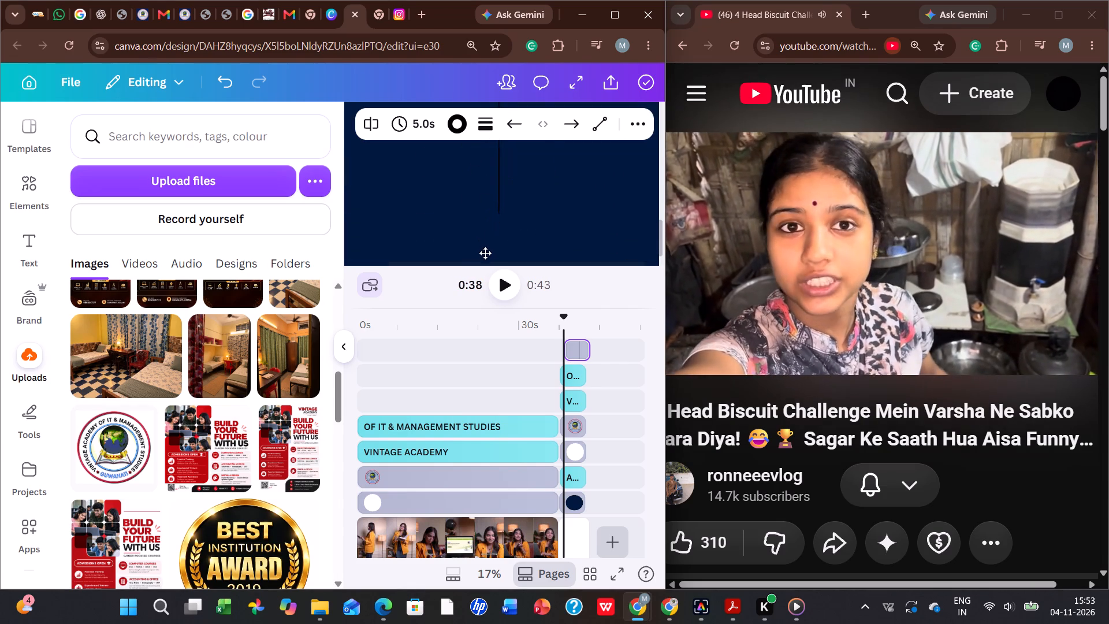
drag(485, 253, 485, 259)
scroll(481, 247, up, 3)
ctrl+scroll(479, 239, down, 2)
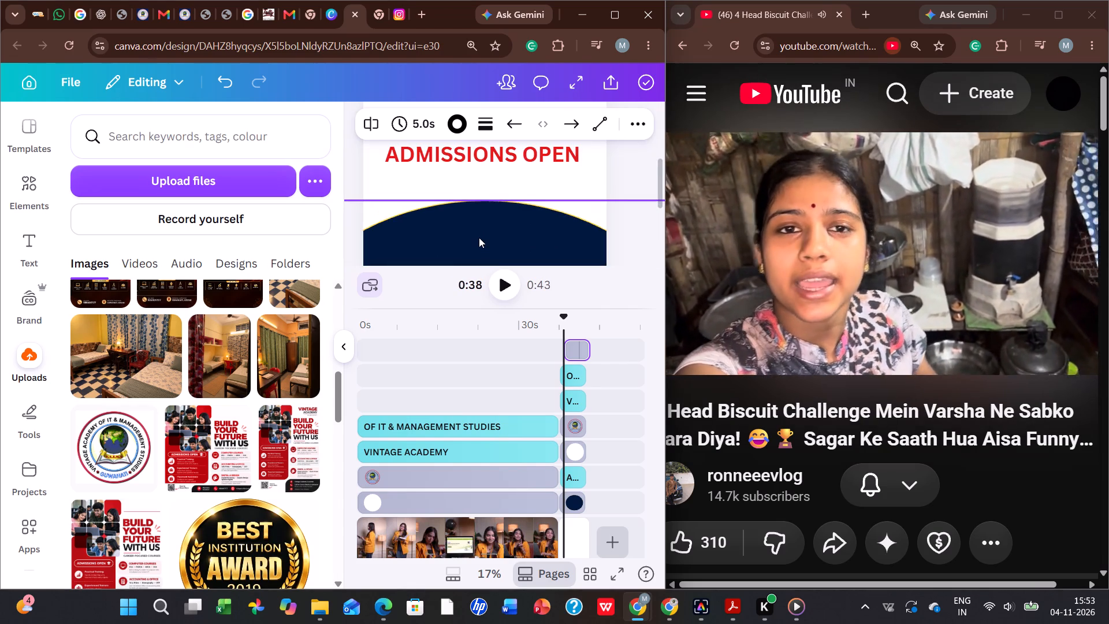
scroll(490, 224, down, 3)
drag(513, 221, 513, 247)
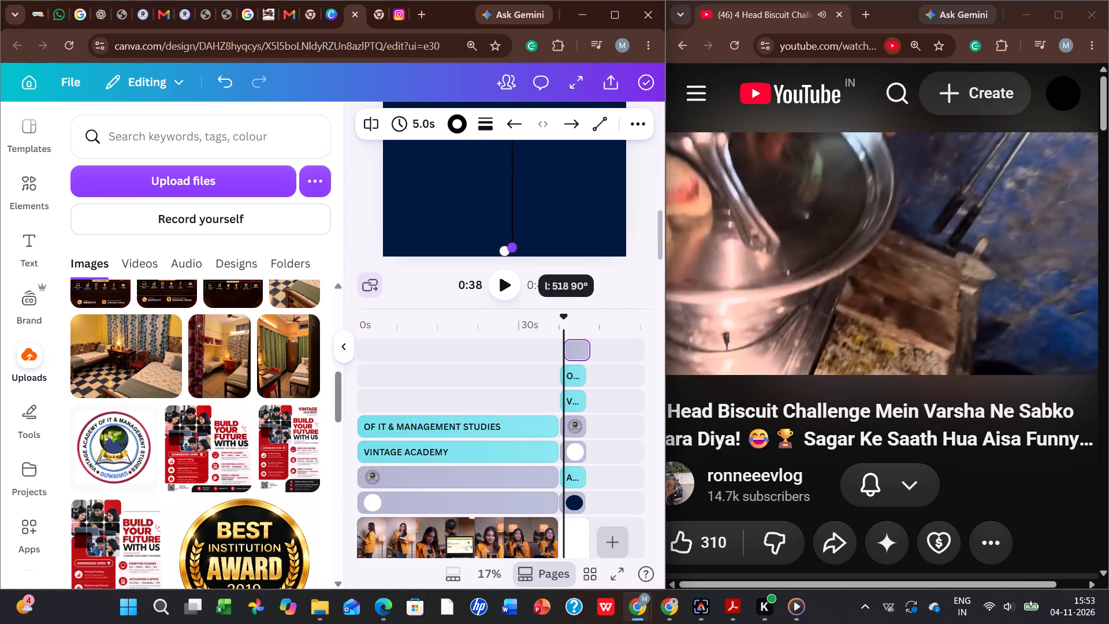
drag(513, 247, 513, 248)
Extend the line's upper end straight up at 90° and shift the line onto the horizontal centre of the navy area.
scroll(500, 197, up, 2)
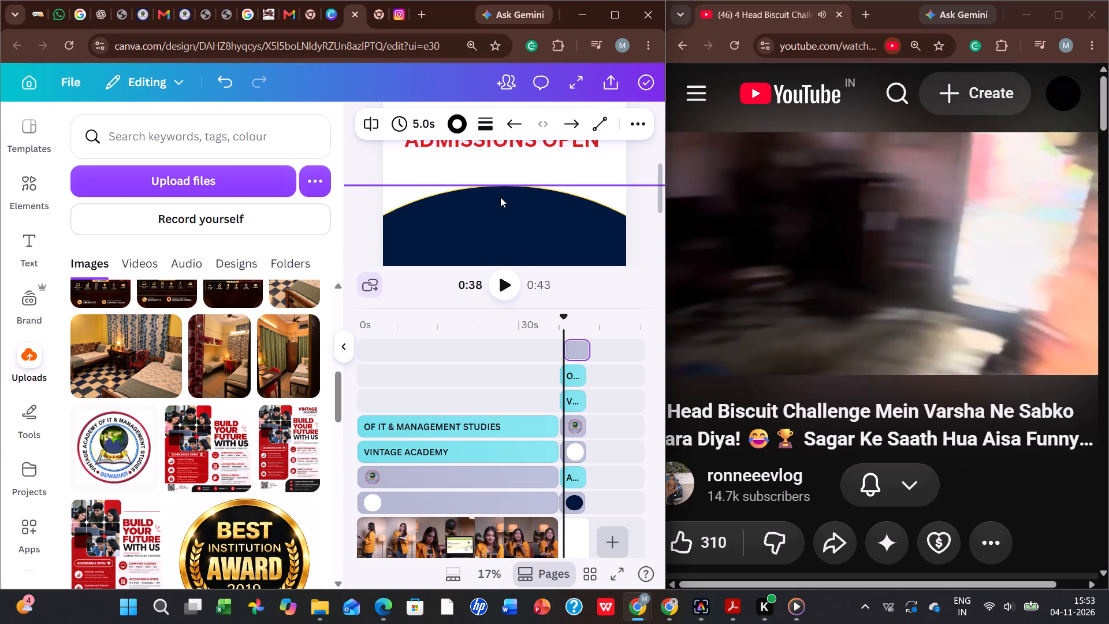
scroll(521, 244, down, 1)
drag(509, 201, 509, 202)
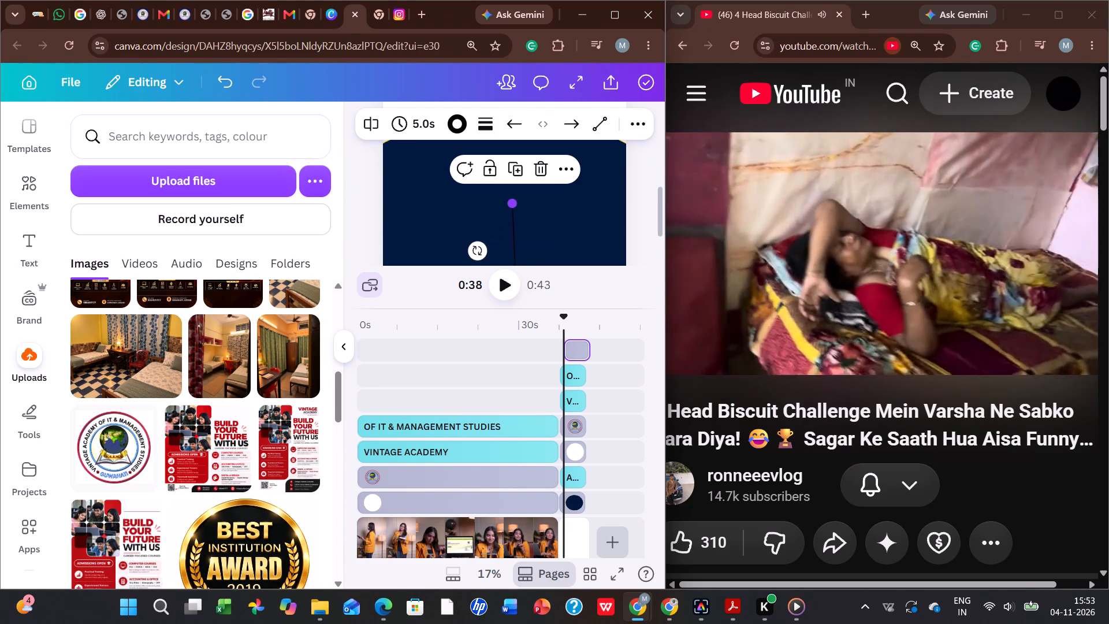
drag(509, 202, 515, 180)
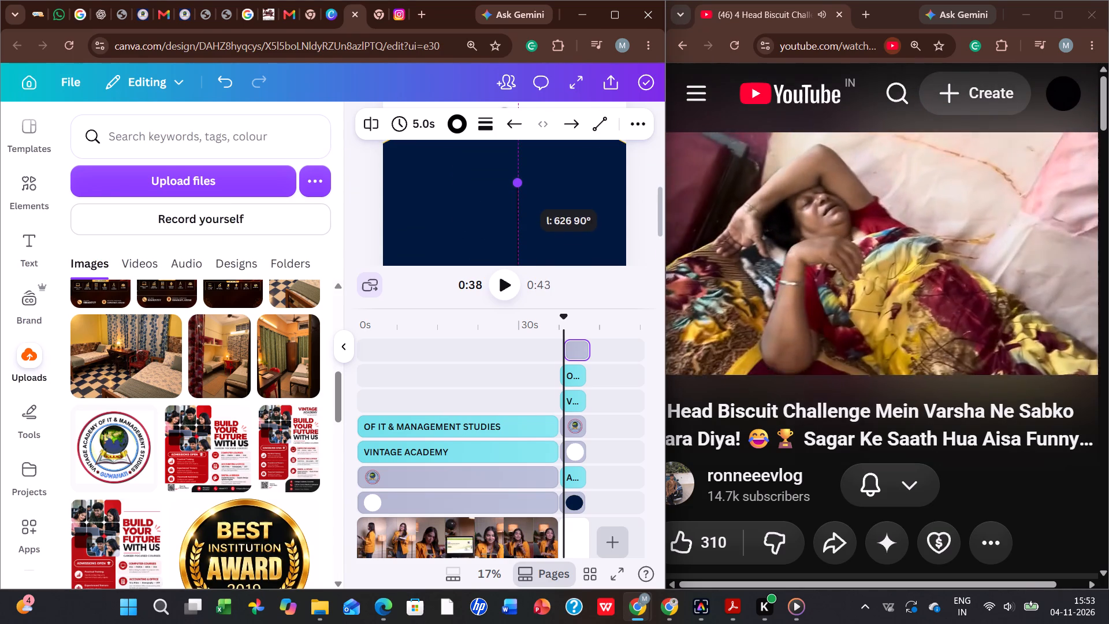
drag(515, 180, 515, 173)
drag(481, 261, 471, 260)
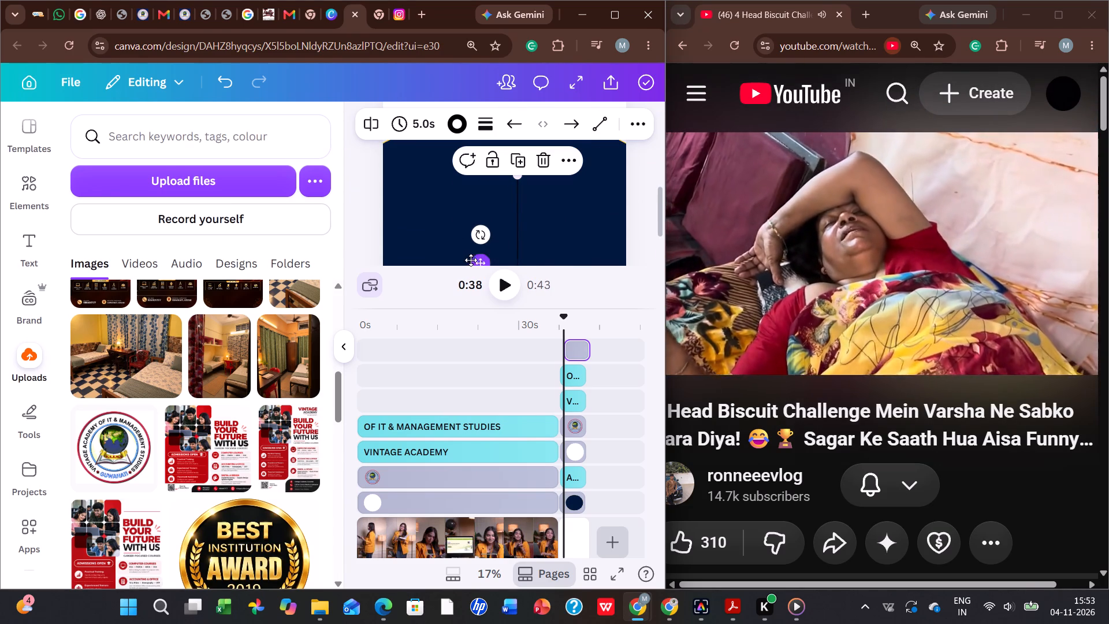
drag(471, 260, 471, 242)
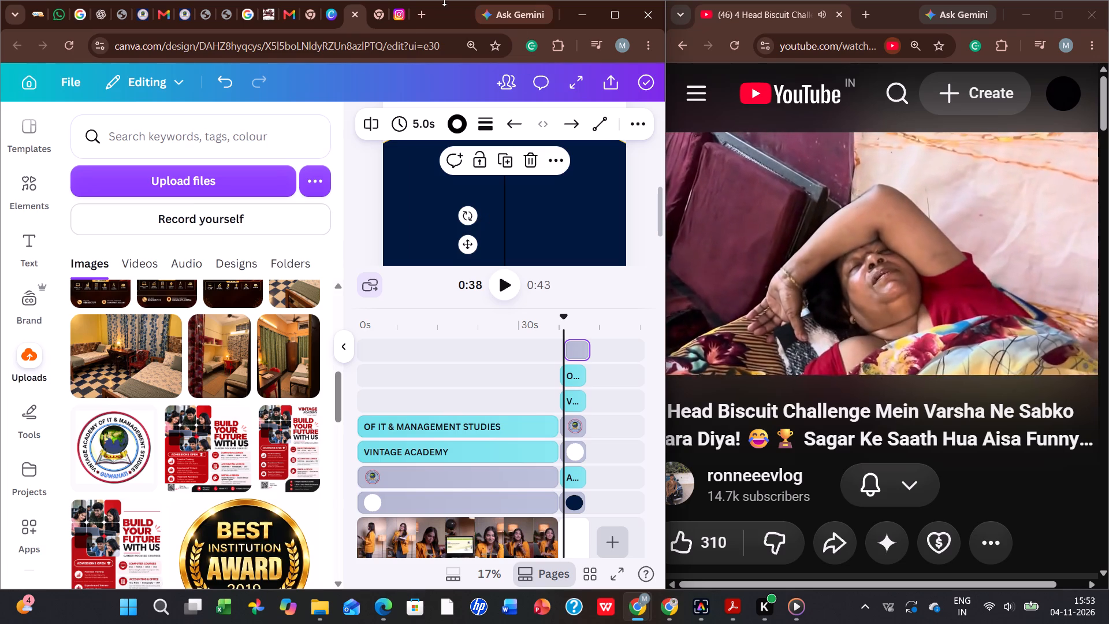
Give the vertical line the short-dash style with stroke weight 6, following the divider in Vintage Academy's Instagram post.
click(400, 10)
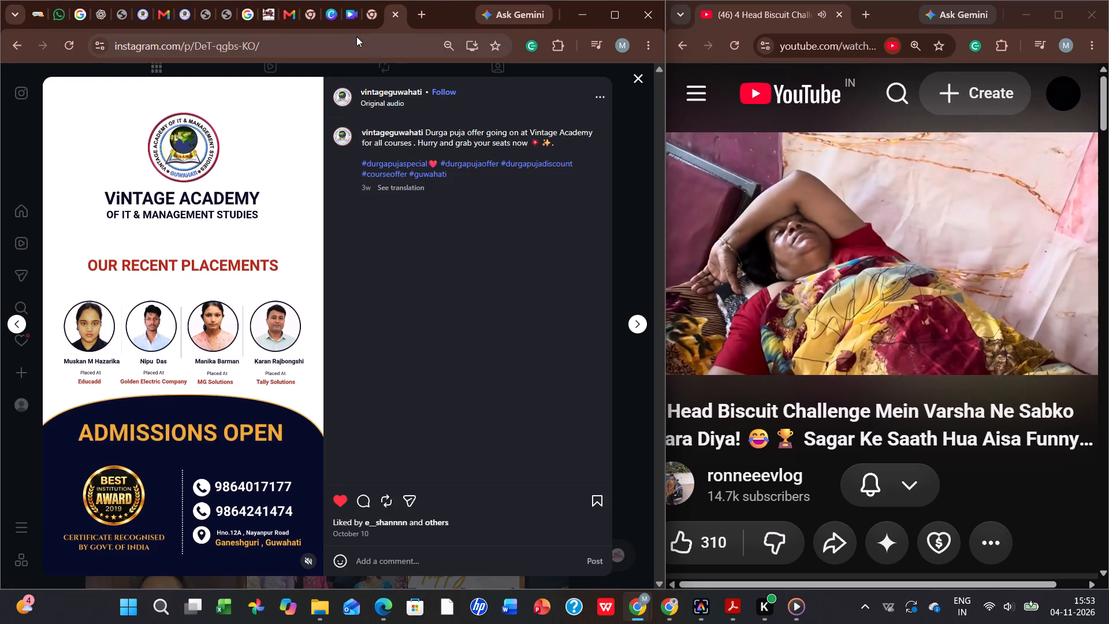
click(363, 11)
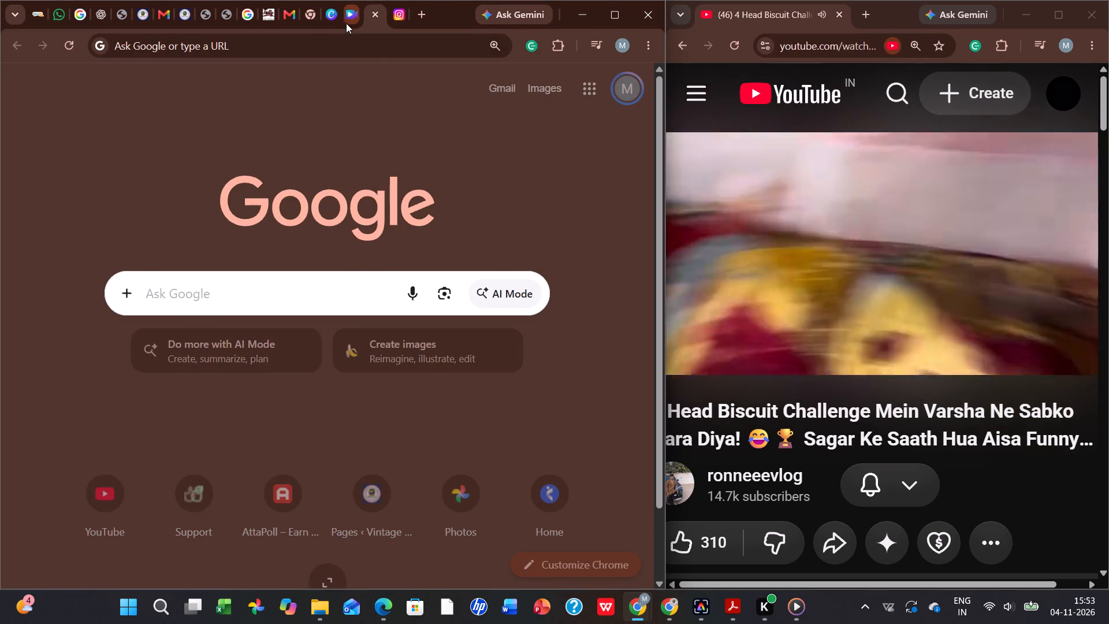
click(346, 23)
click(484, 121)
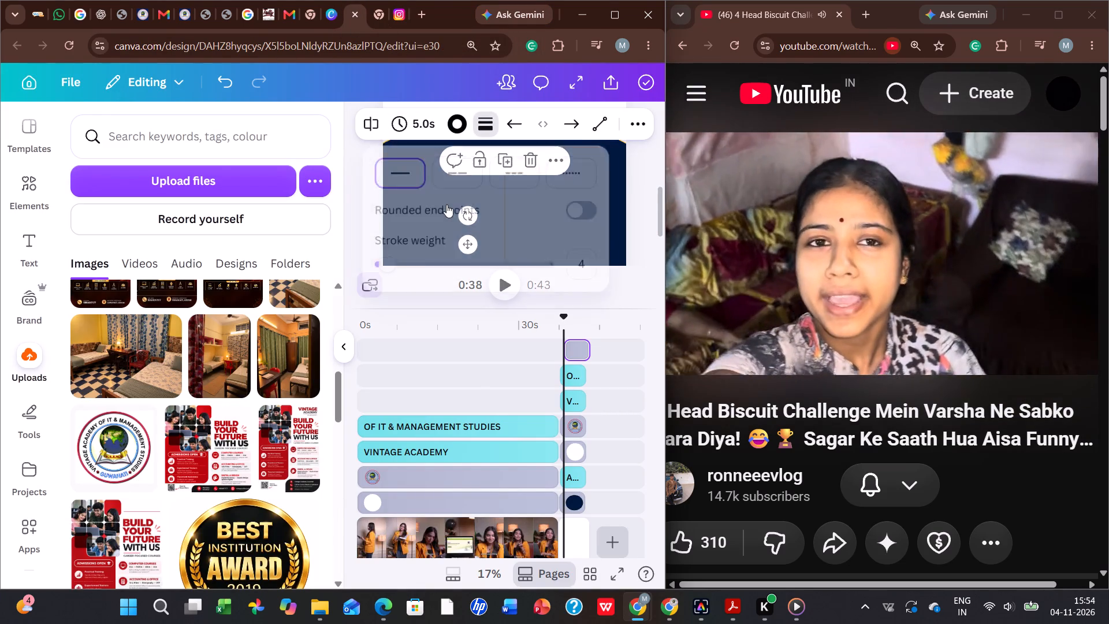
click(462, 176)
click(496, 169)
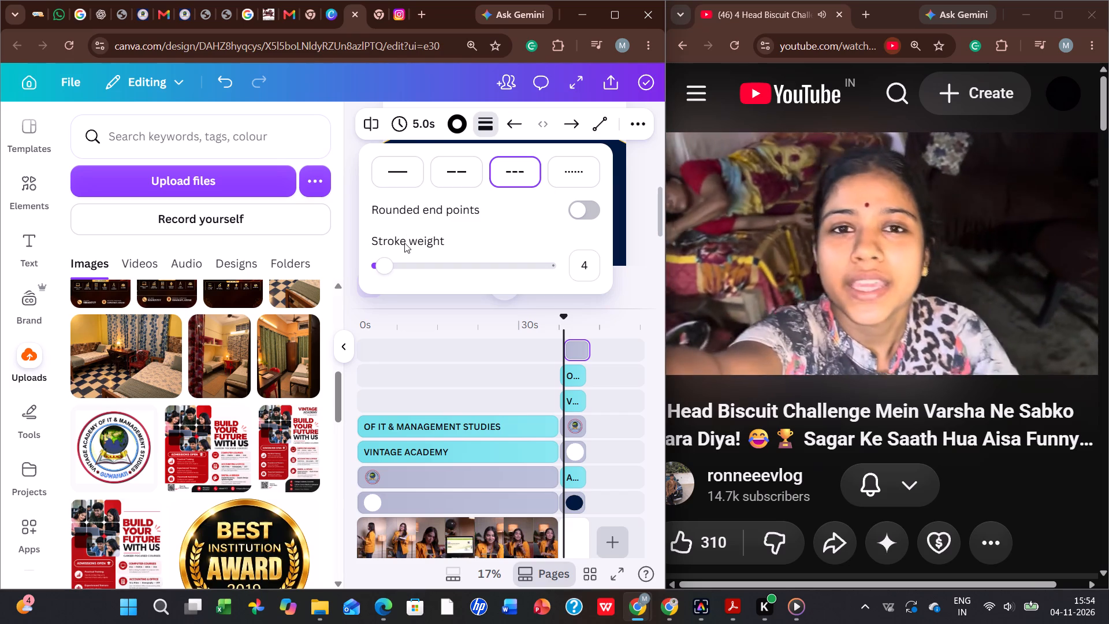
click(386, 262)
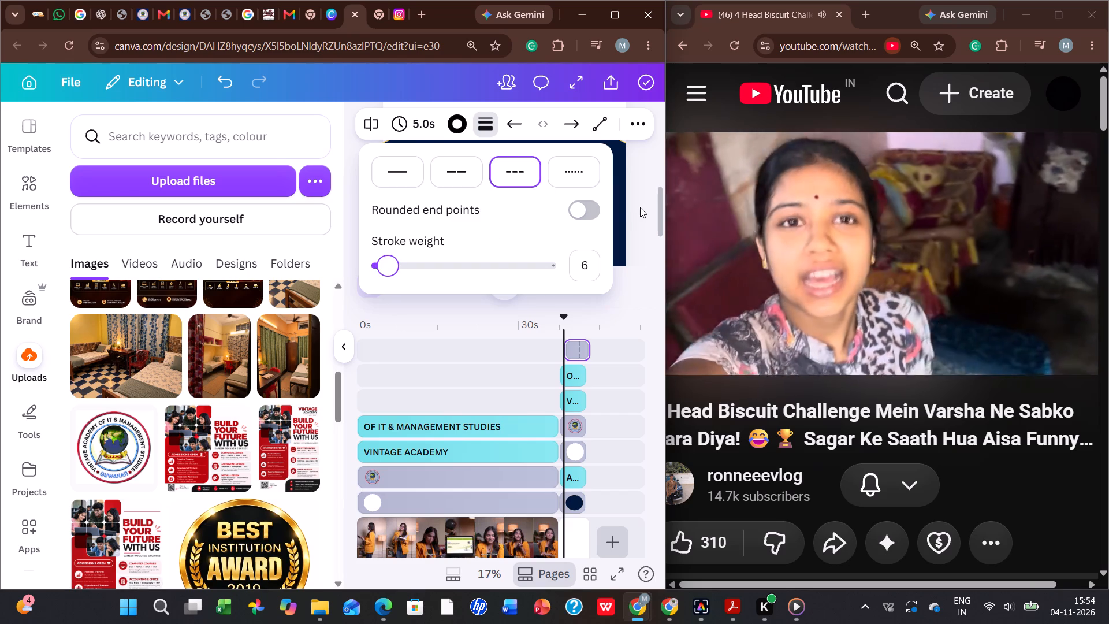
click(639, 208)
Set the dashed divider line's stroke colour to white from the colours in this design.
click(453, 122)
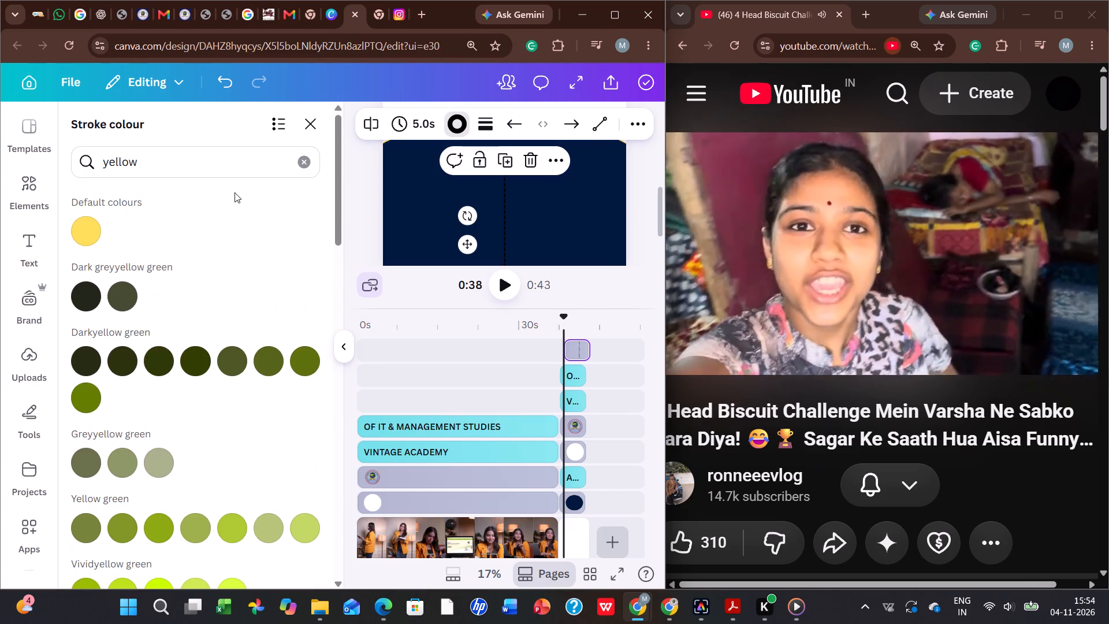
click(308, 159)
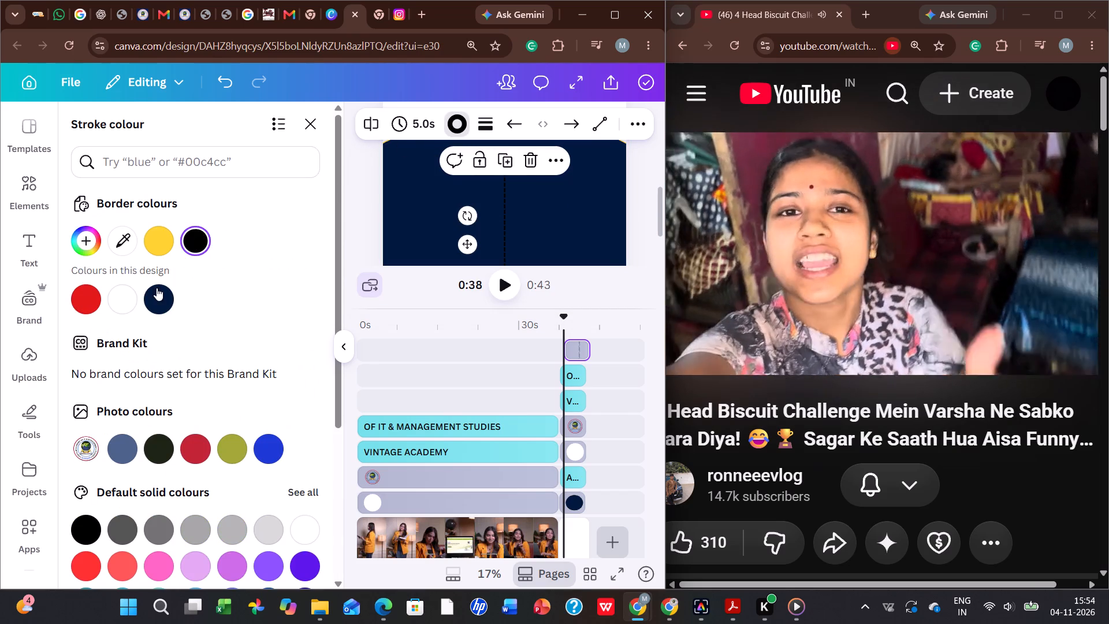
click(124, 299)
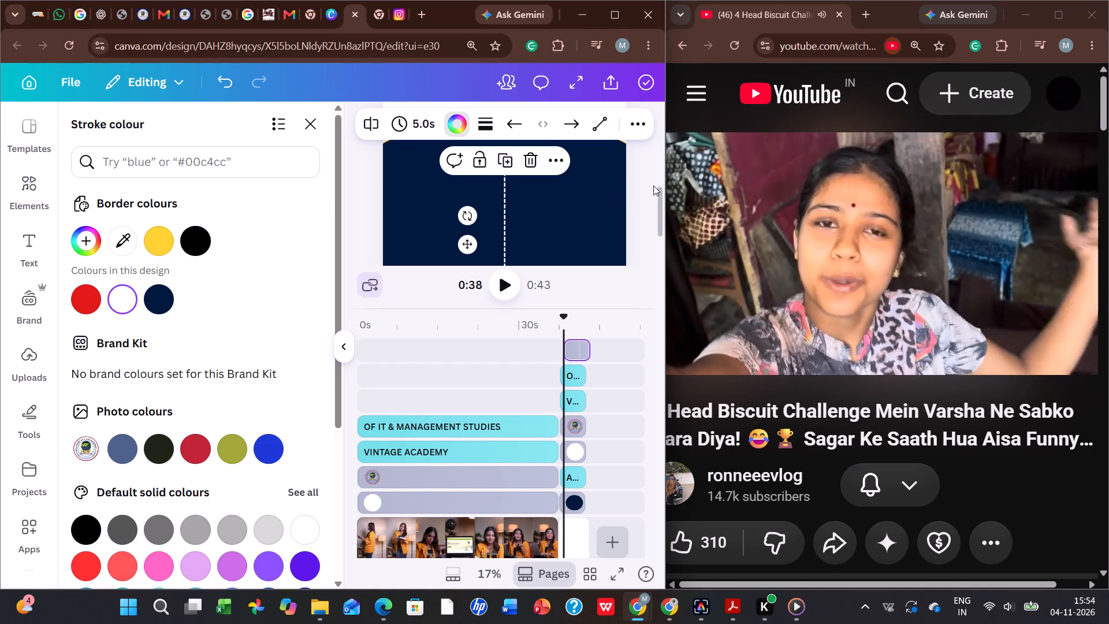
click(619, 182)
ctrl+scroll(619, 182, down, 5)
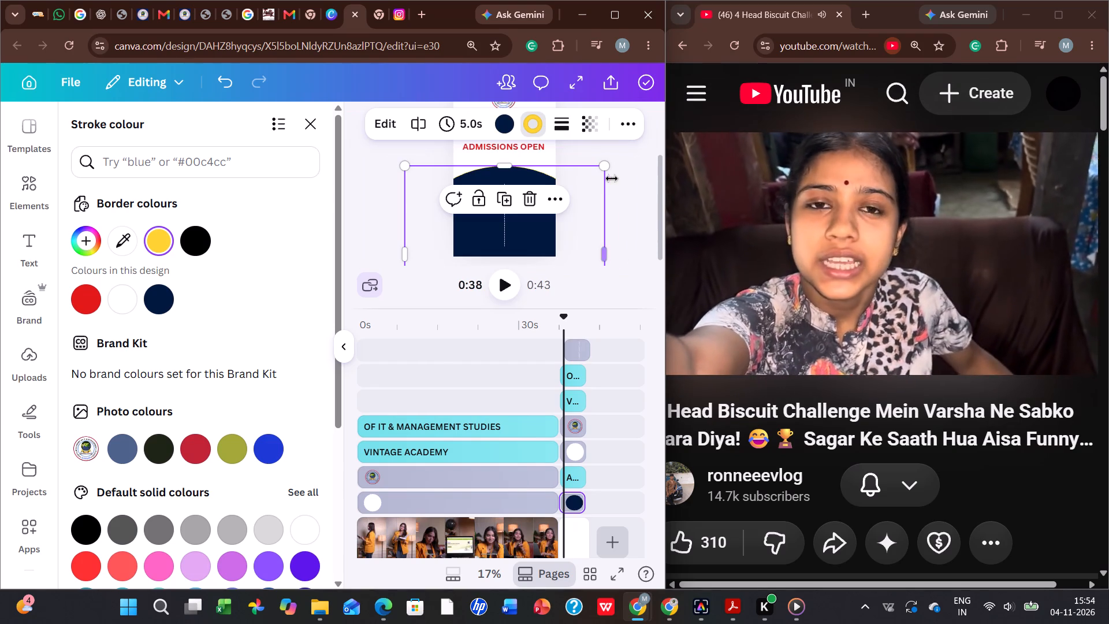
click(621, 168)
click(621, 168)
scroll(620, 168, down, 1)
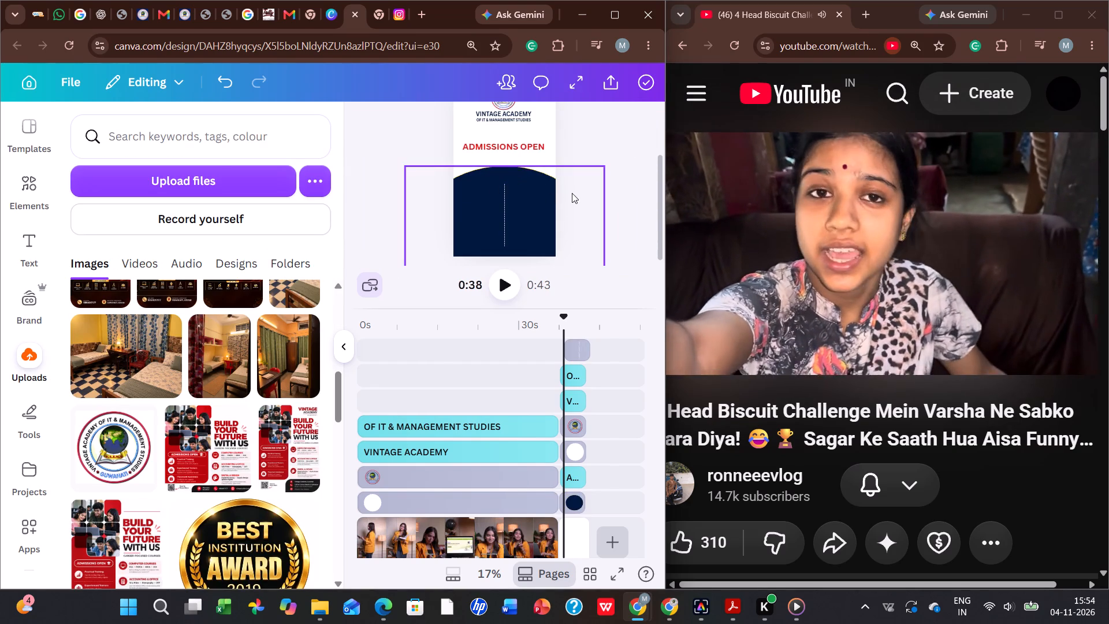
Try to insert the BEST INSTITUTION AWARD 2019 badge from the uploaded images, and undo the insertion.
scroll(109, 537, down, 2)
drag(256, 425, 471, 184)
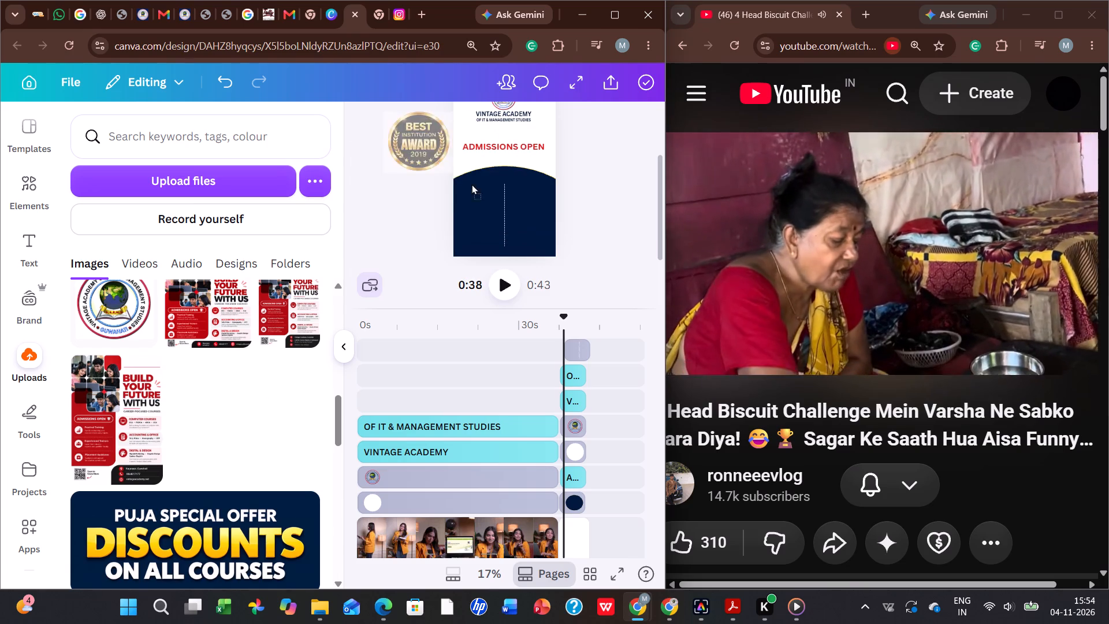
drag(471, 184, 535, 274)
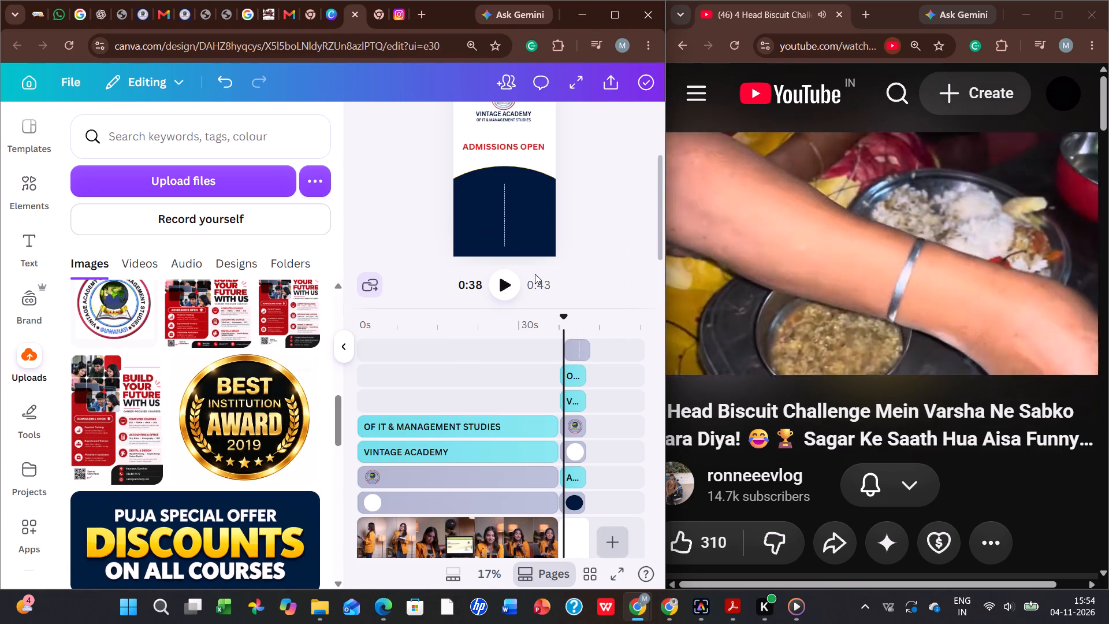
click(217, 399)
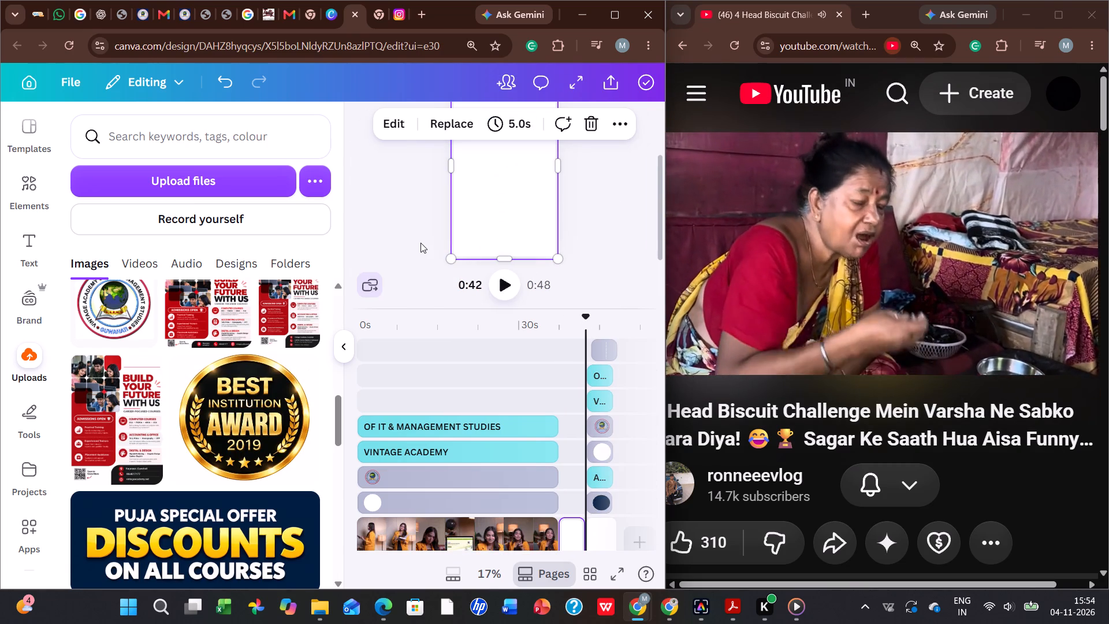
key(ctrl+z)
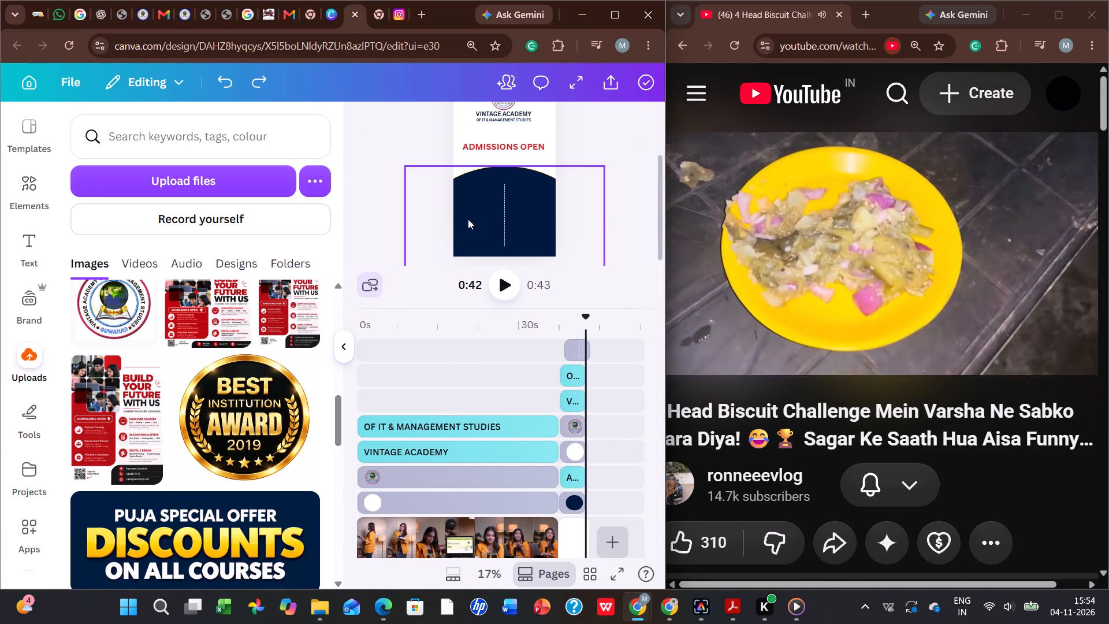
Place the uploaded BEST INSTITUTION AWARD 2019 badge over the left part of the closing page's navy shape.
drag(224, 398, 487, 231)
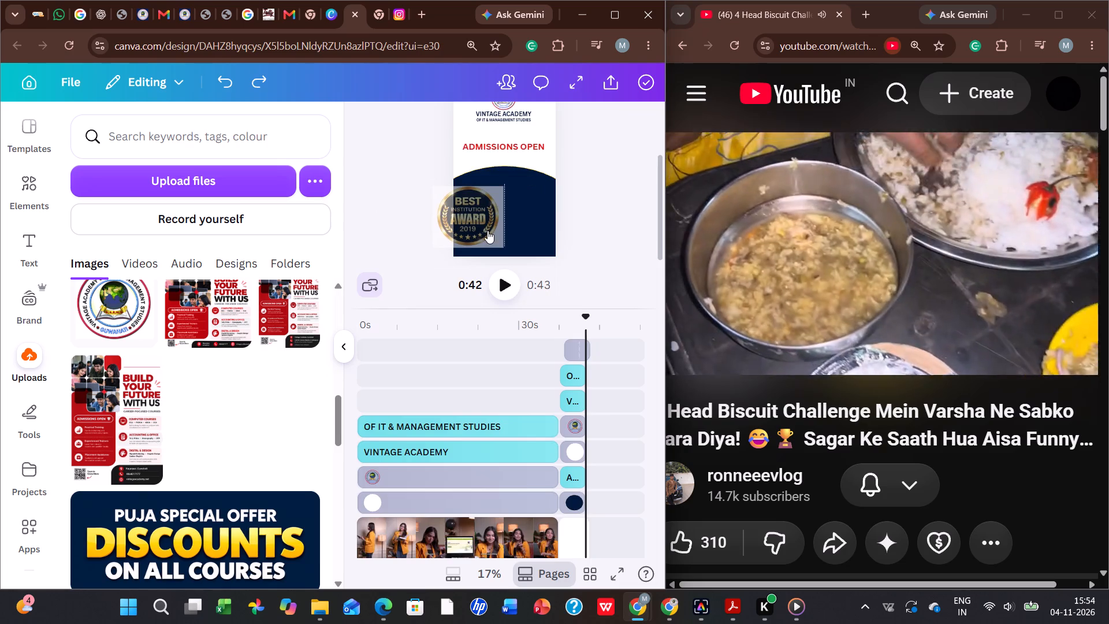
drag(477, 220, 501, 215)
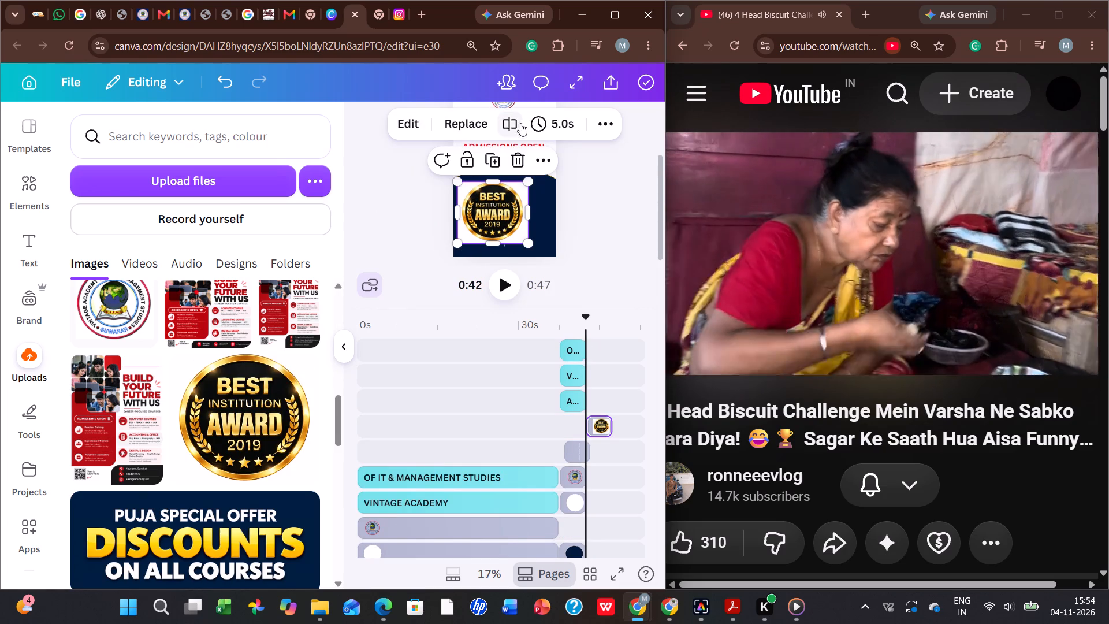
Remove the white background from the award badge image.
click(616, 126)
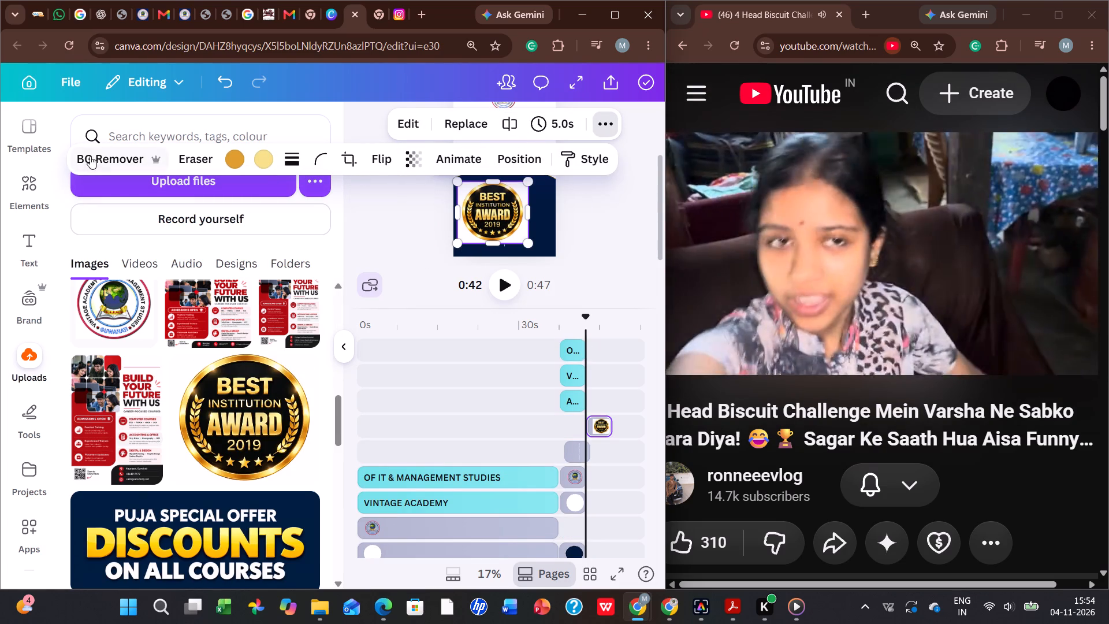
click(90, 156)
Shrink the award badge and position it in the navy area to the left of the divider line.
drag(526, 181, 523, 183)
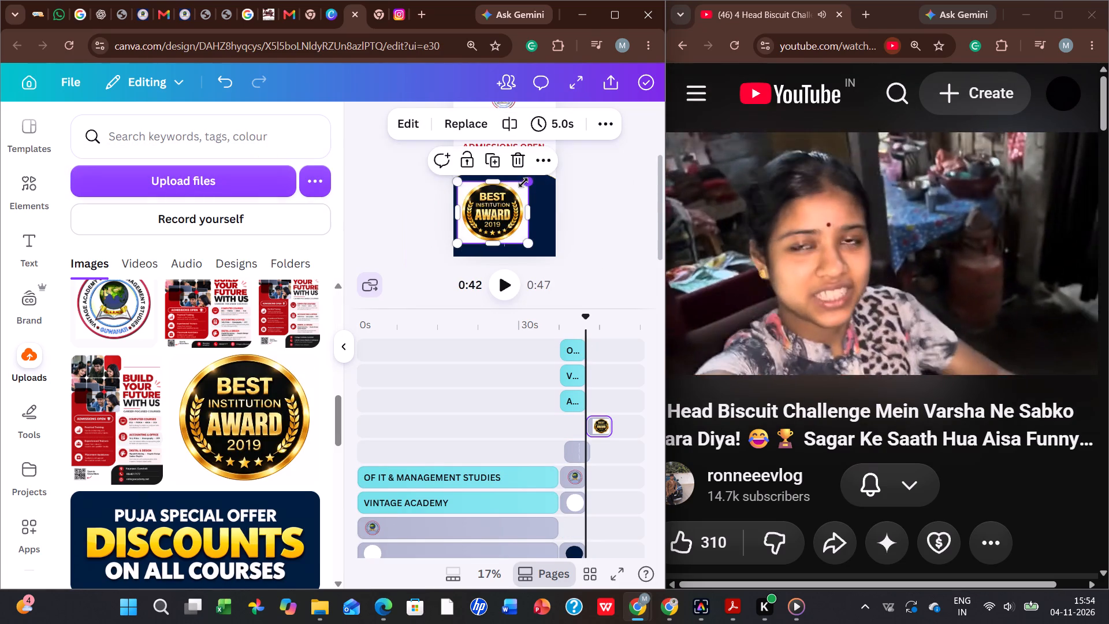
drag(523, 183, 489, 203)
drag(483, 228, 485, 213)
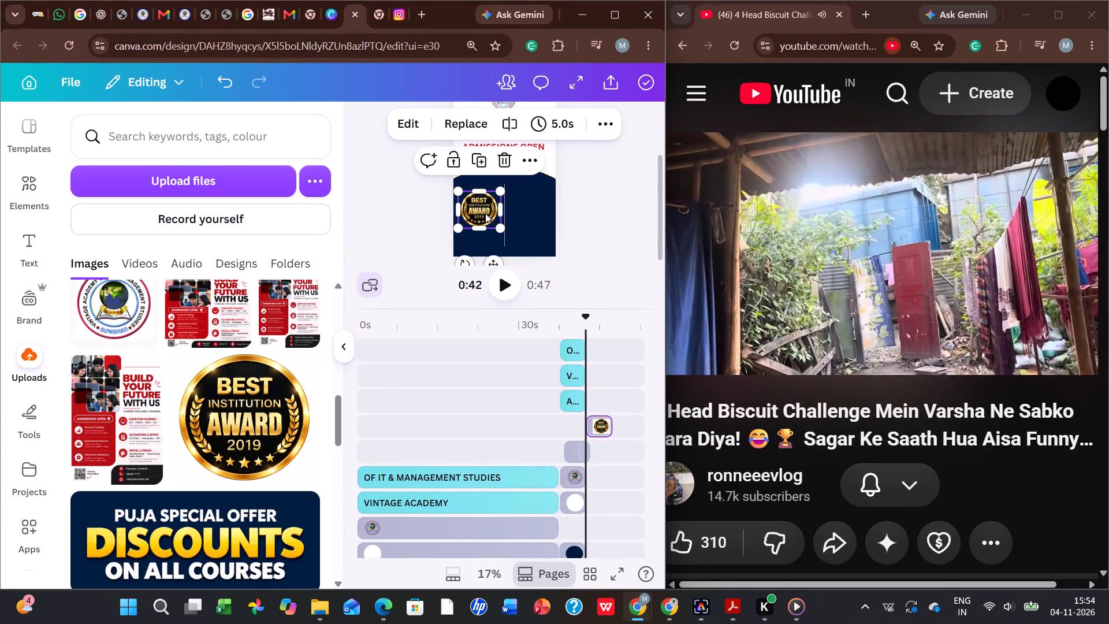
Shrink the award badge slightly and reposition it in the navy area between the page edge and the dashed divider line.
drag(502, 188, 496, 190)
drag(474, 213, 477, 209)
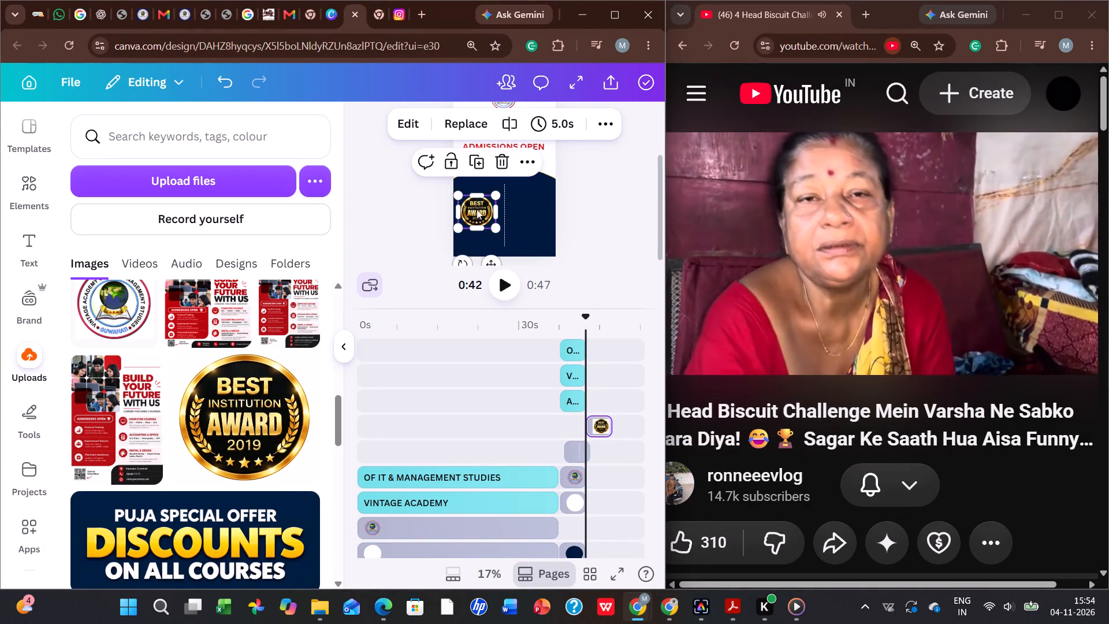
drag(477, 209, 478, 203)
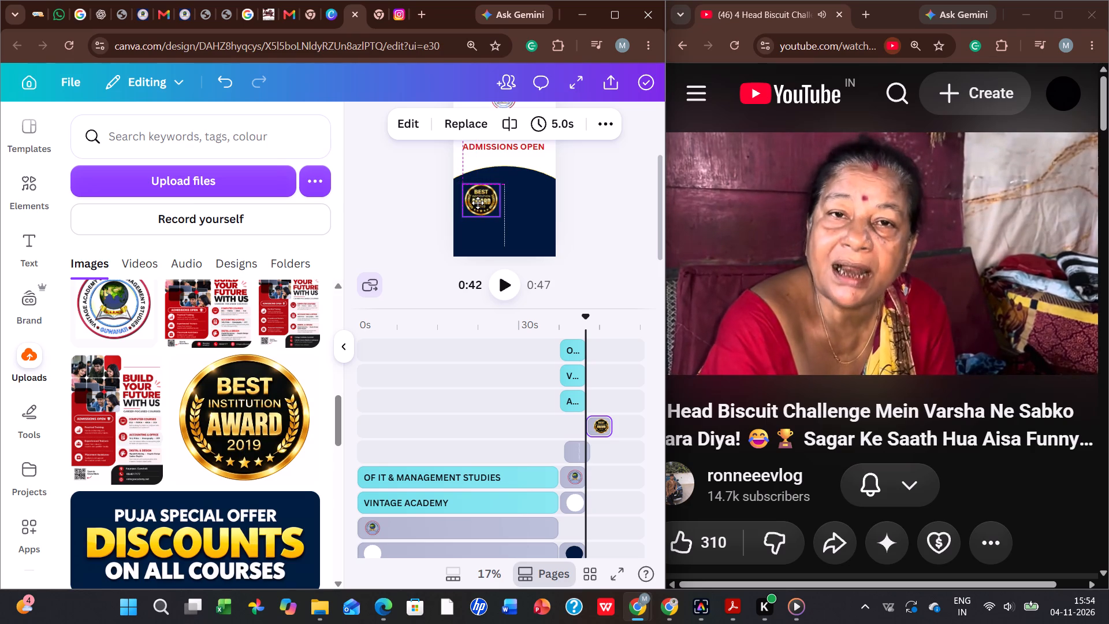
drag(478, 203, 478, 207)
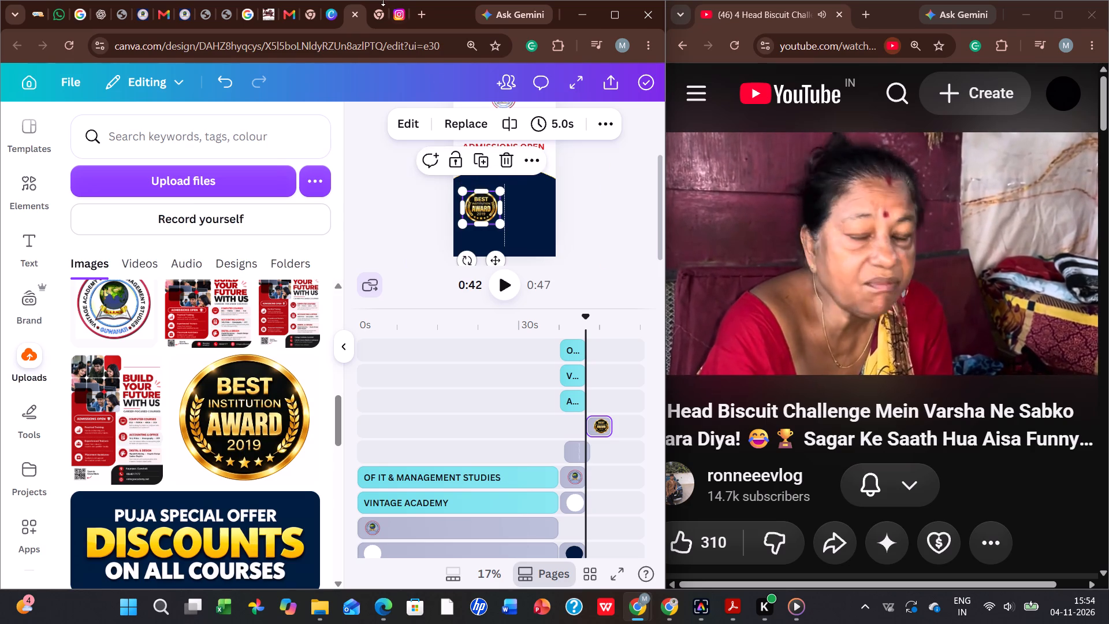
Check the award caption layout on Vintage Academy's Instagram post, and add a text box to the closing page's navy area below the badge.
click(399, 2)
click(393, 18)
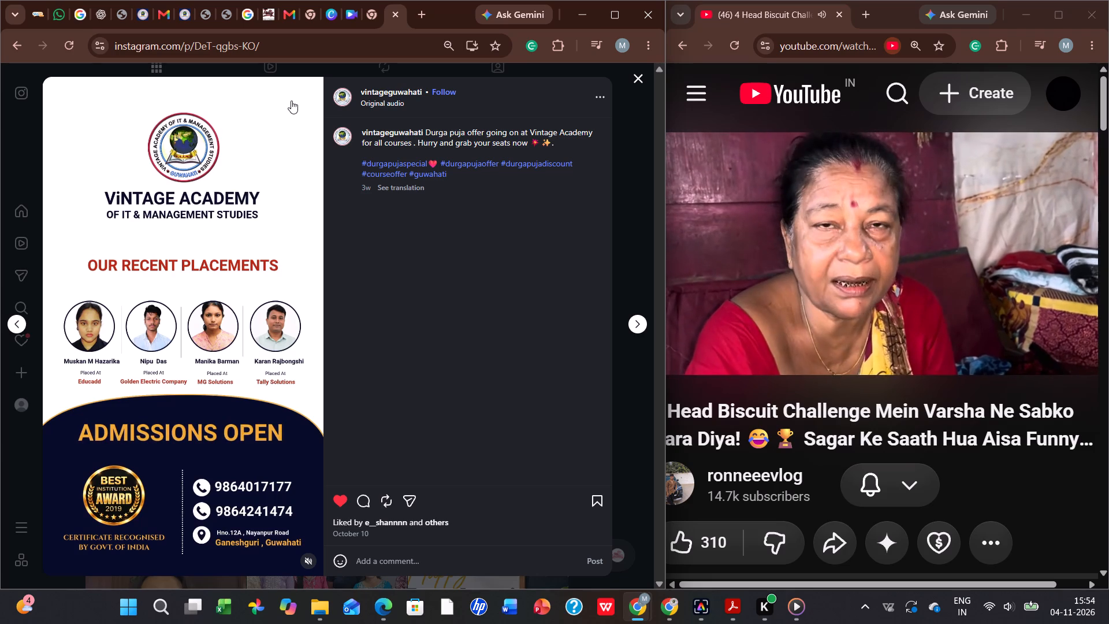
click(347, 9)
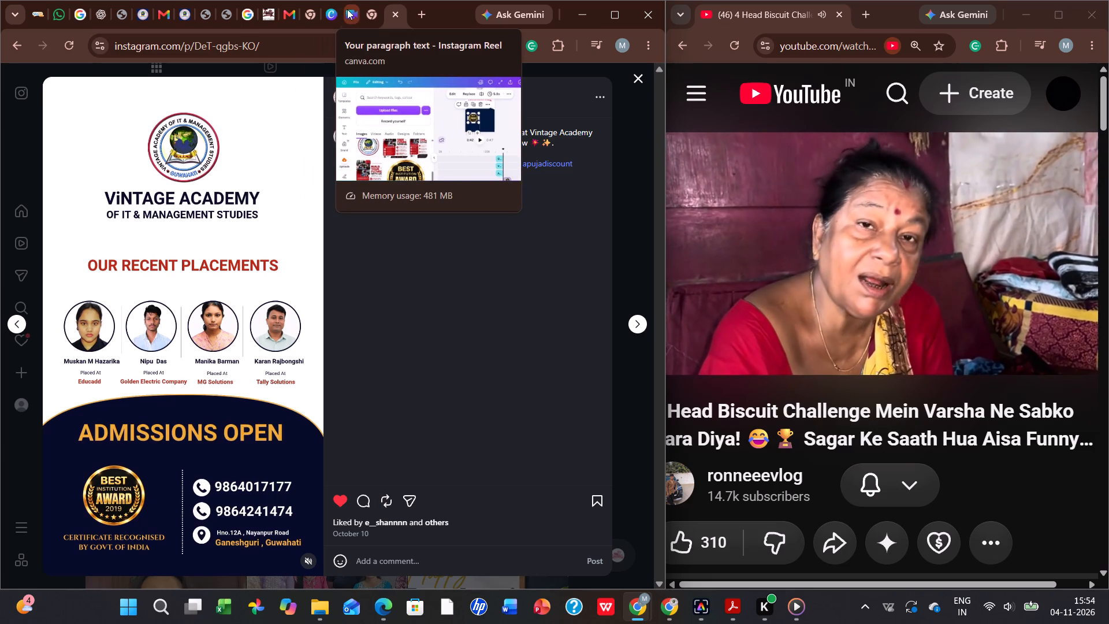
click(612, 190)
ctrl+scroll(589, 192, up, 3)
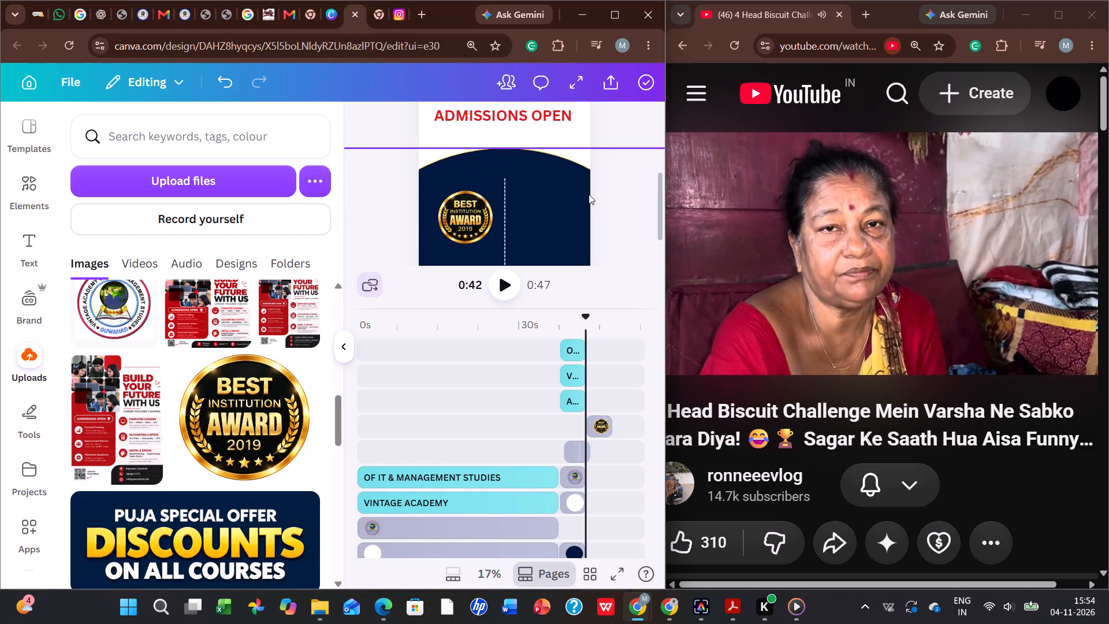
ctrl+scroll(589, 194, up, 3)
scroll(583, 196, down, 4)
ctrl+scroll(446, 190, down, 1)
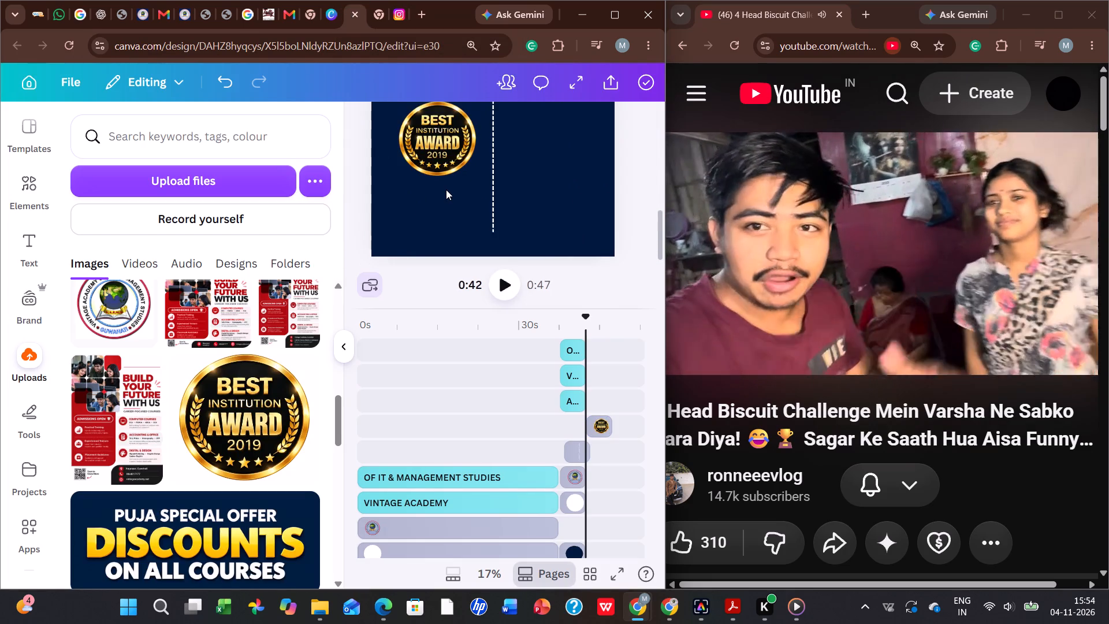
scroll(446, 190, up, 3)
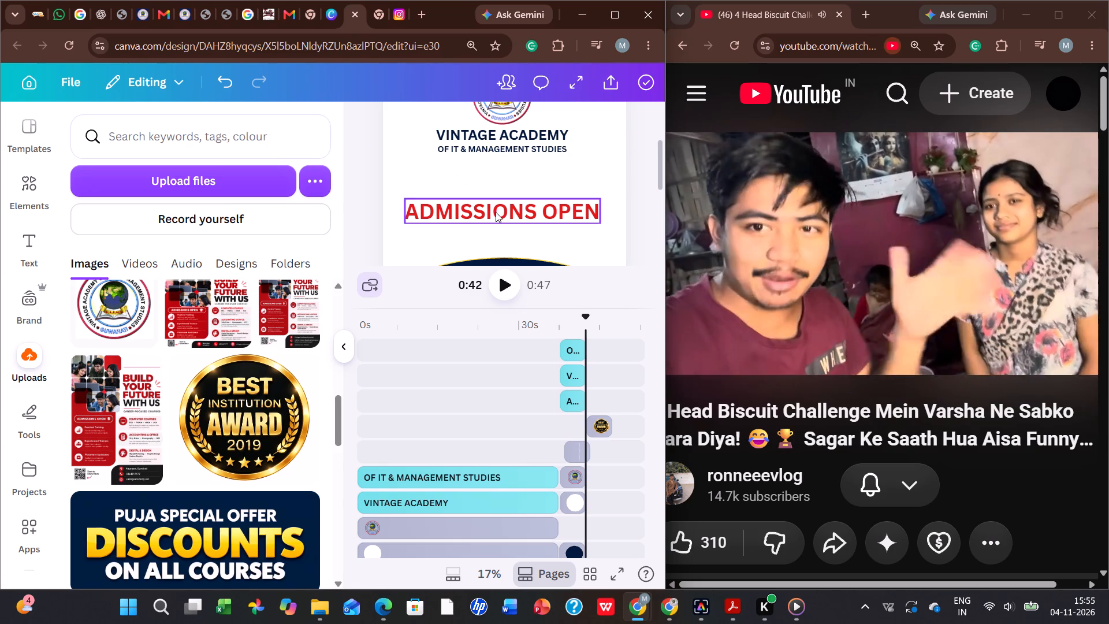
click(496, 212)
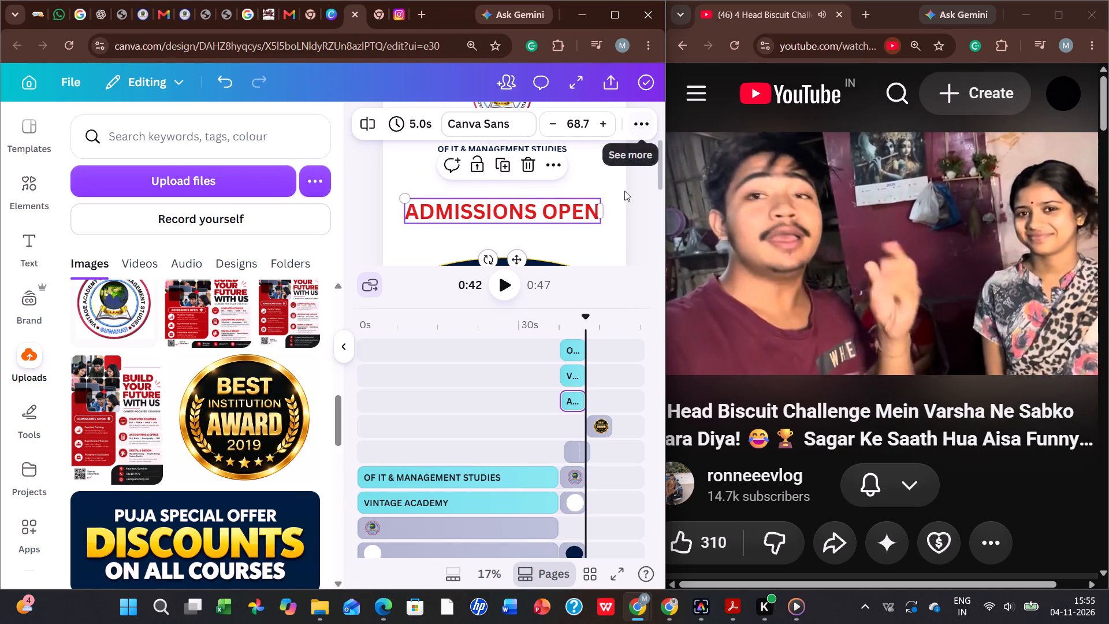
scroll(616, 226, down, 4)
click(463, 228)
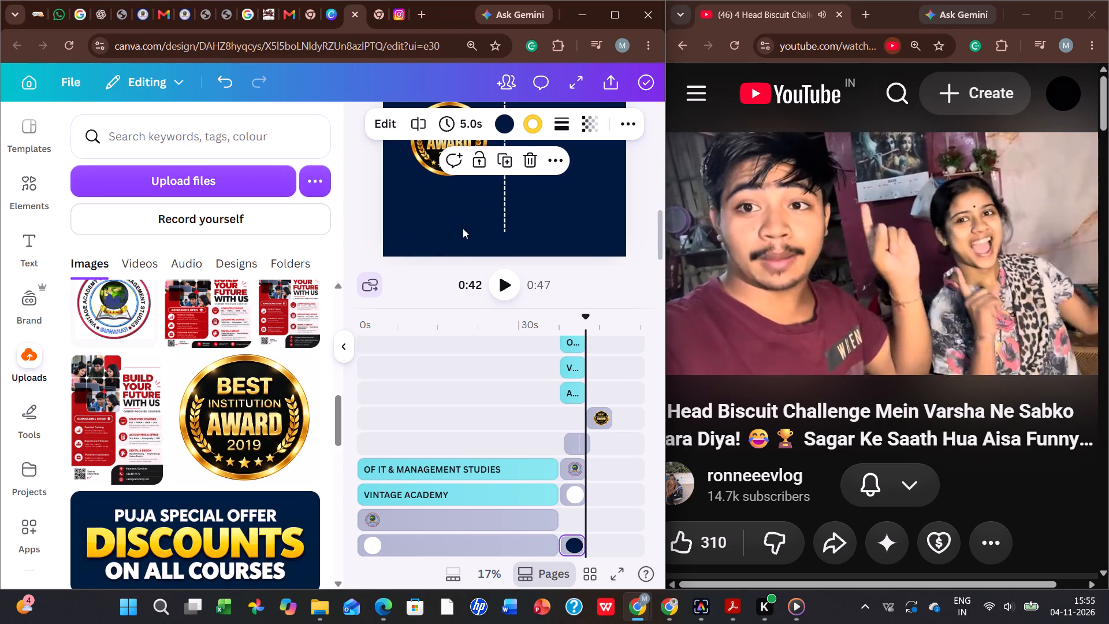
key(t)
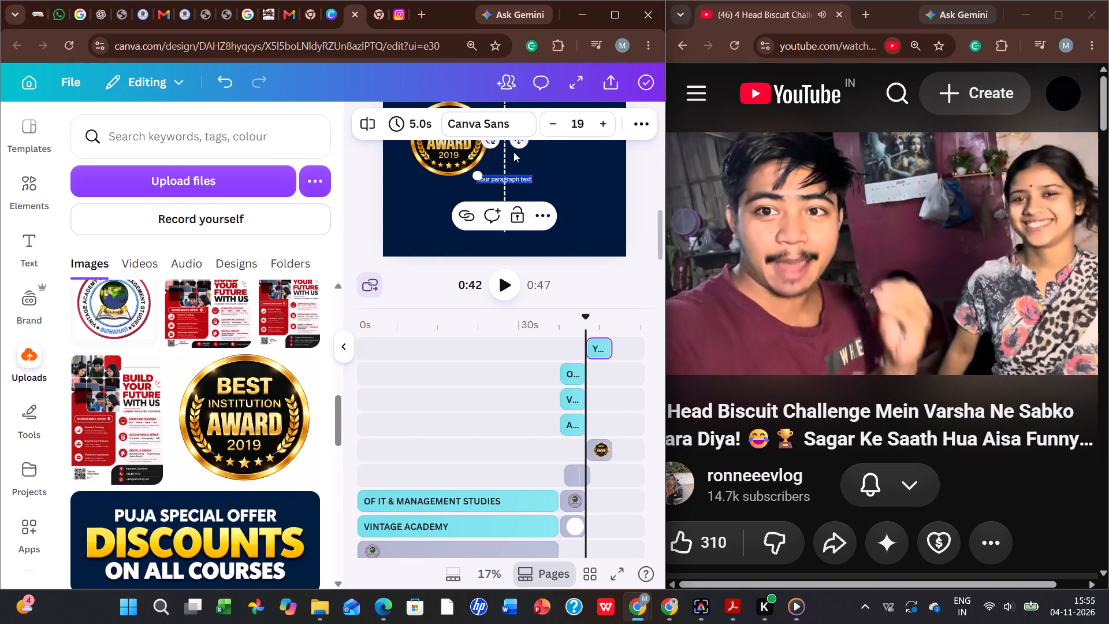
Move the placeholder paragraph text box beneath the award badge, left of the divider line.
drag(519, 142, 456, 162)
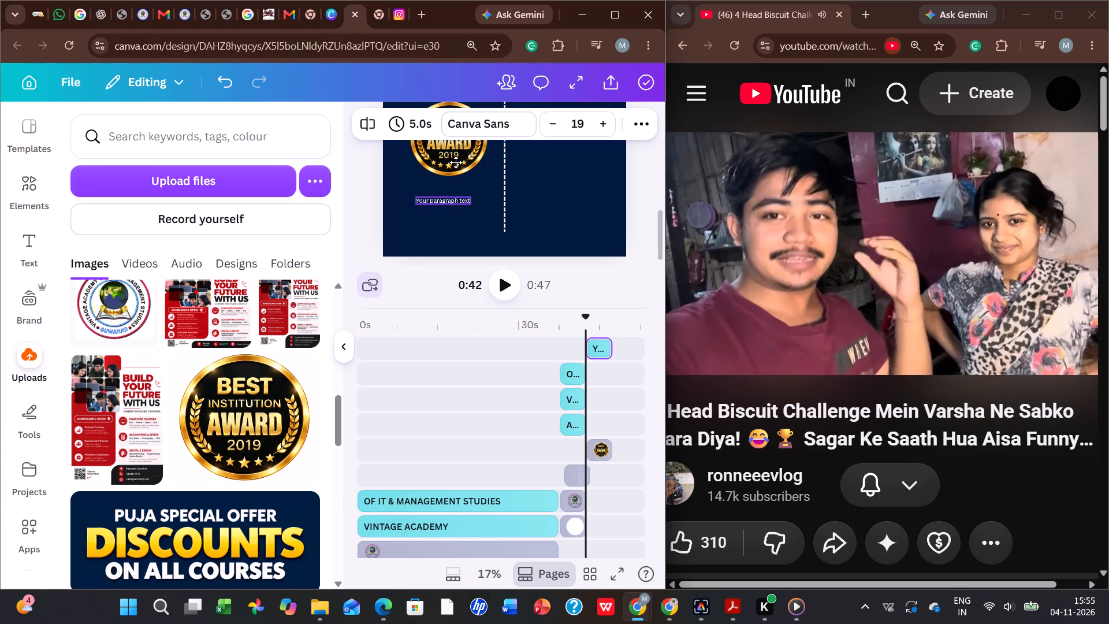
drag(456, 162, 443, 154)
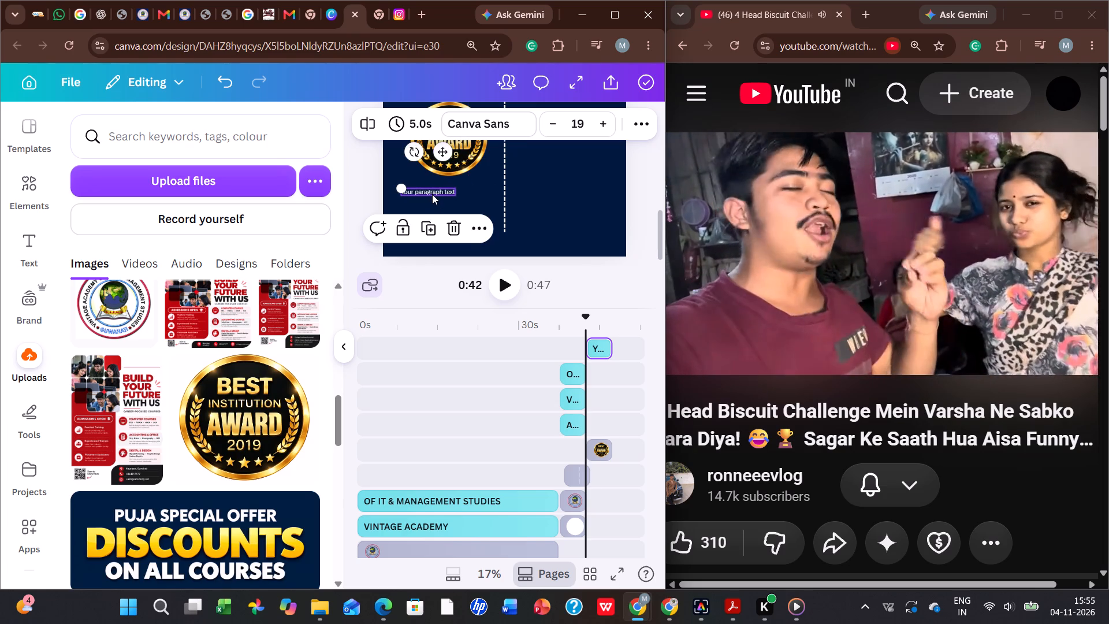
Replace the placeholder text below the award badge with "CERTIFICATE RECOGNISED BY GOVT. OF INDIA".
double_click(432, 193)
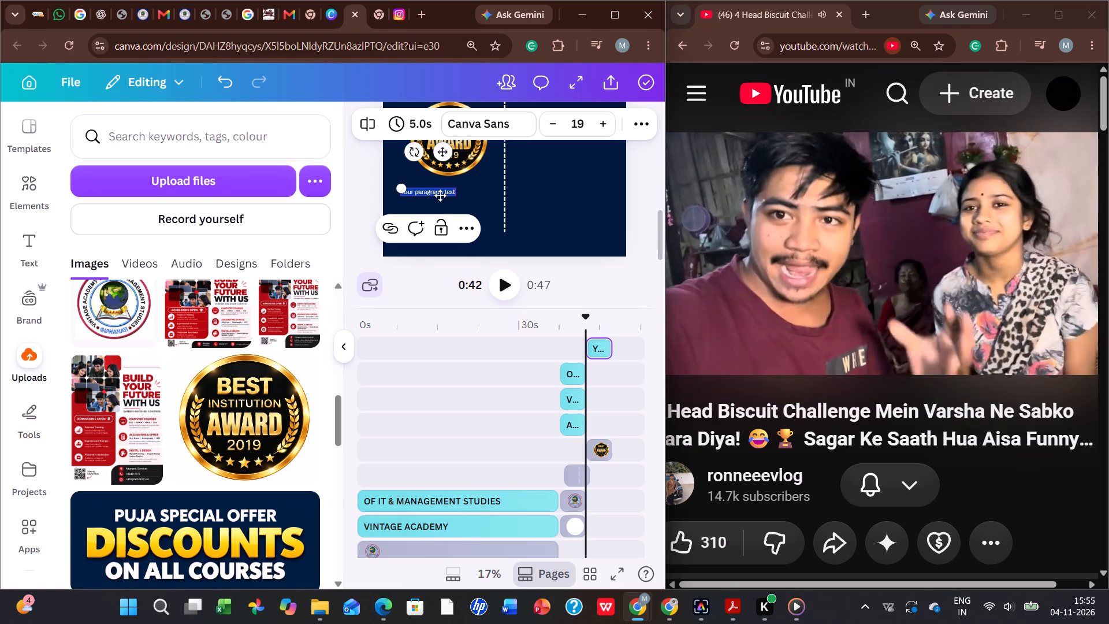
text(CERTIFICATE RECOGNISED BY)
key(space)
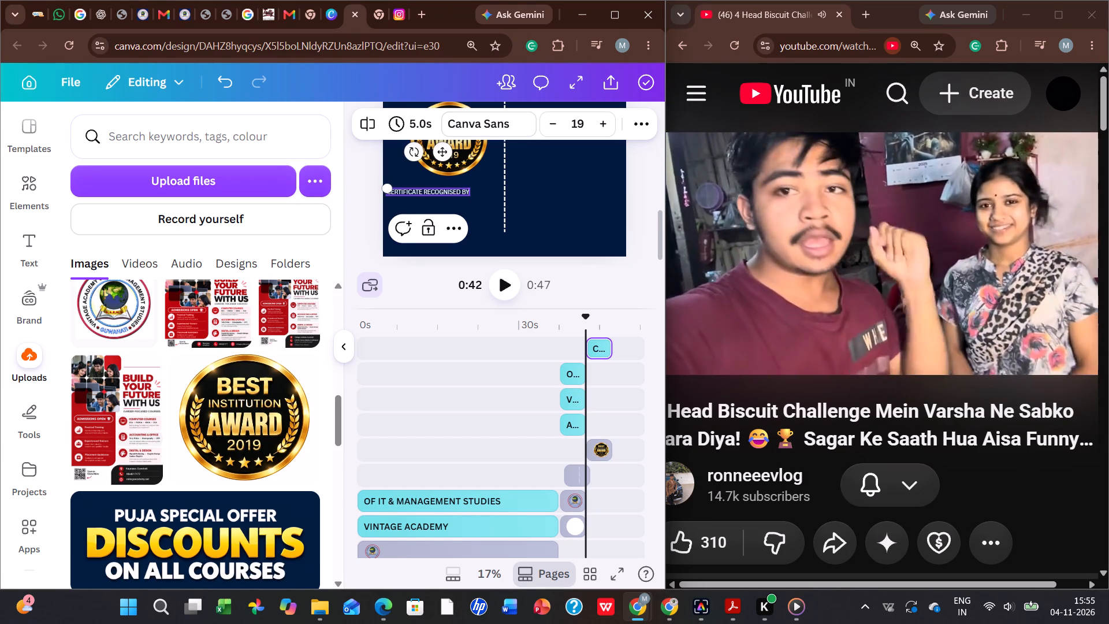
text(GOVT)
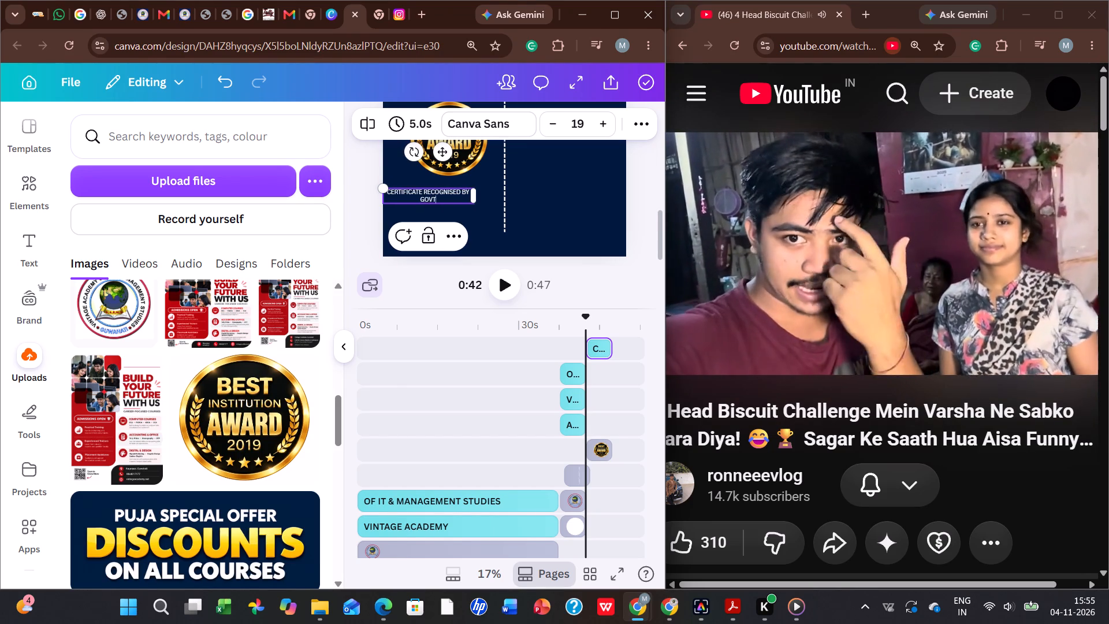
text(. OF IN)
text(DIA)
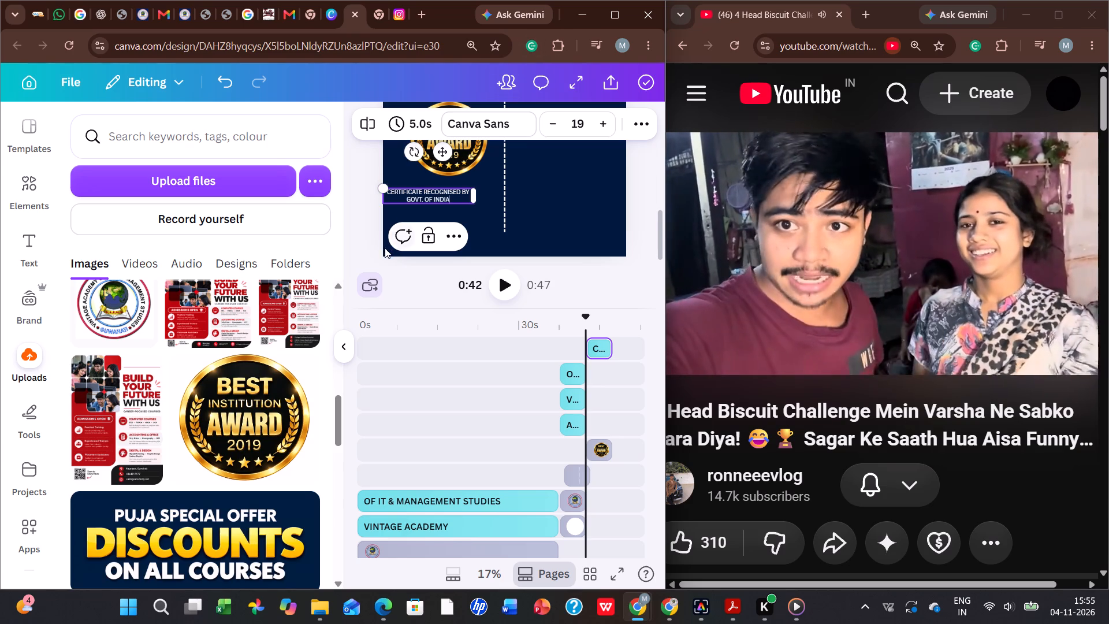
click(362, 227)
Centre the two-line certificate caption directly beneath the award badge.
drag(414, 190, 434, 198)
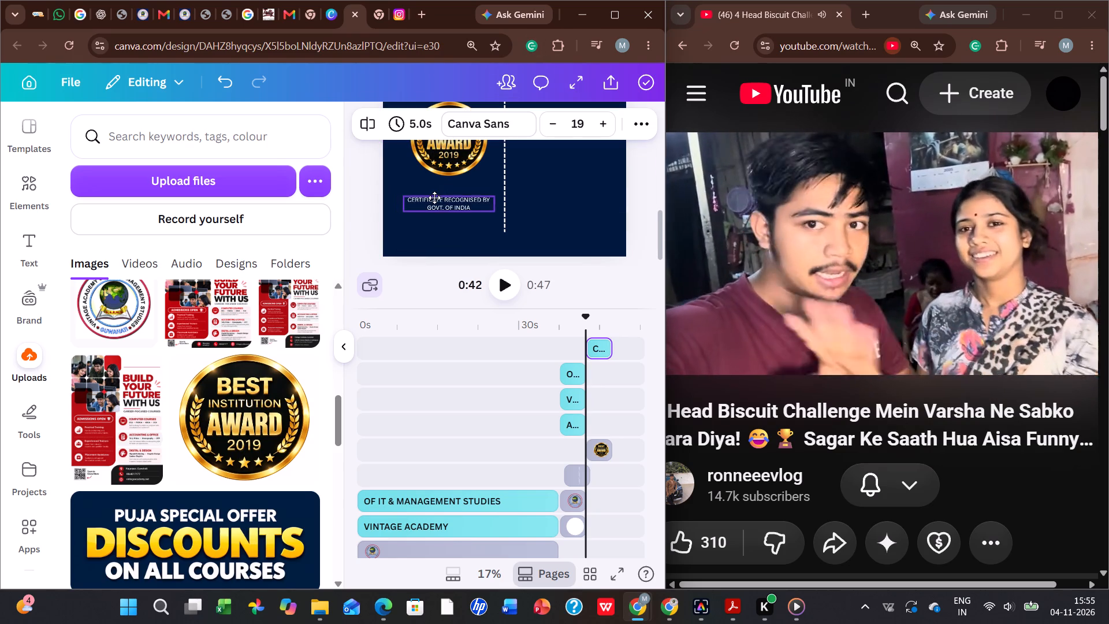
drag(434, 198, 432, 192)
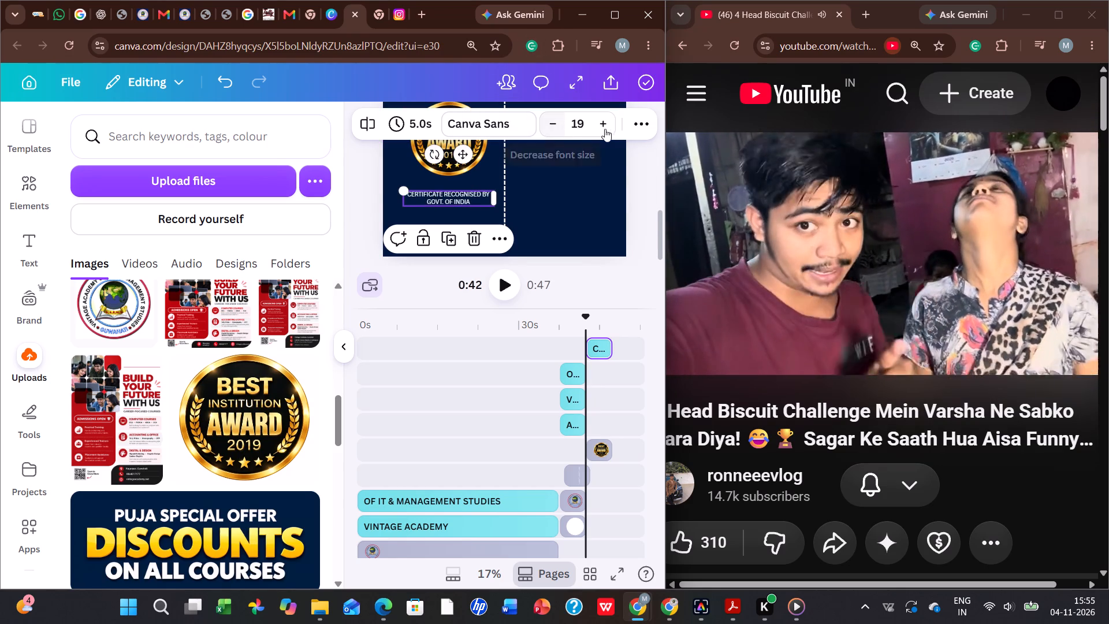
Increase the certificate caption's font size to 26.
triple_click(606, 127)
click(606, 127)
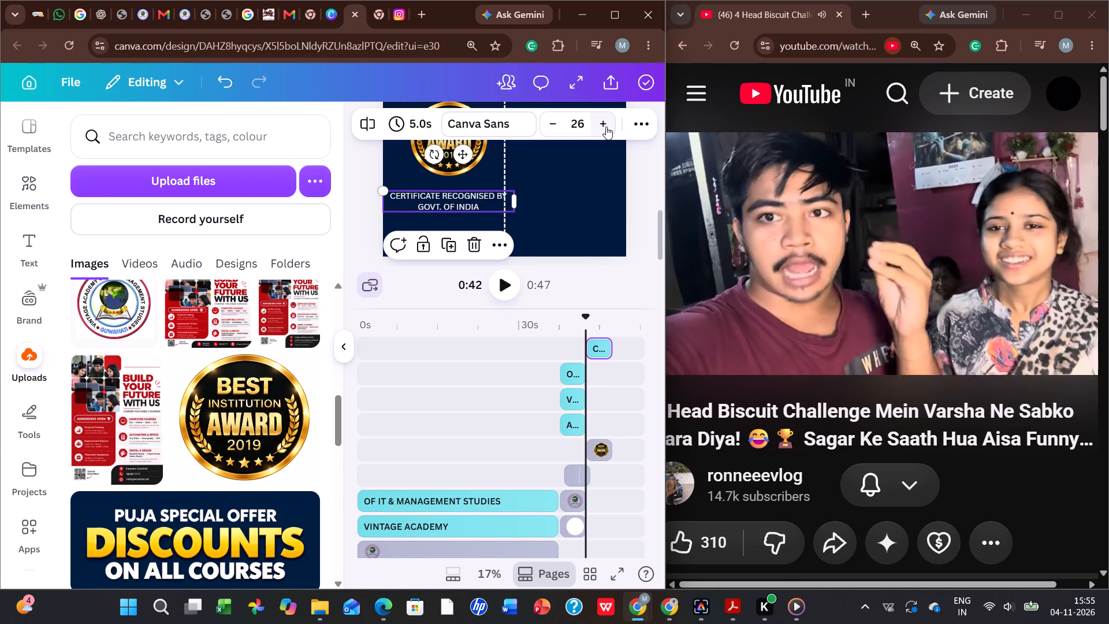
Narrow the certificate caption's text box and re-centre it directly beneath the award badge.
drag(513, 197, 492, 199)
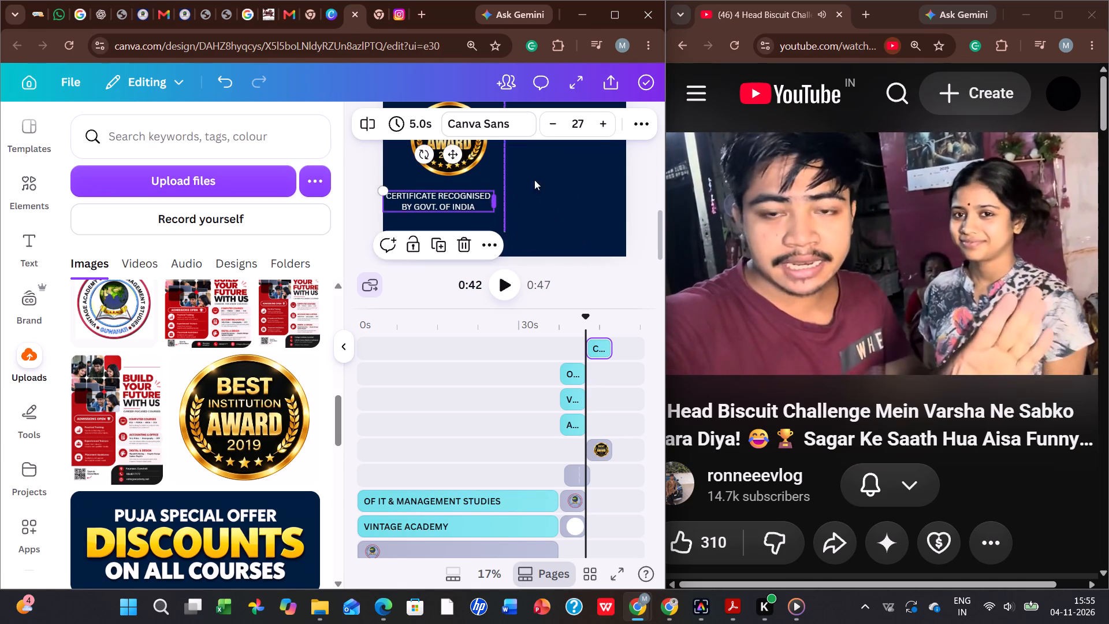
click(548, 173)
drag(446, 200, 453, 197)
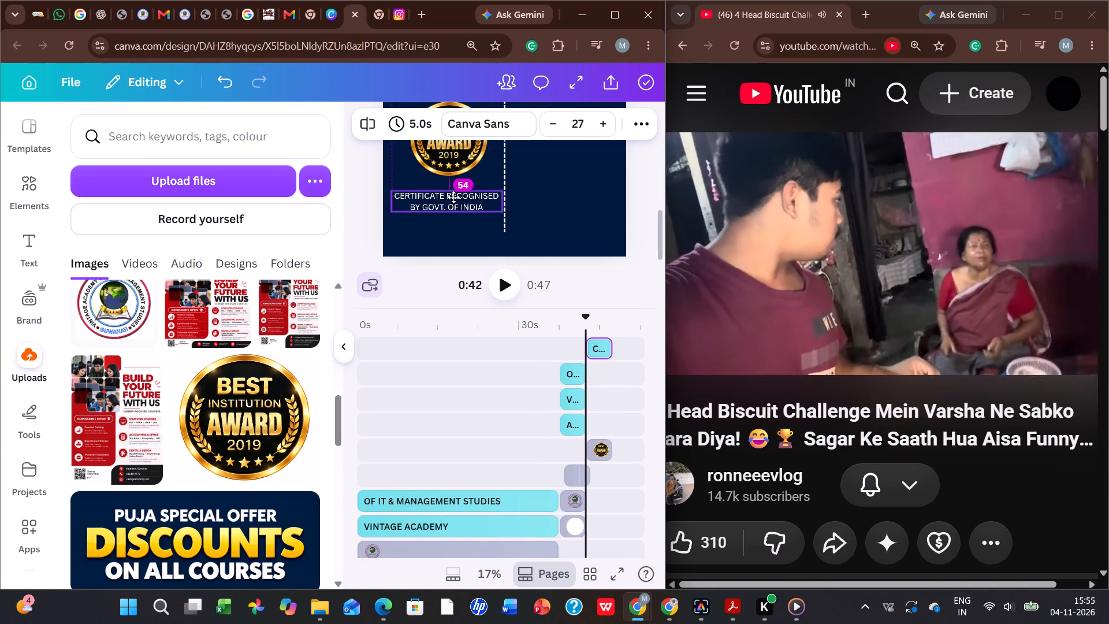
drag(453, 197, 453, 196)
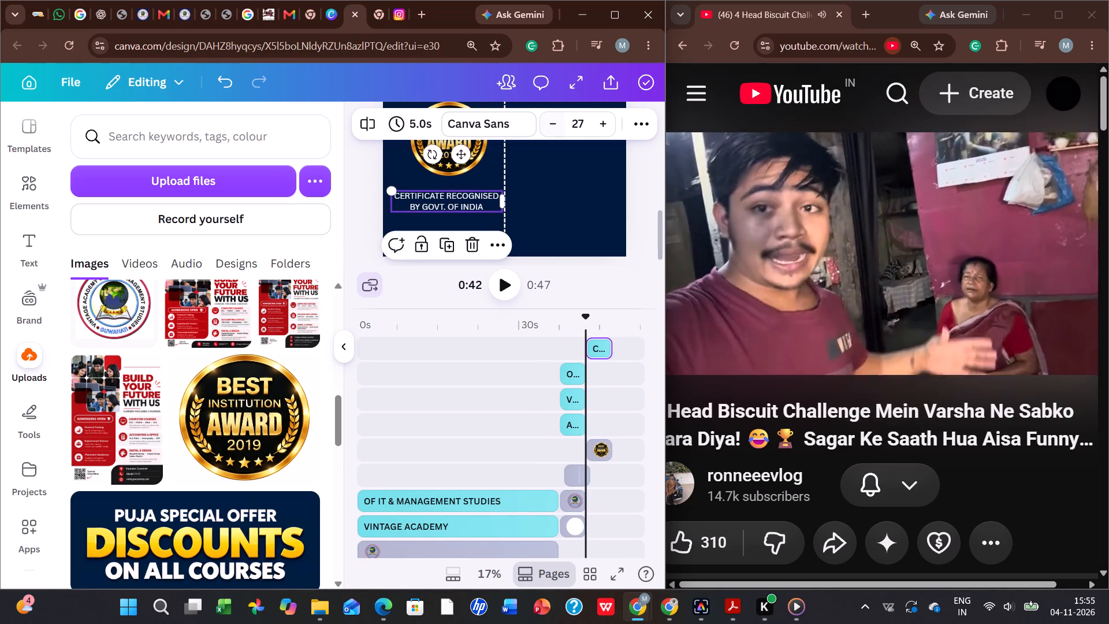
Make the certificate caption bold and colour it with the design's existing yellow.
click(637, 118)
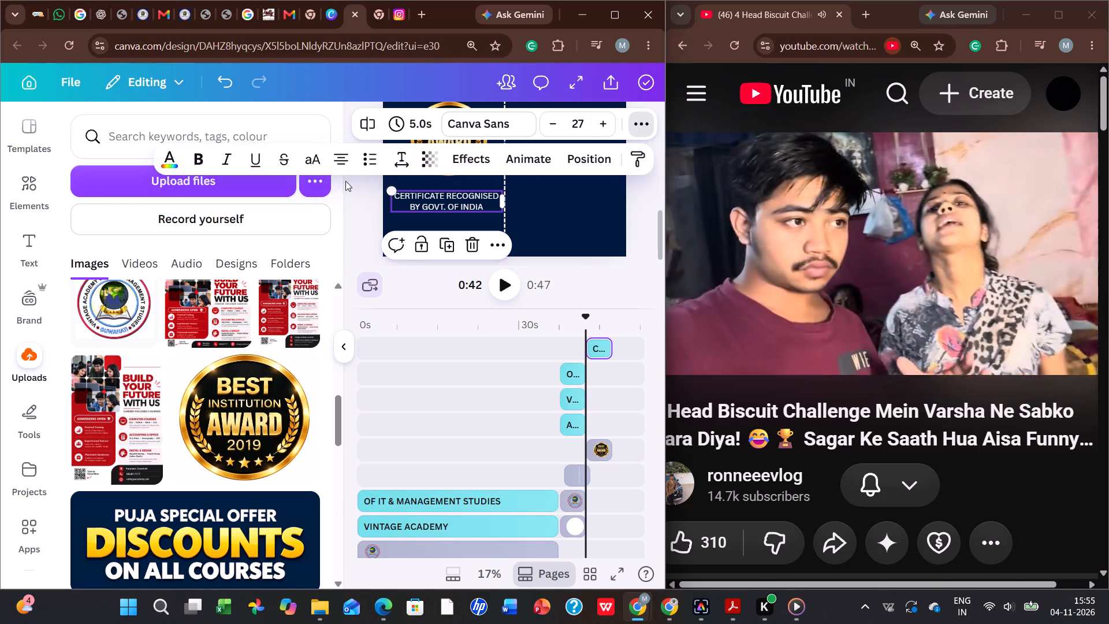
click(202, 162)
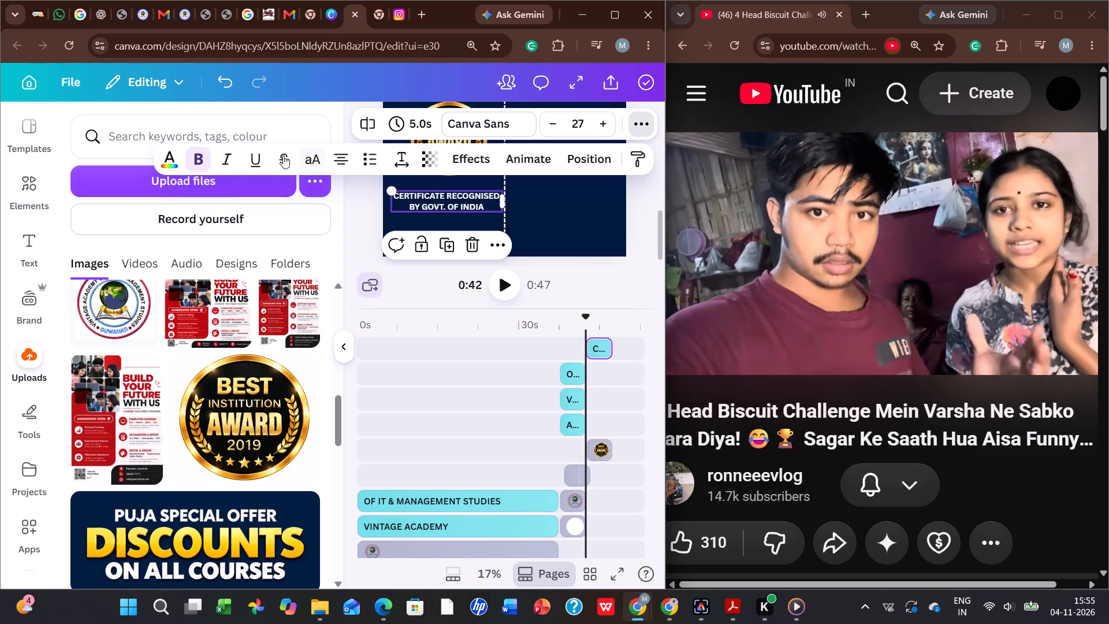
click(166, 157)
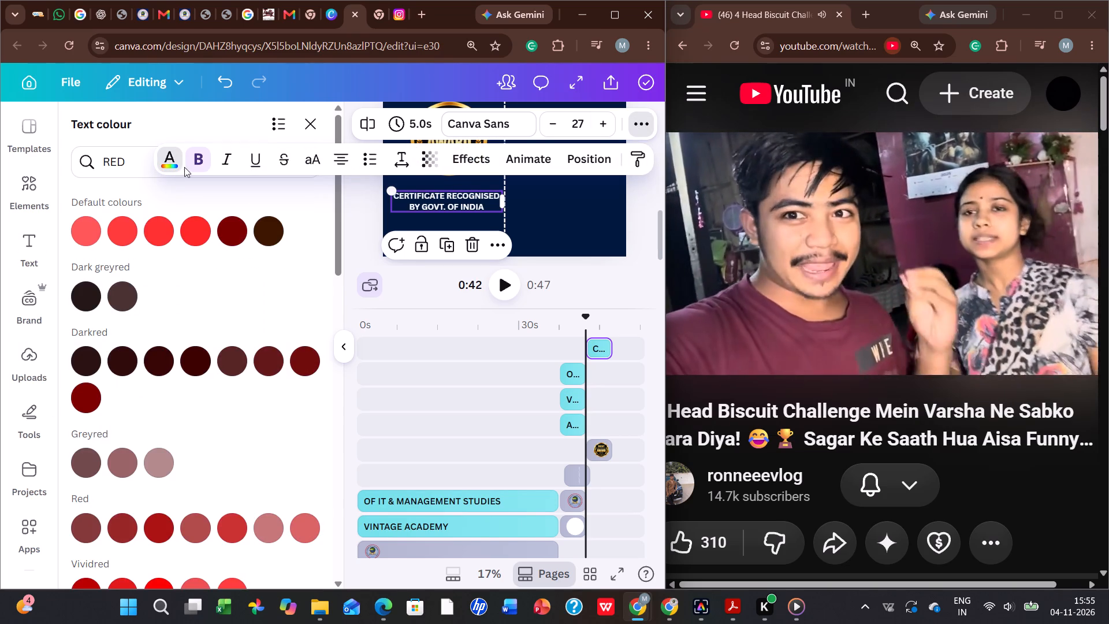
click(132, 161)
double_click(132, 161)
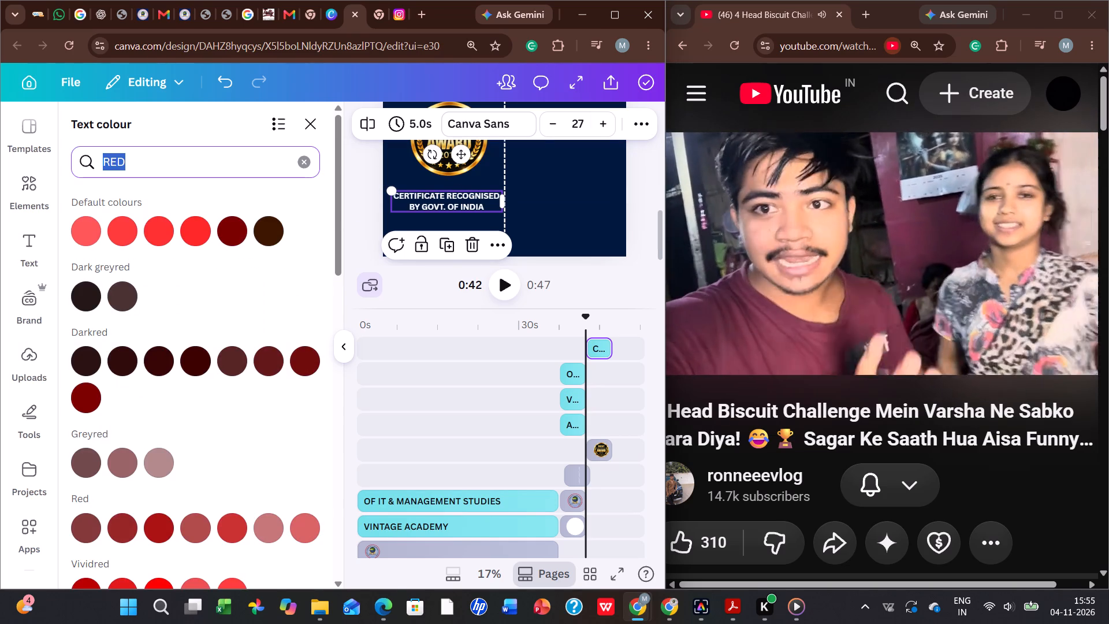
text(YE)
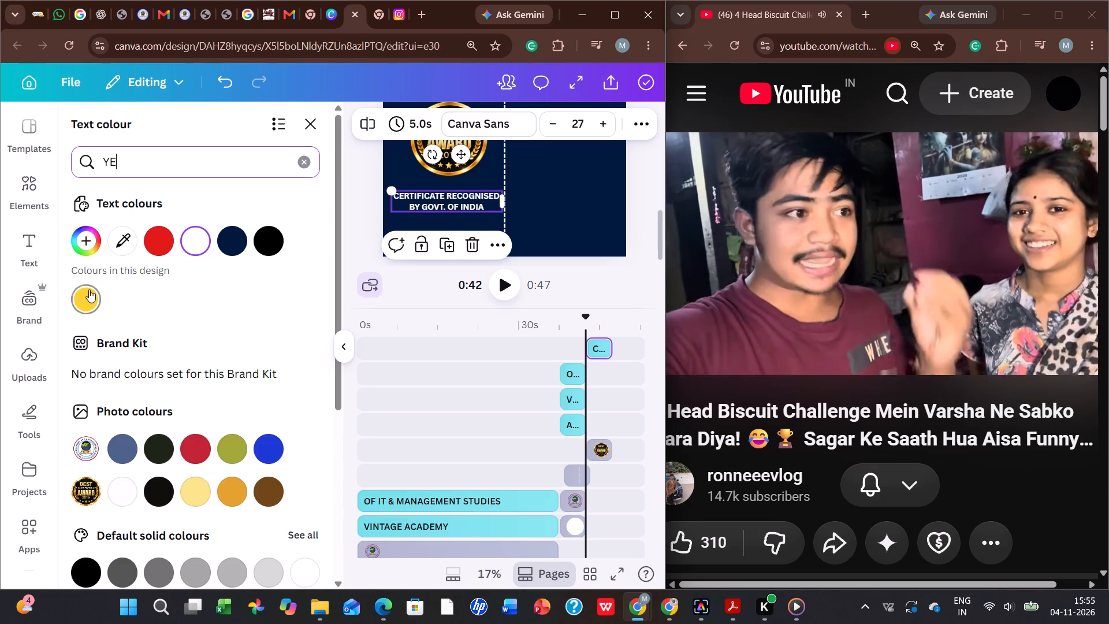
click(89, 289)
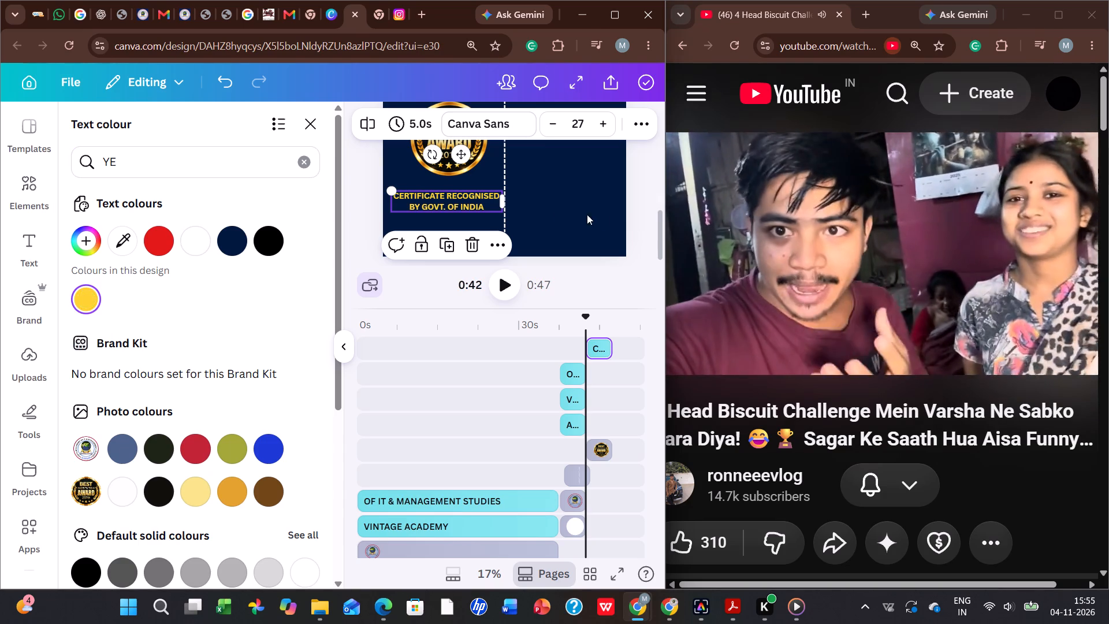
click(557, 211)
Shift the award badge, divider line and certificate caption clips earlier on the timeline to align with the closing slide's other clips.
scroll(557, 211, up, 2)
scroll(557, 211, down, 2)
ctrl+scroll(557, 211, down, 2)
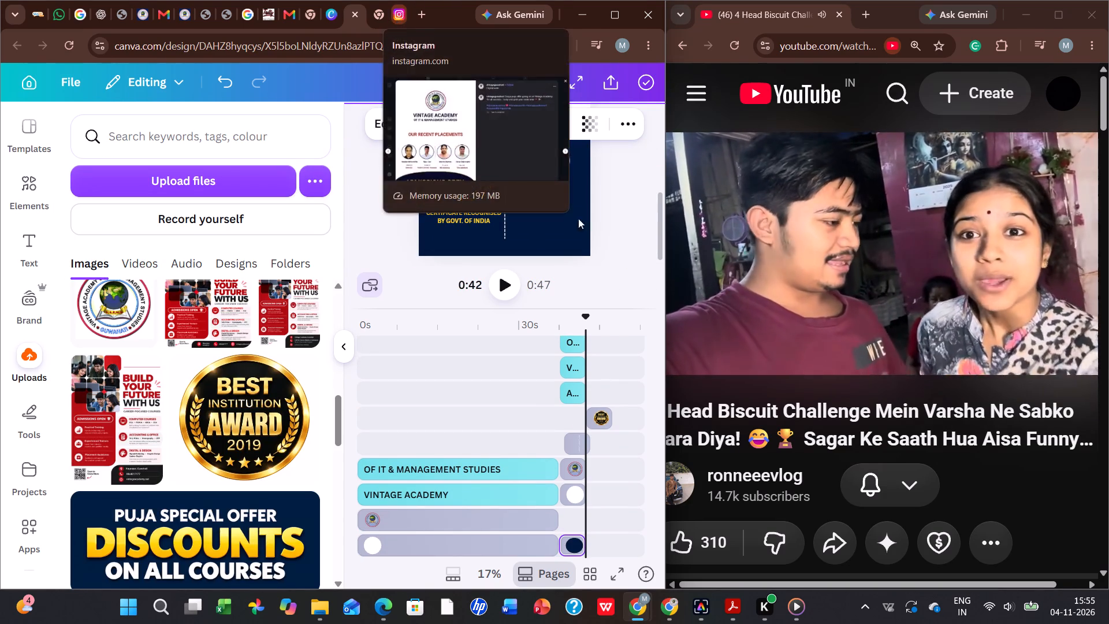
click(598, 417)
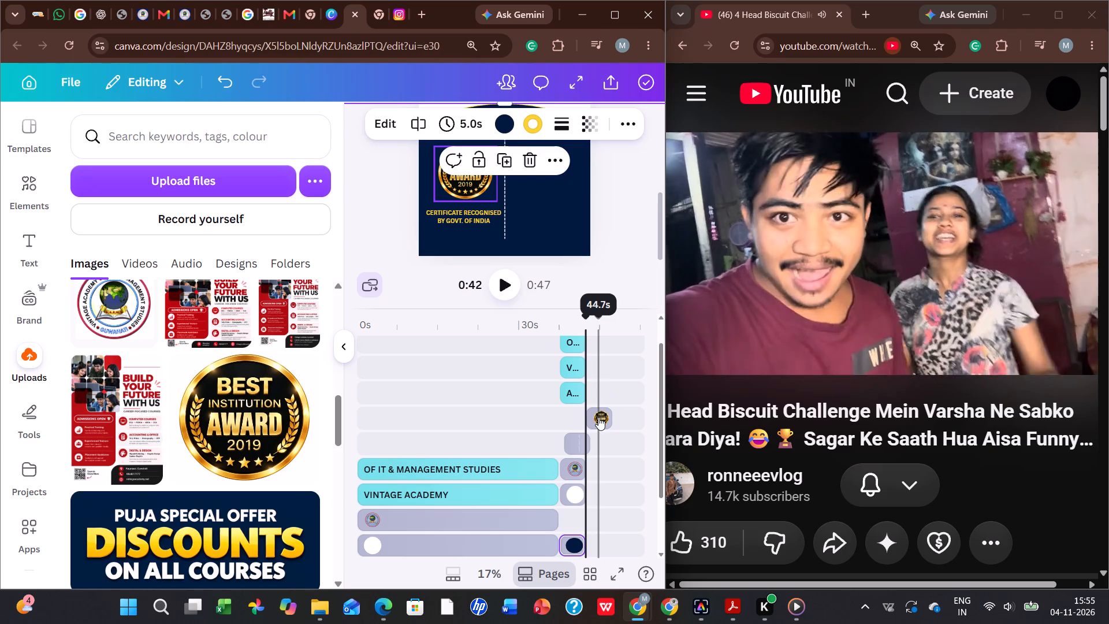
drag(598, 417, 570, 417)
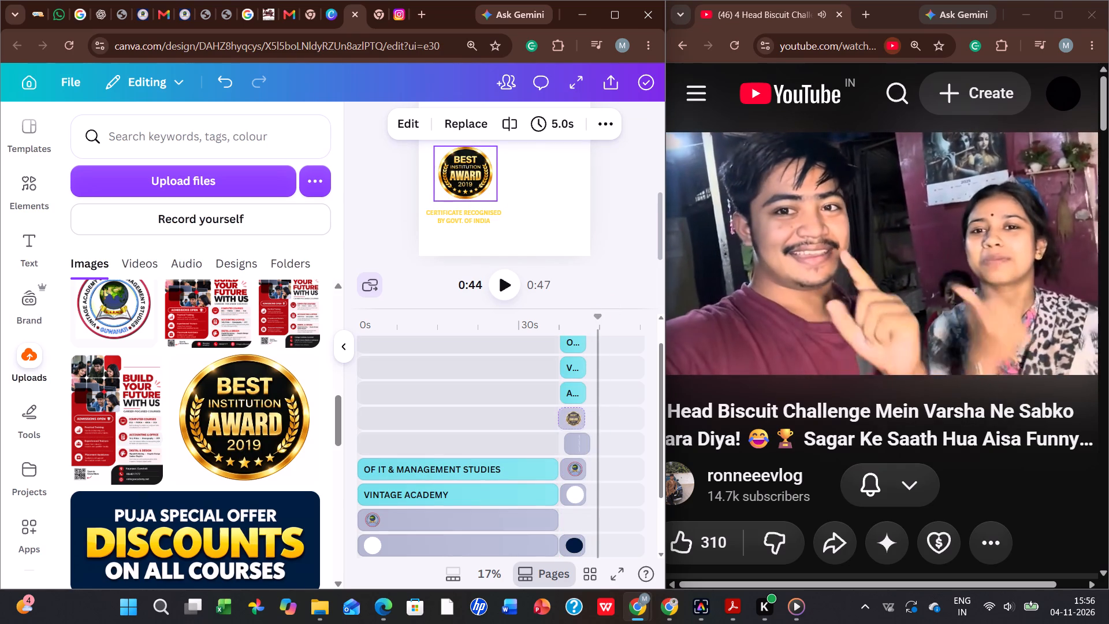
drag(570, 417, 572, 417)
click(580, 446)
drag(580, 446, 574, 445)
scroll(574, 445, up, 5)
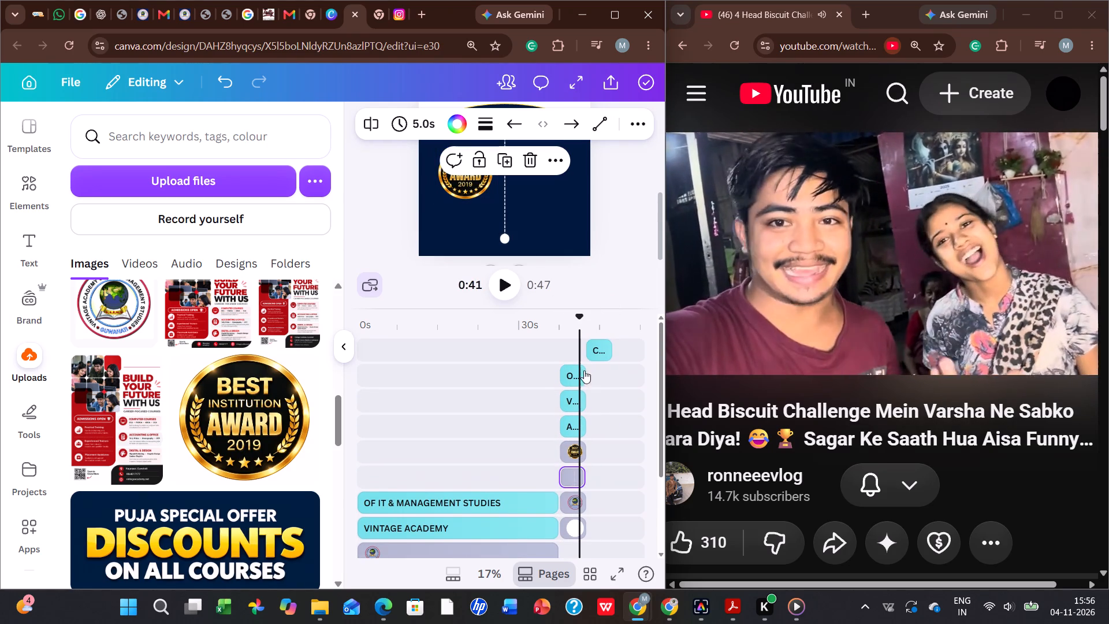
click(596, 350)
drag(596, 350, 575, 351)
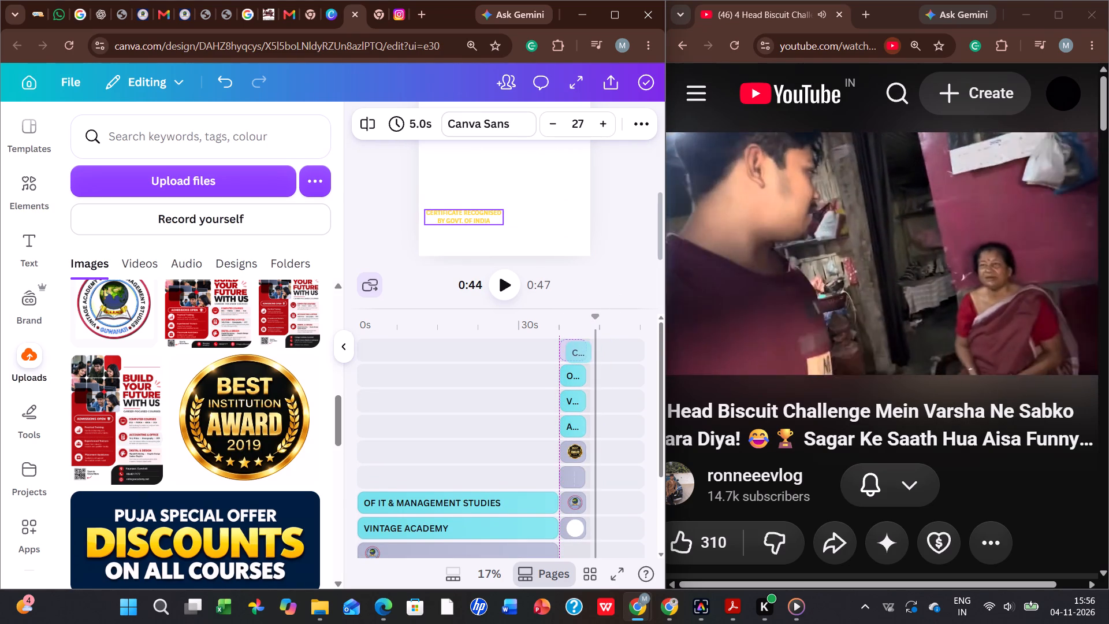
drag(575, 351, 574, 351)
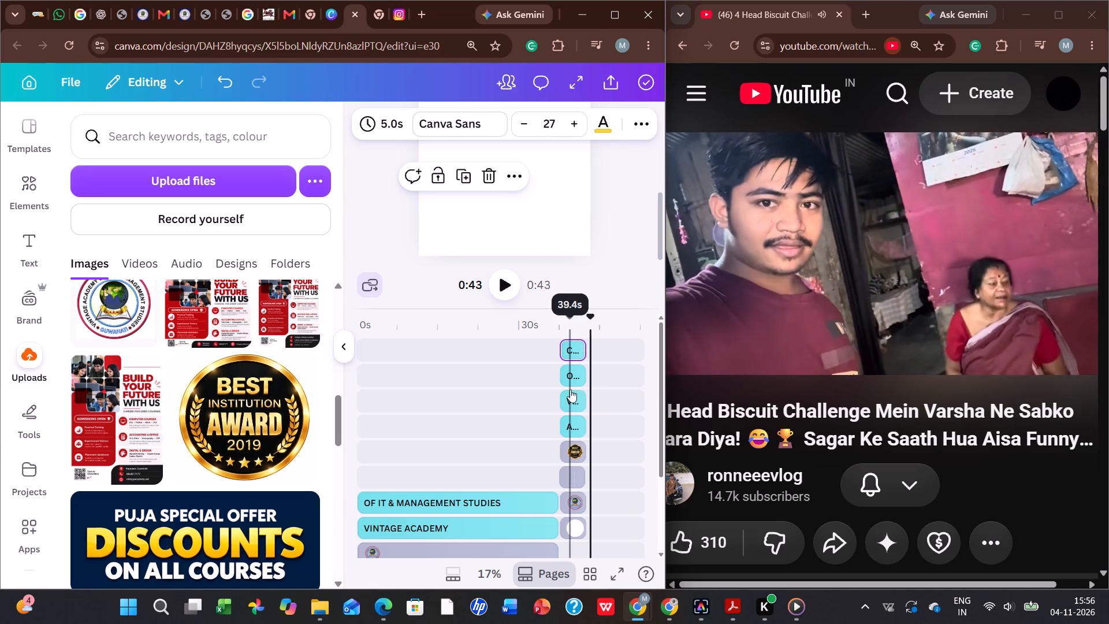
On the closing slide, move the award badge slightly up, keeping it centred above the certificate caption.
click(570, 389)
scroll(461, 210, up, 1)
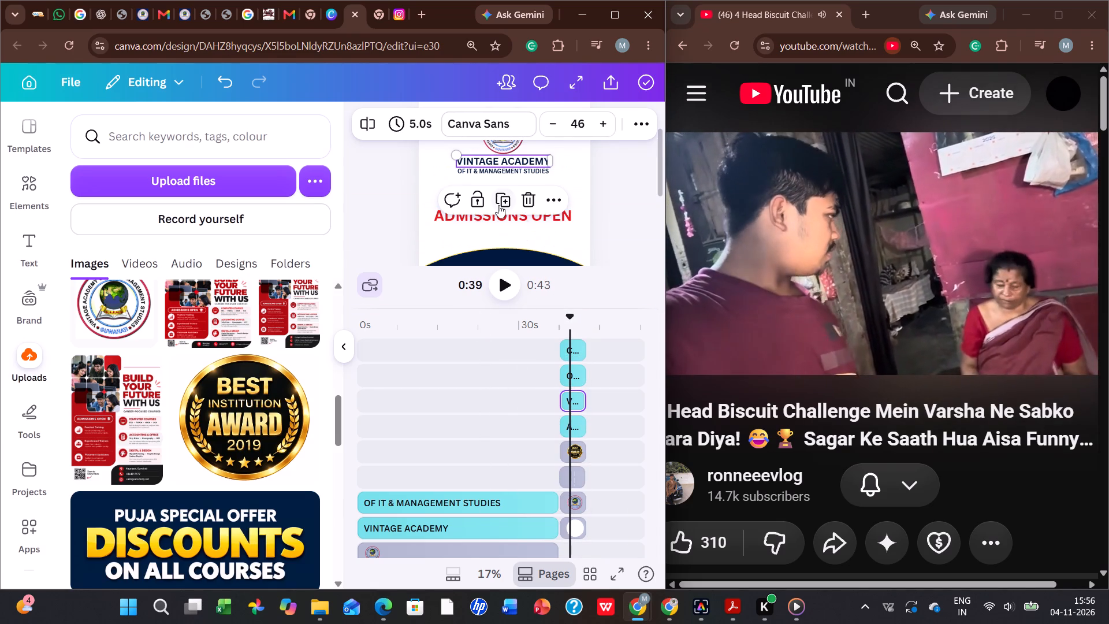
scroll(498, 205, down, 1)
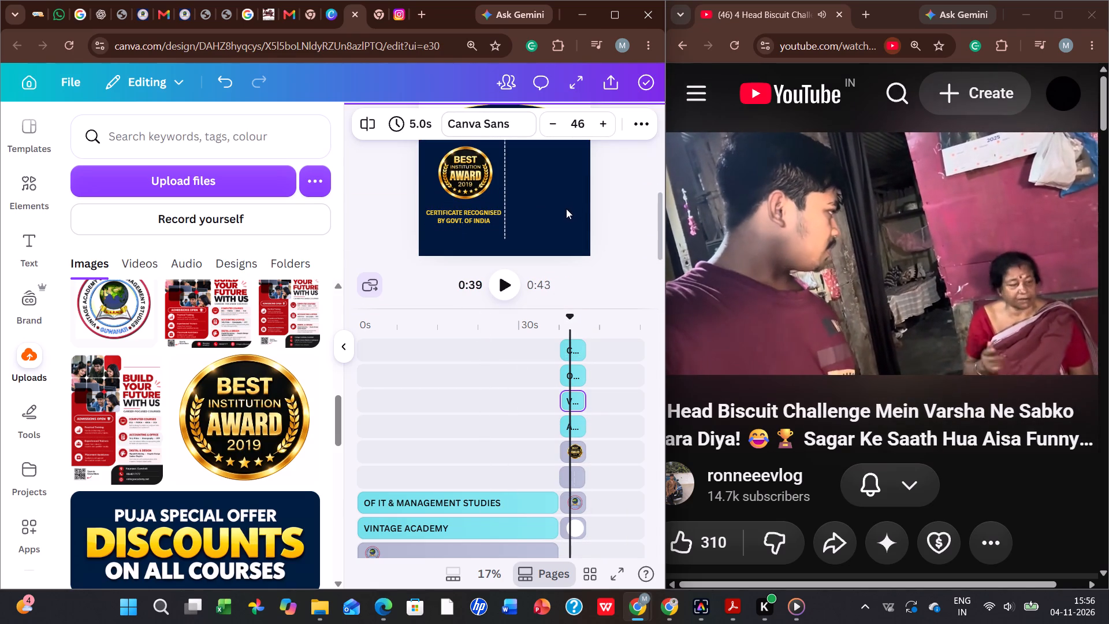
click(468, 240)
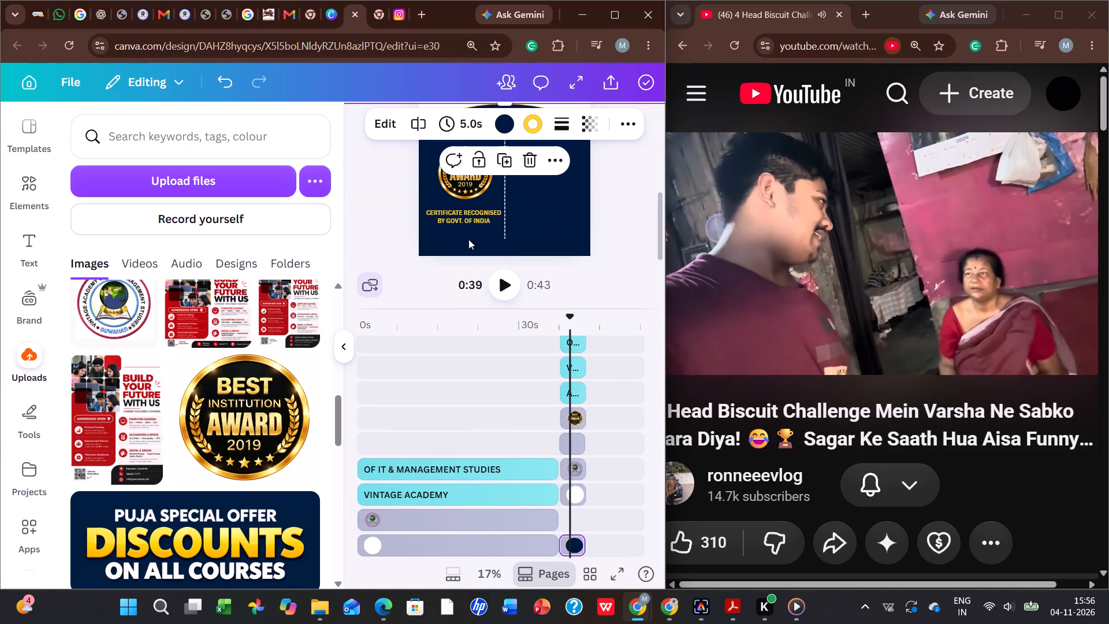
scroll(468, 239, up, 1)
scroll(468, 239, down, 1)
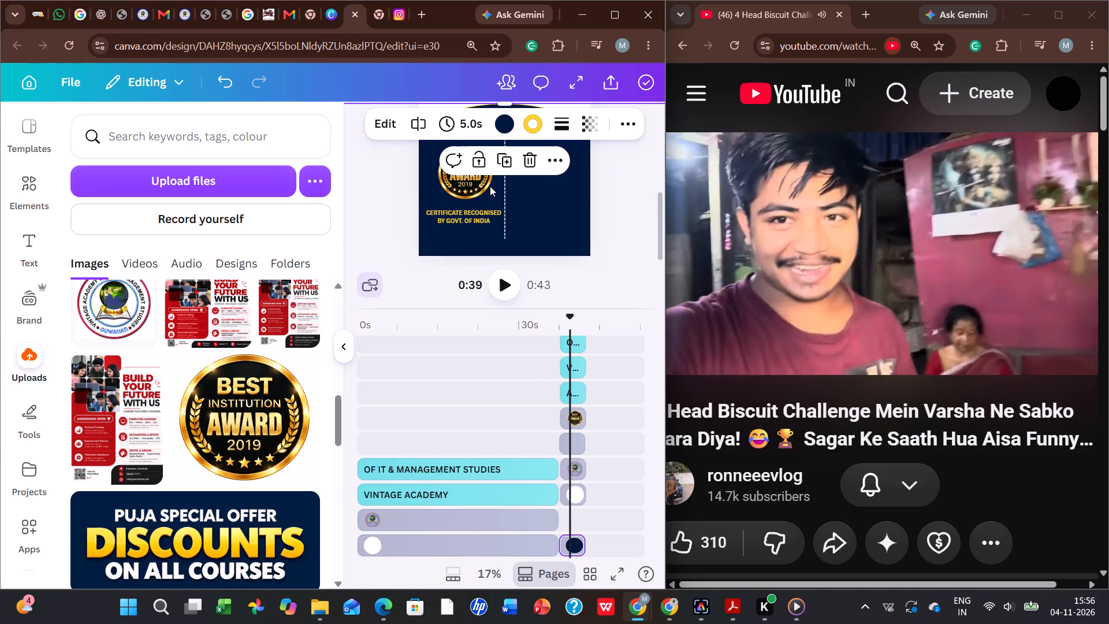
ctrl+scroll(481, 232, down, 2)
click(474, 202)
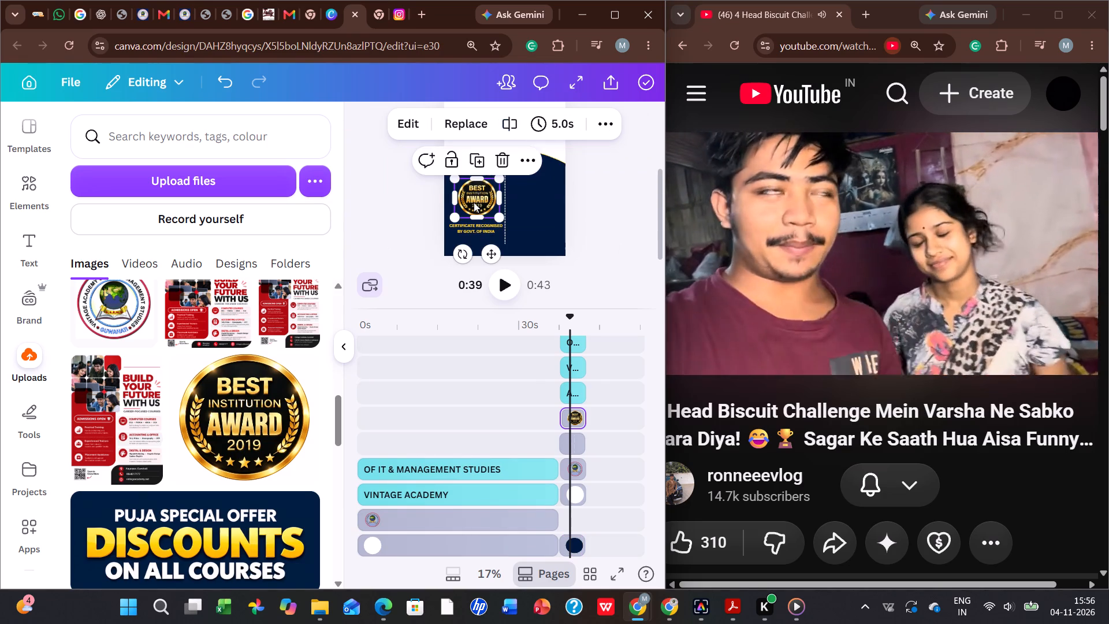
drag(479, 202, 478, 195)
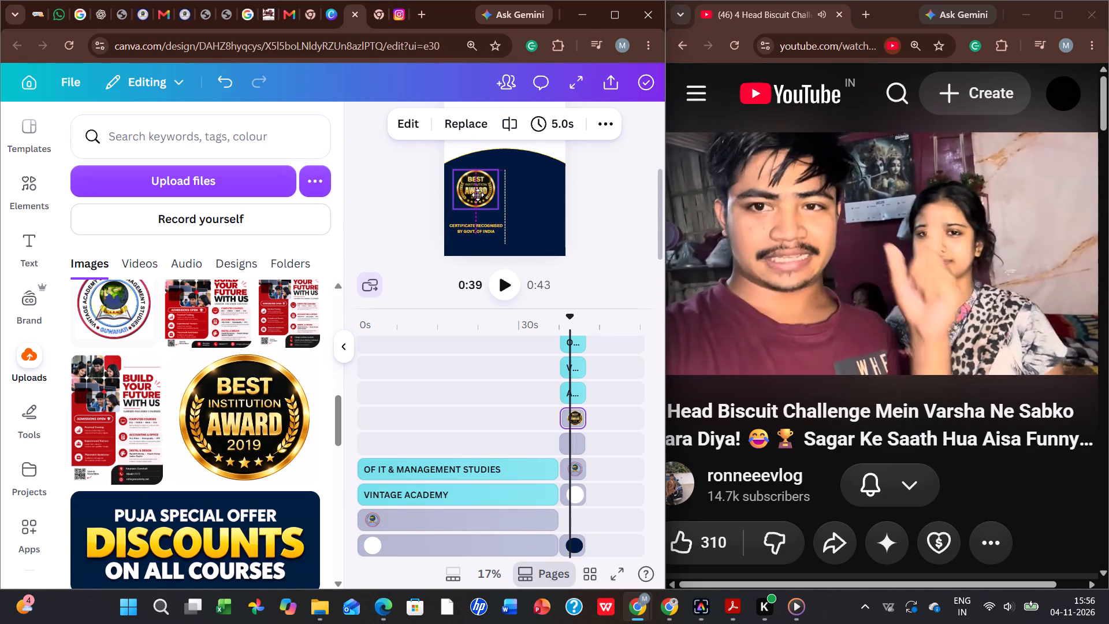
drag(478, 195, 478, 195)
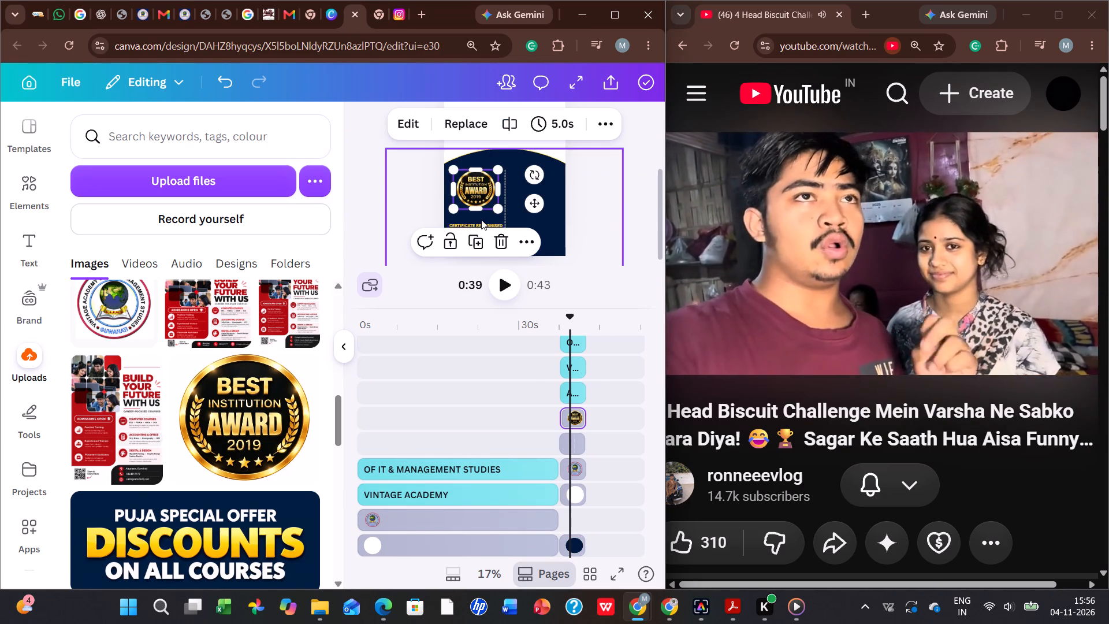
Move the certificate caption straight up to sit closer beneath the award badge.
click(481, 220)
ctrl+scroll(481, 224, up, 5)
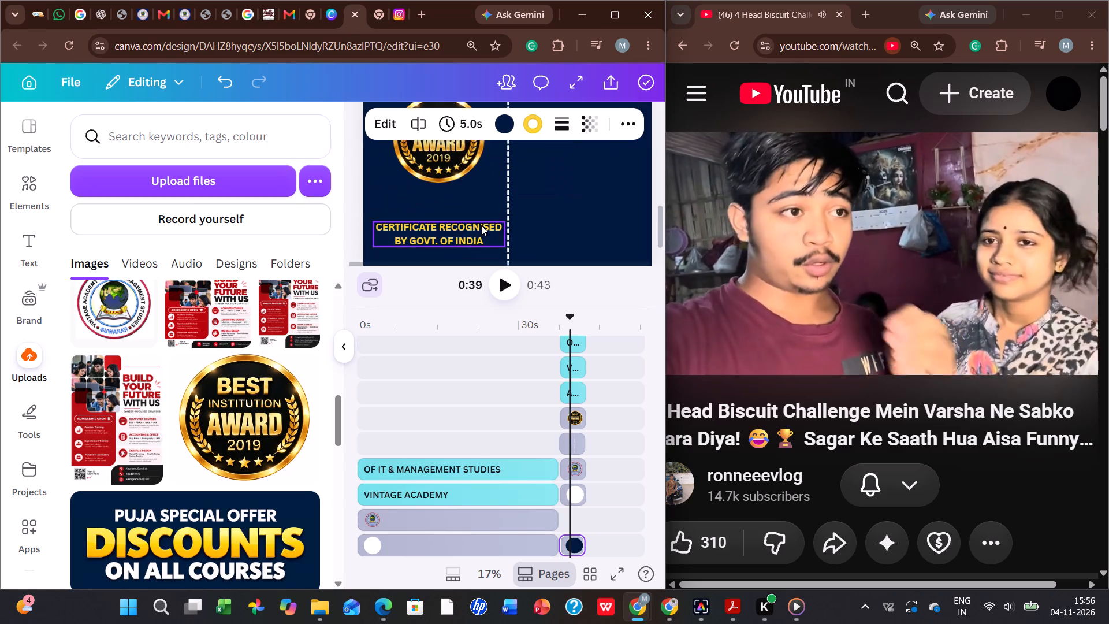
click(458, 236)
drag(458, 234, 458, 212)
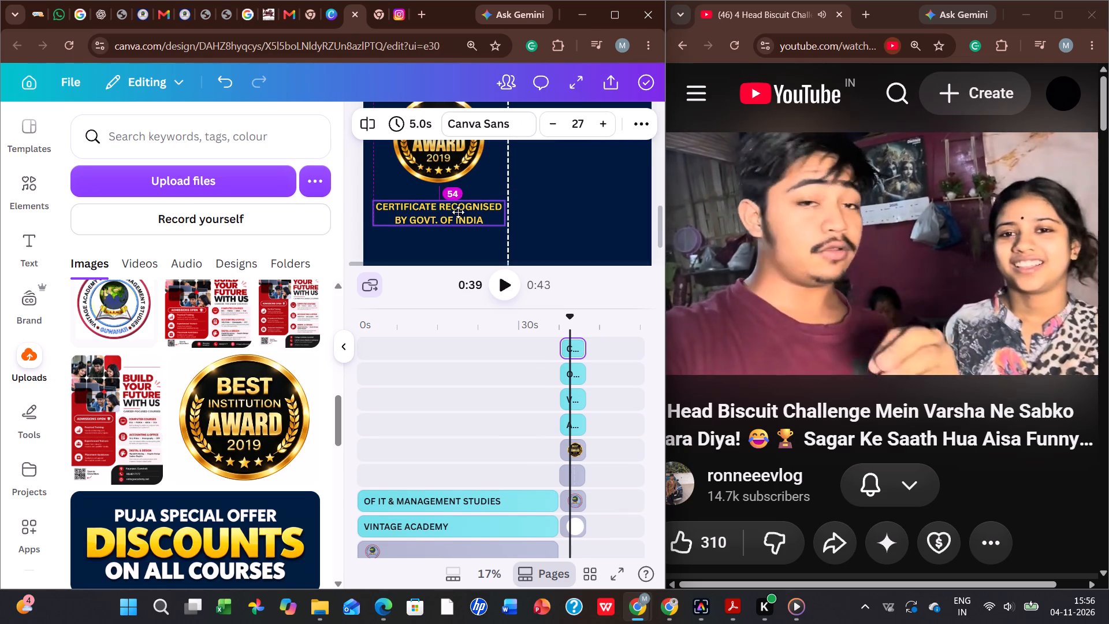
Reduce the certificate caption's font size to 26 and fine-tune its vertical position beneath the award badge.
drag(458, 212, 456, 211)
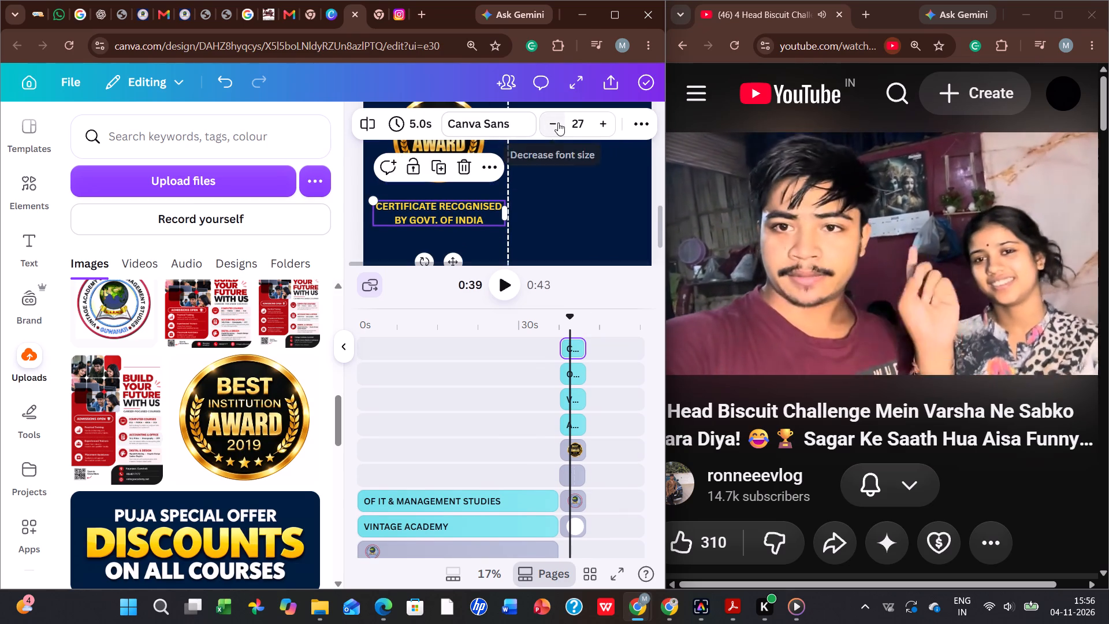
click(558, 122)
click(551, 202)
drag(473, 207, 471, 199)
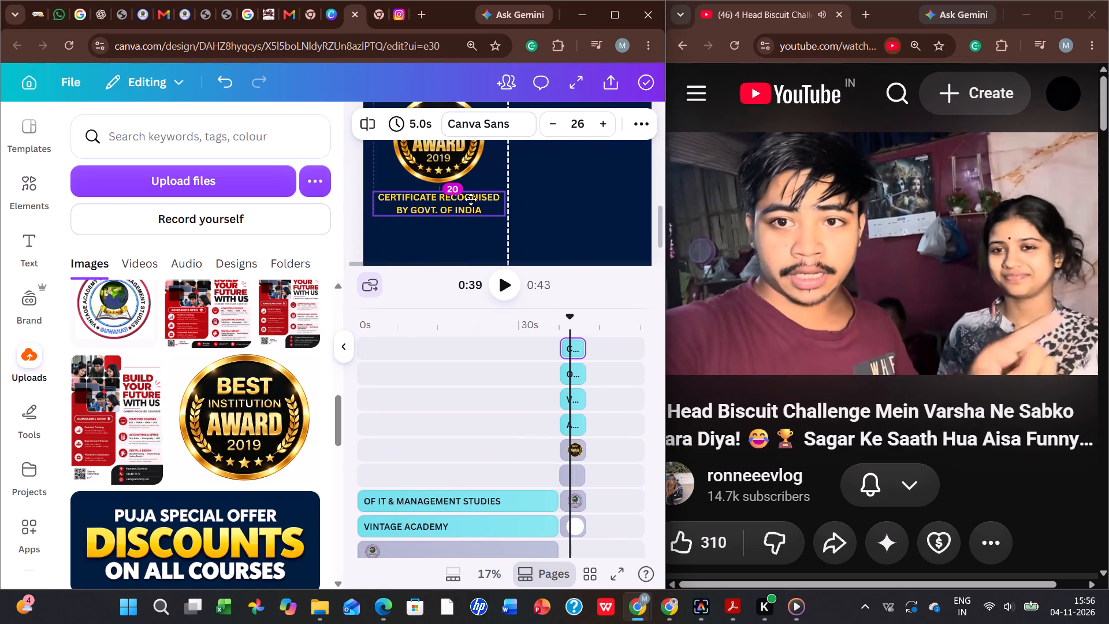
drag(471, 199, 471, 199)
click(564, 202)
drag(467, 205, 467, 209)
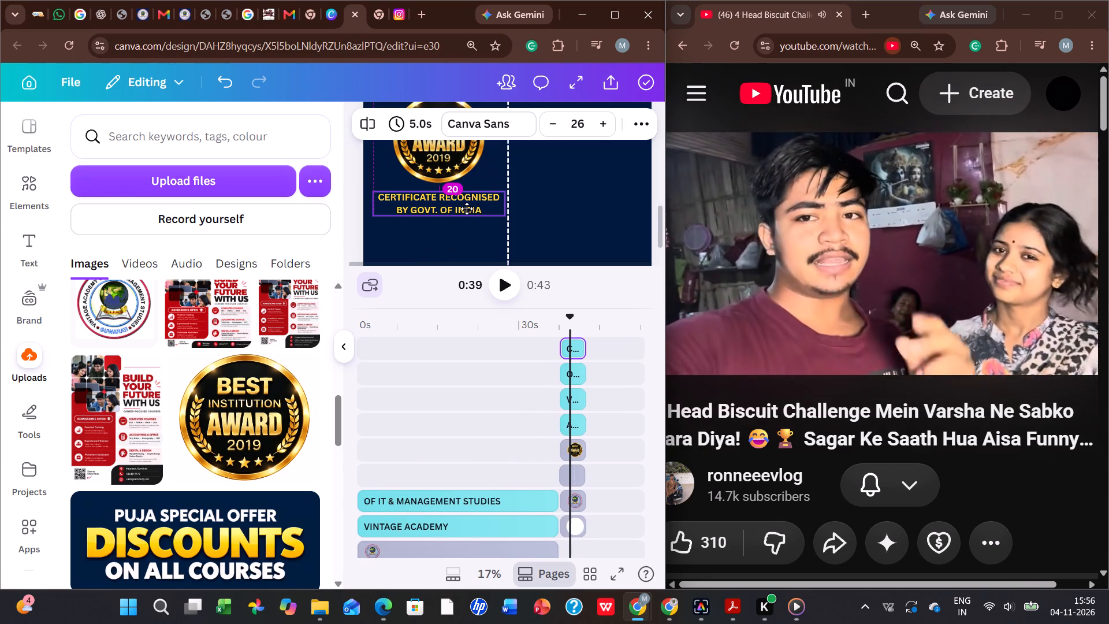
drag(467, 209, 467, 211)
click(544, 187)
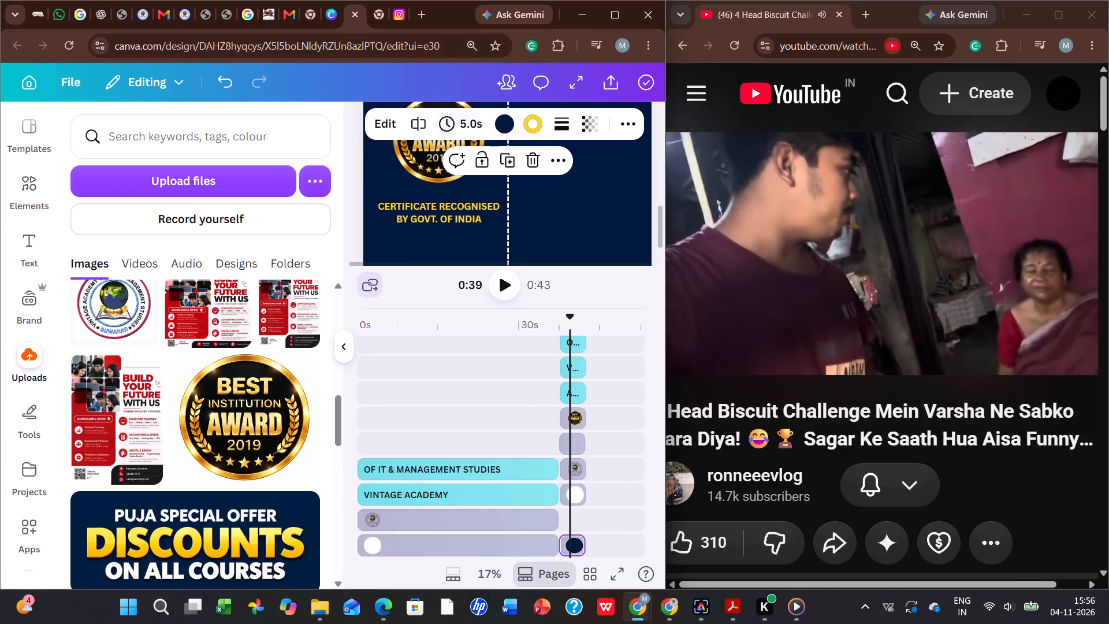
Check the contact section of the academy's Instagram reference post and search the uploads for CALL.
click(390, 19)
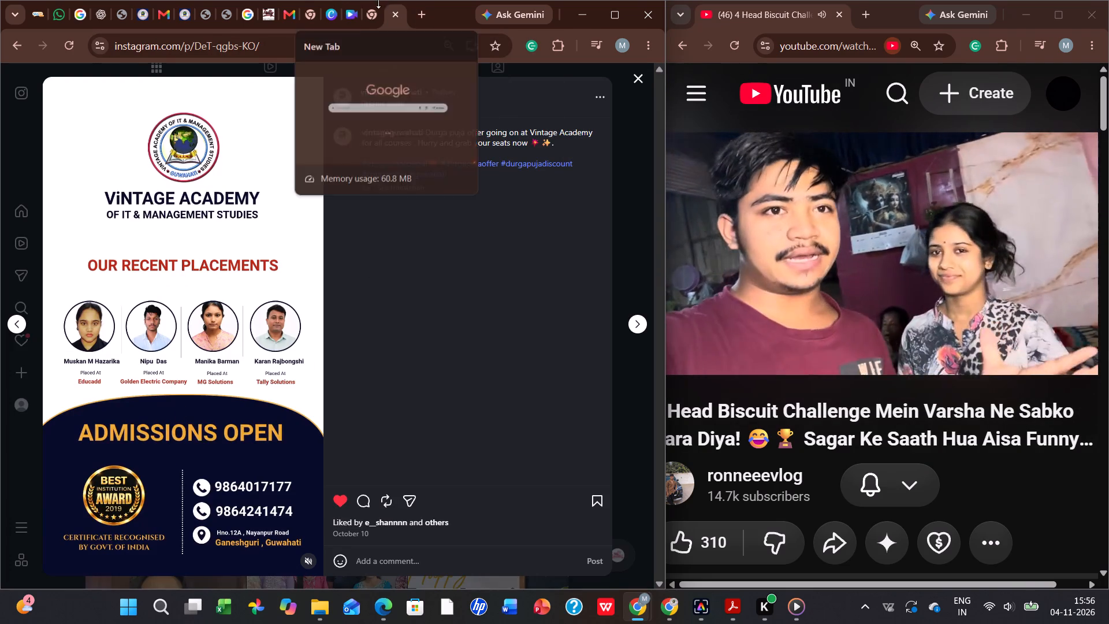
click(340, 15)
click(360, 13)
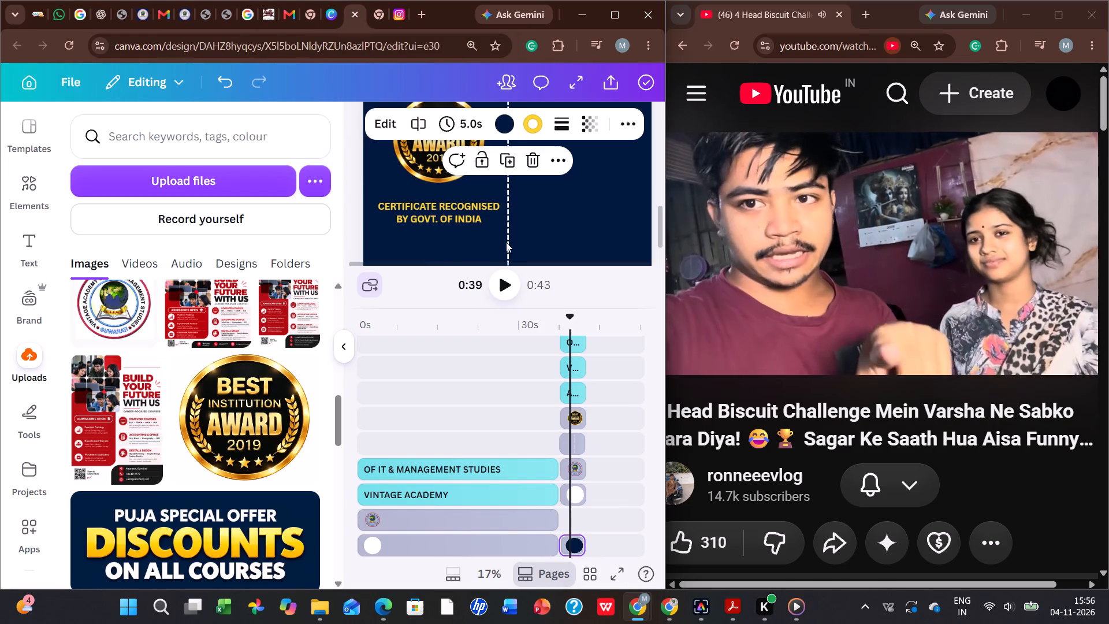
click(173, 131)
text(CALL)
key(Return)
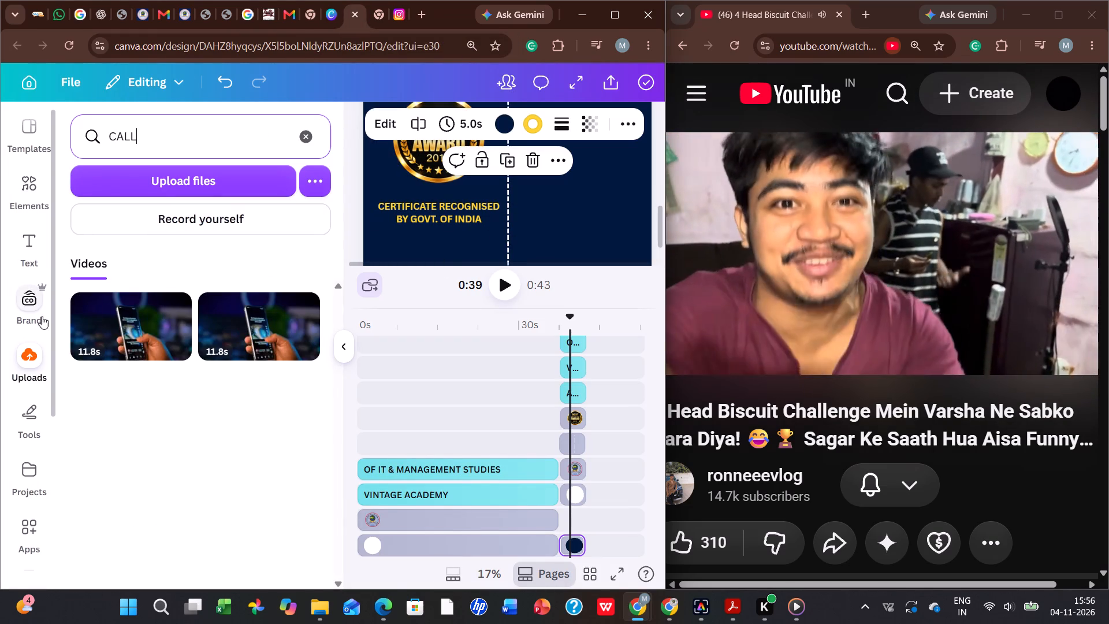
Search the elements for CALL and place the solid black circular phone icon beside the dashed divider on the closing slide.
click(22, 206)
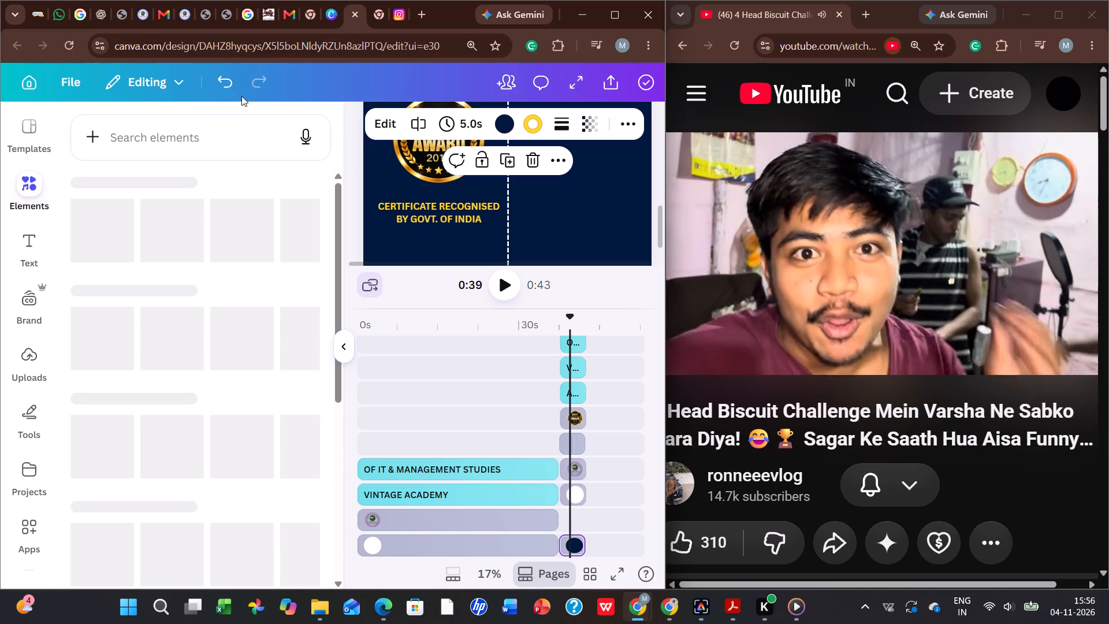
click(239, 146)
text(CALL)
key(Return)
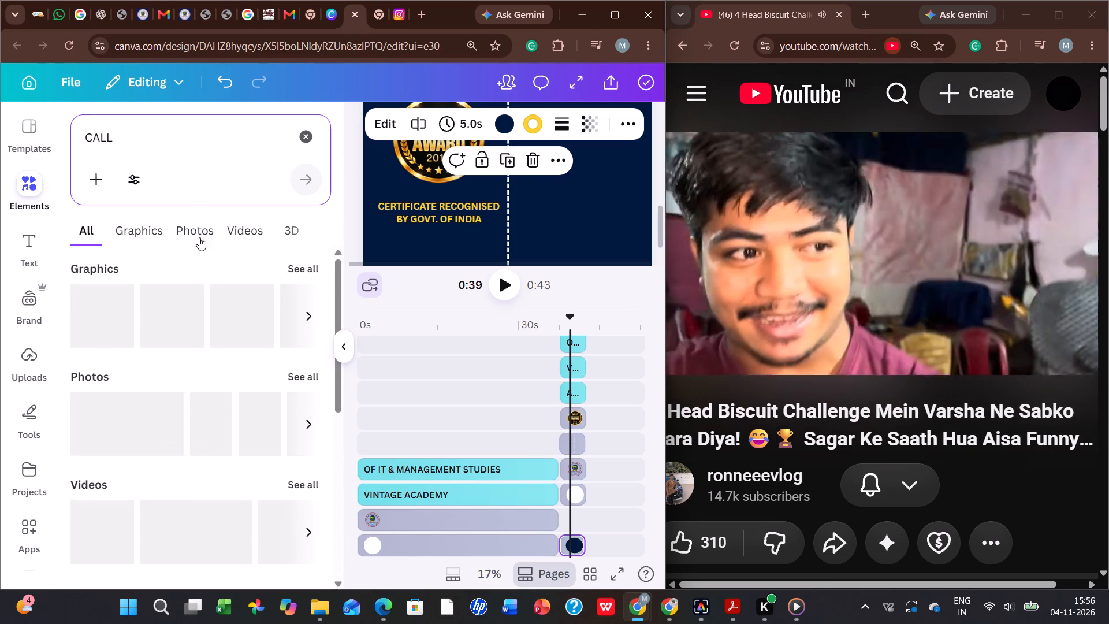
drag(108, 313, 467, 222)
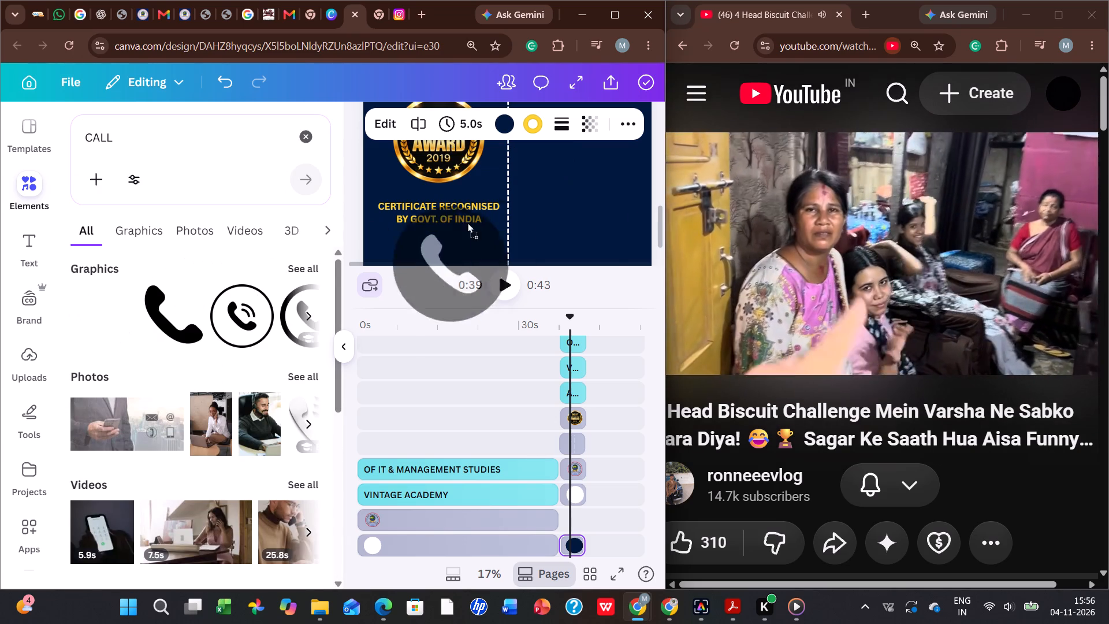
drag(467, 222, 528, 190)
scroll(524, 186, up, 2)
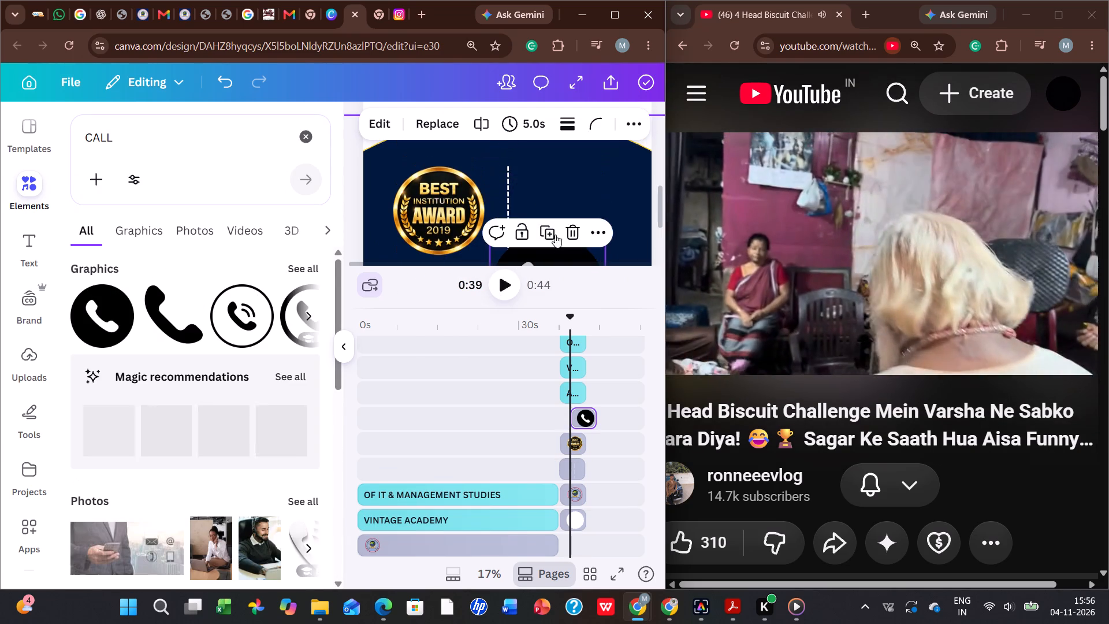
Move the black phone graphic onto the navy area just right of the dashed divider line.
drag(551, 252, 579, 170)
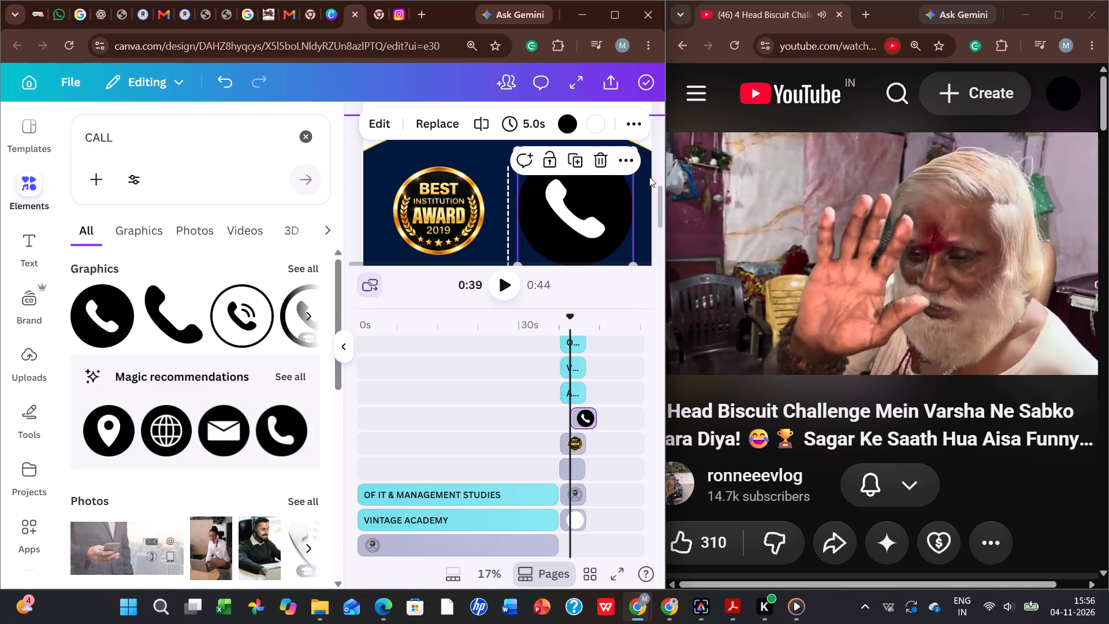
click(630, 213)
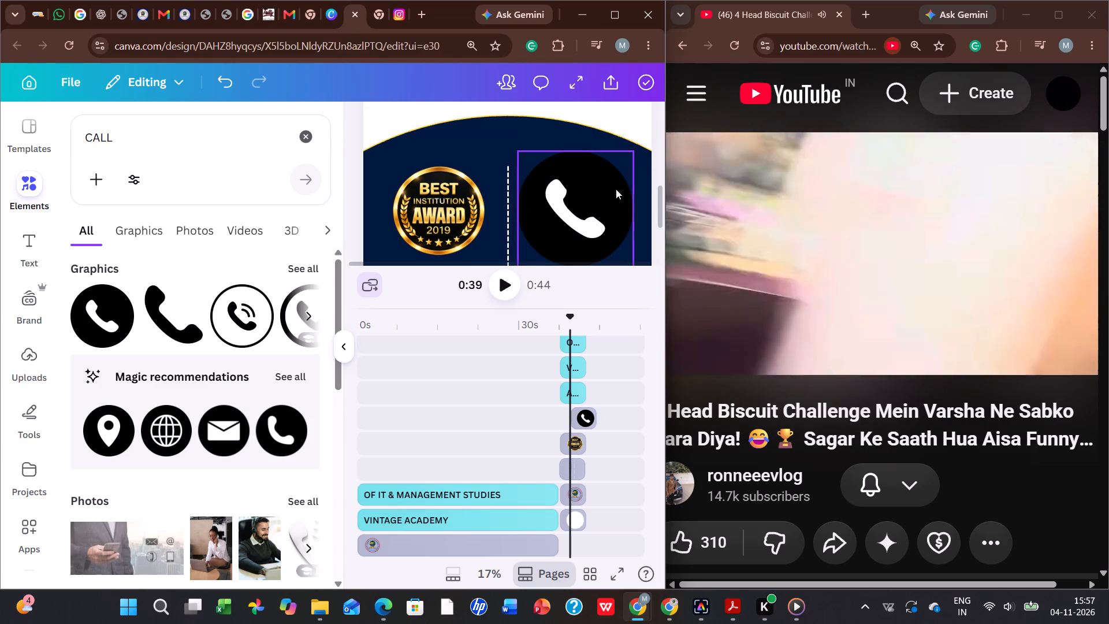
click(625, 163)
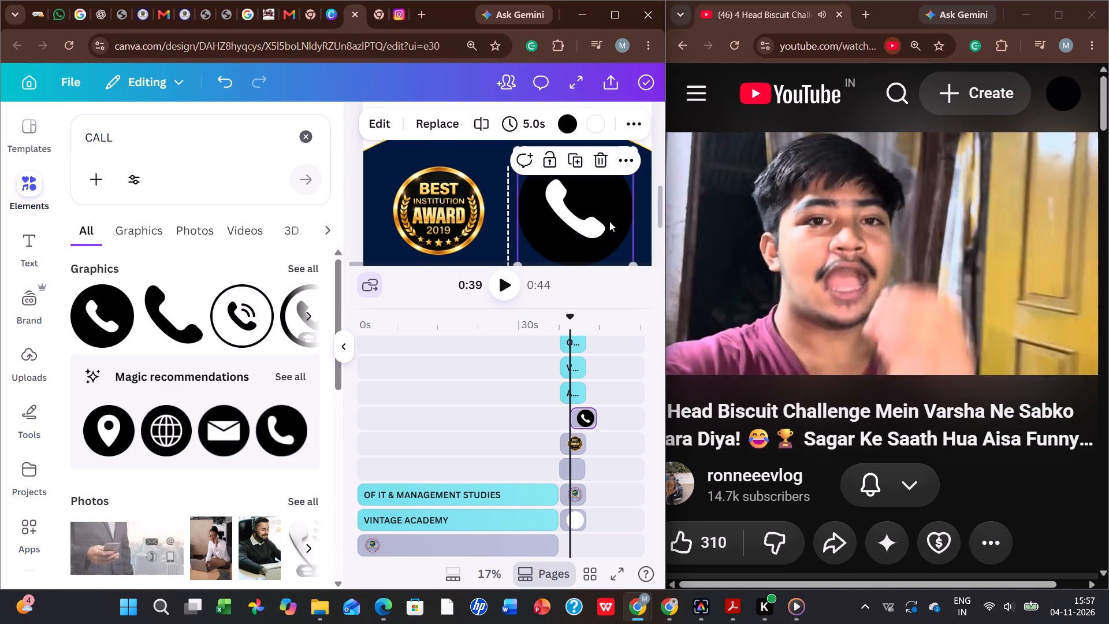
Shrink the phone graphic to a small icon and position it beside the upper end of the dashed divider line.
ctrl+scroll(610, 220, down, 2)
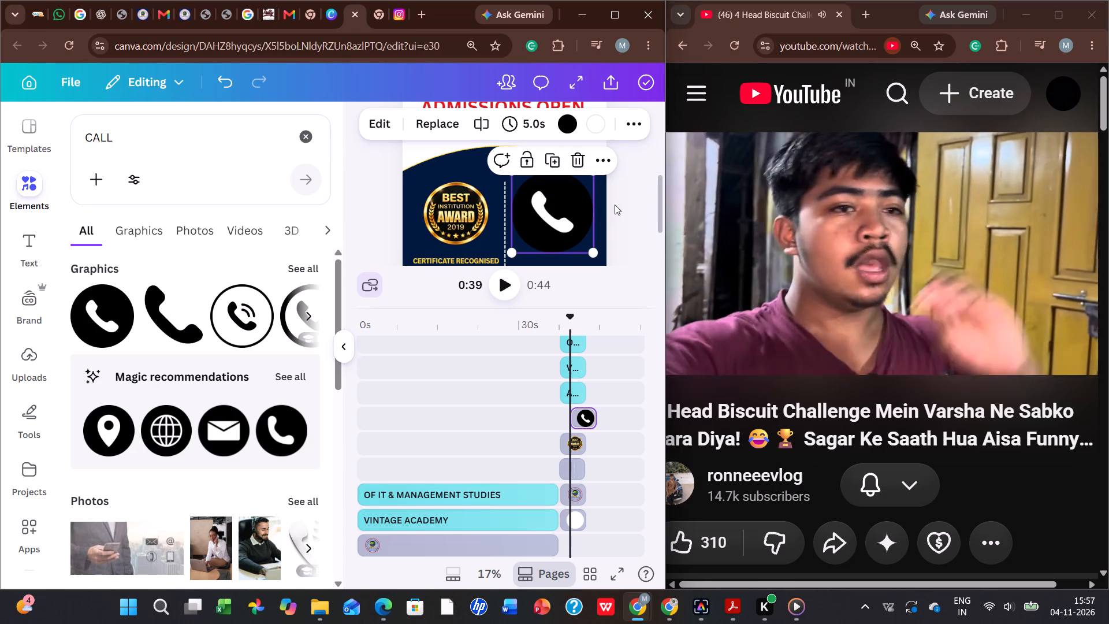
click(615, 205)
click(562, 191)
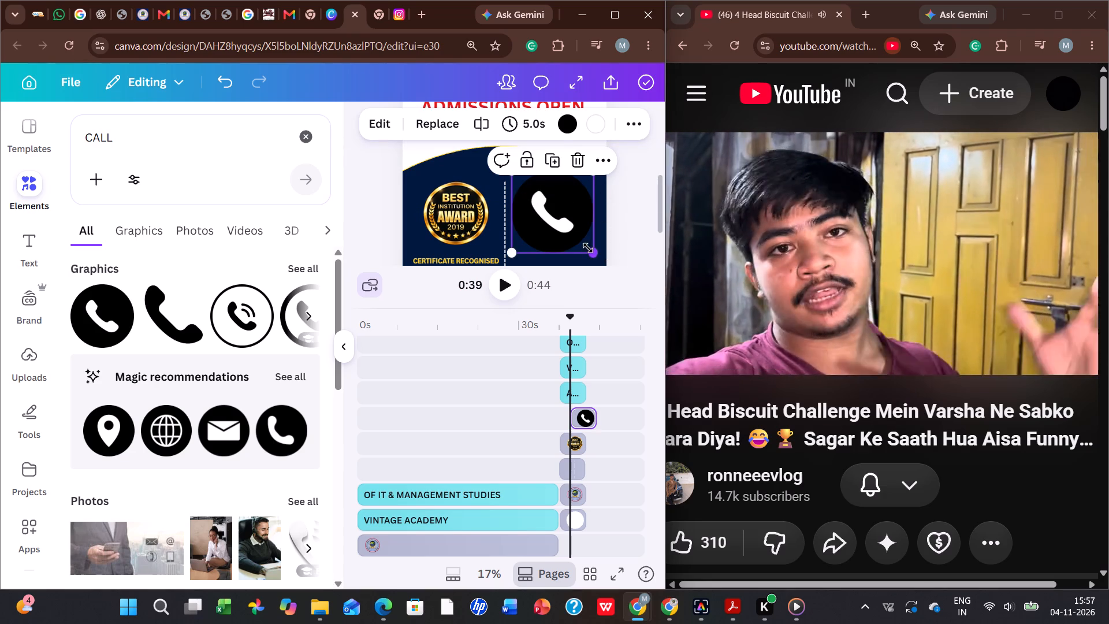
drag(588, 248, 519, 217)
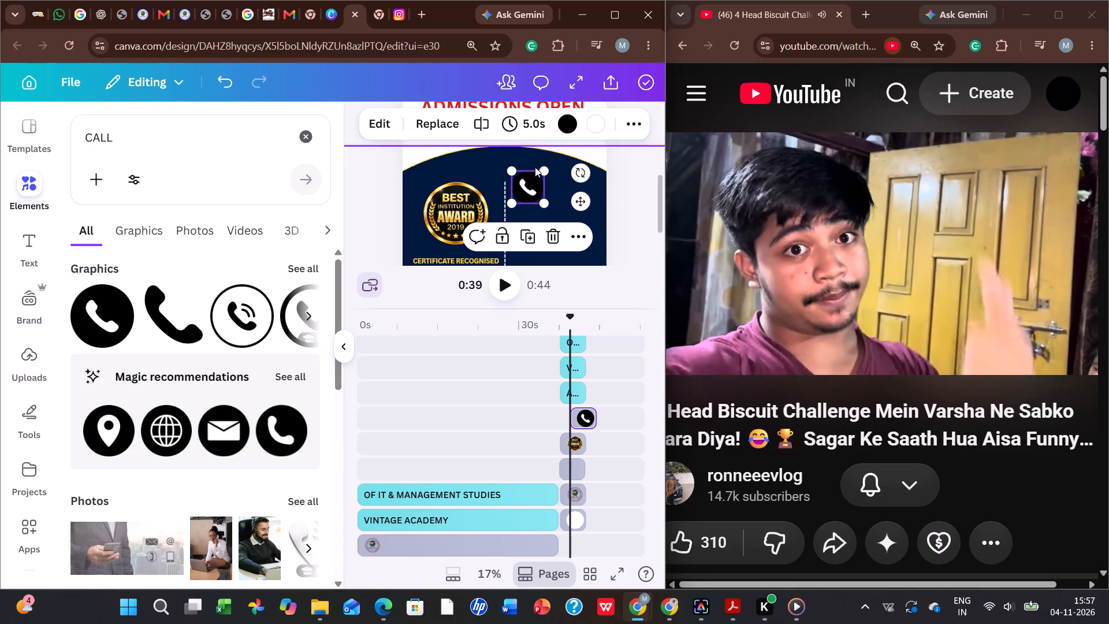
drag(545, 170, 534, 184)
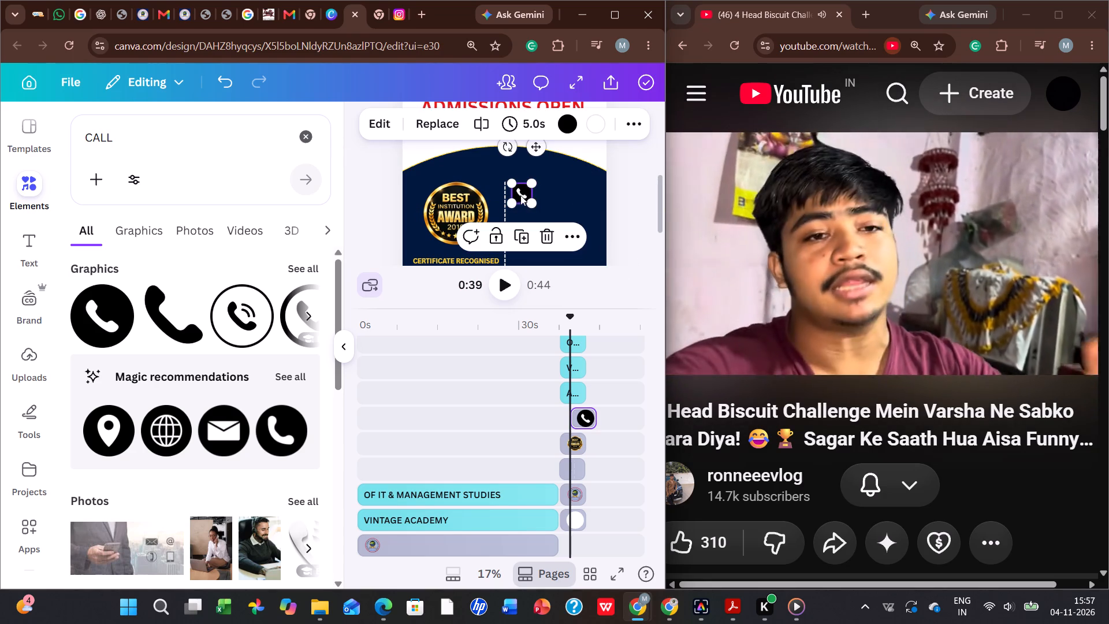
click(519, 192)
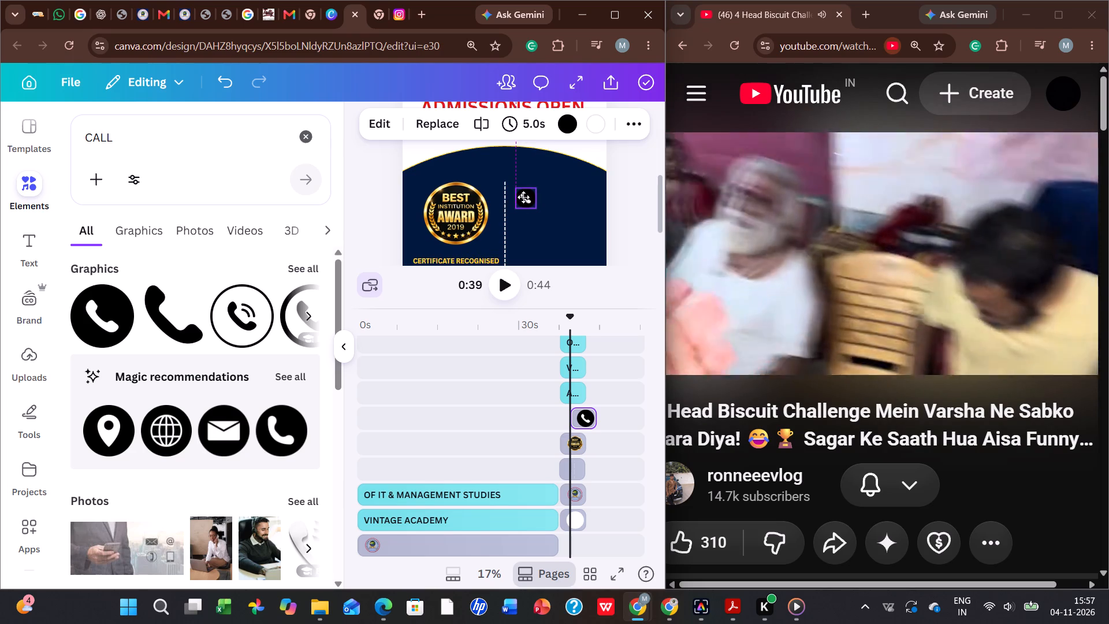
ctrl+scroll(518, 195, up, 2)
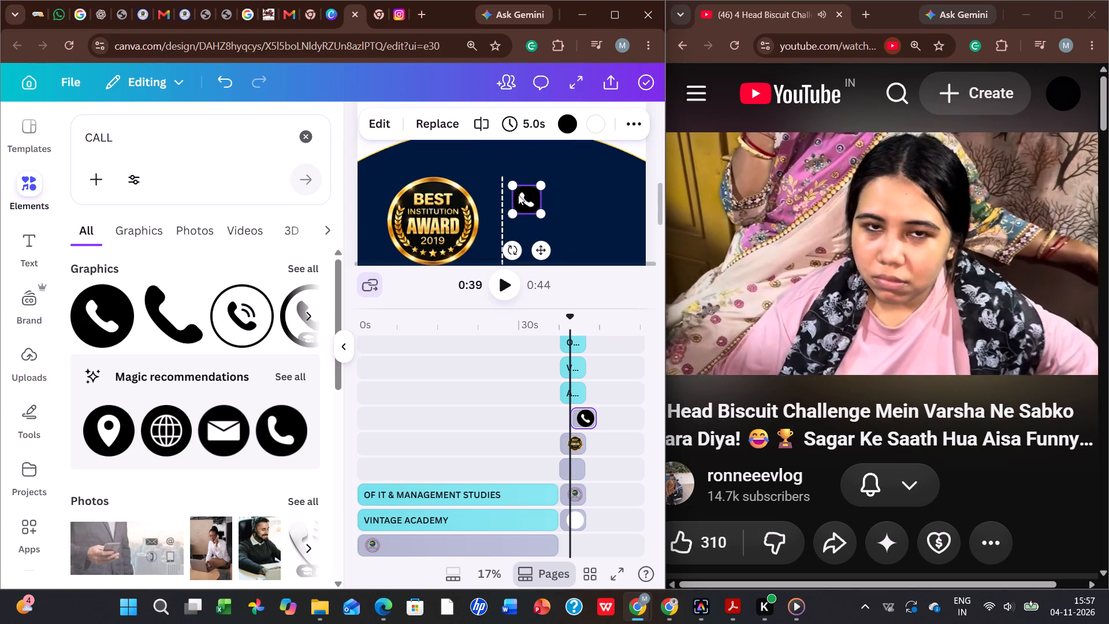
ctrl+scroll(518, 195, up, 2)
scroll(530, 189, up, 2)
scroll(548, 199, down, 2)
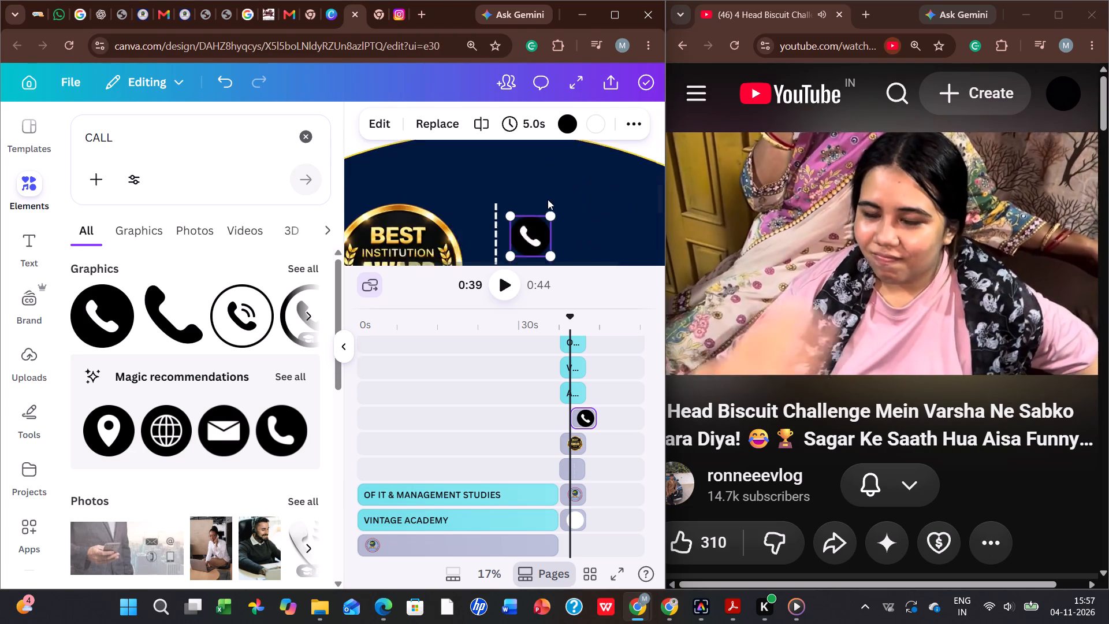
drag(551, 182, 538, 186)
Recolour the phone icon beside the dashed divider to a white circle with a black handset.
click(563, 125)
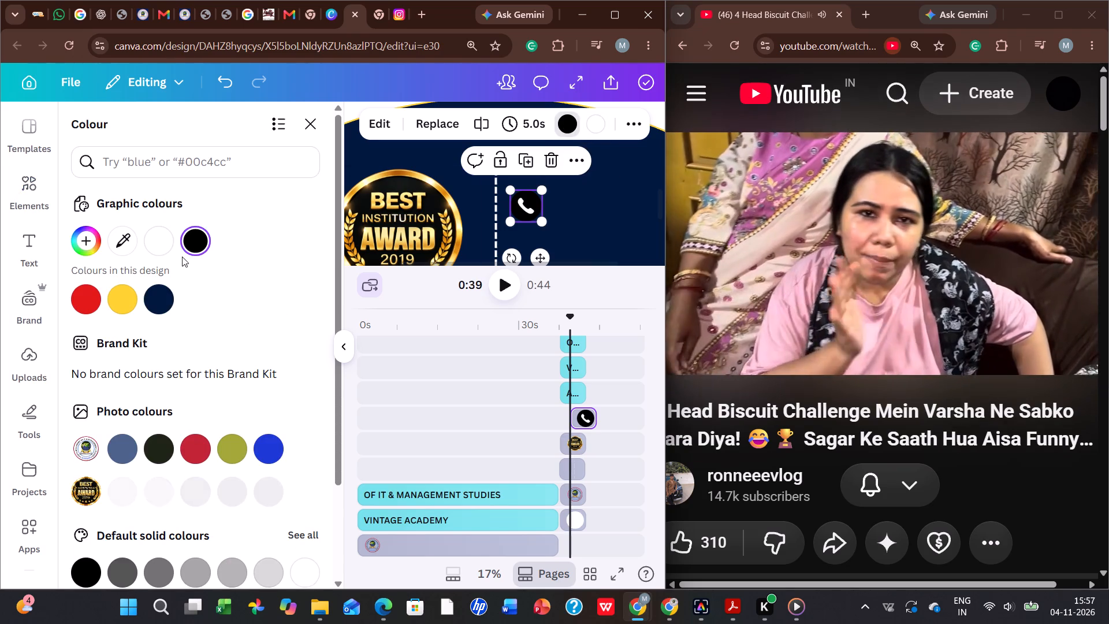
click(167, 236)
click(596, 129)
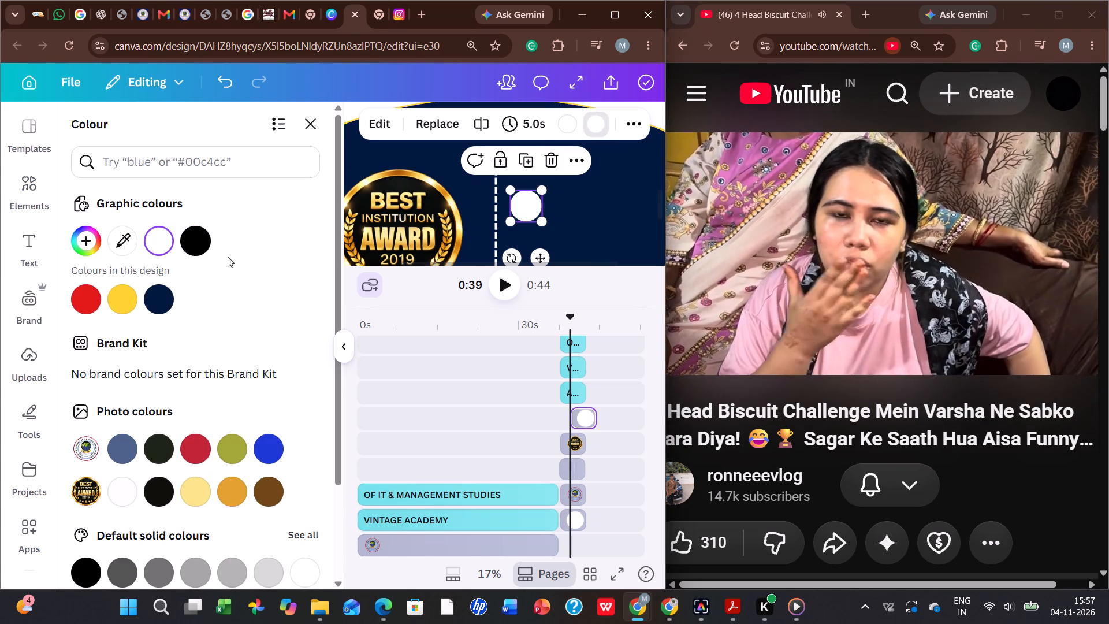
click(199, 242)
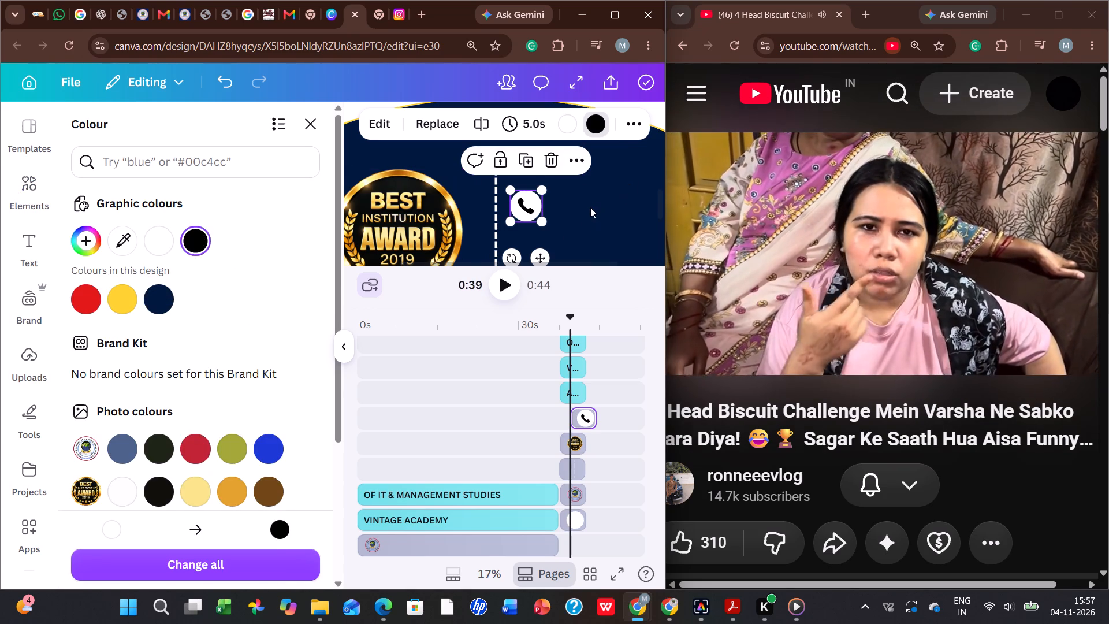
click(593, 204)
scroll(548, 214, down, 1)
scroll(548, 214, up, 1)
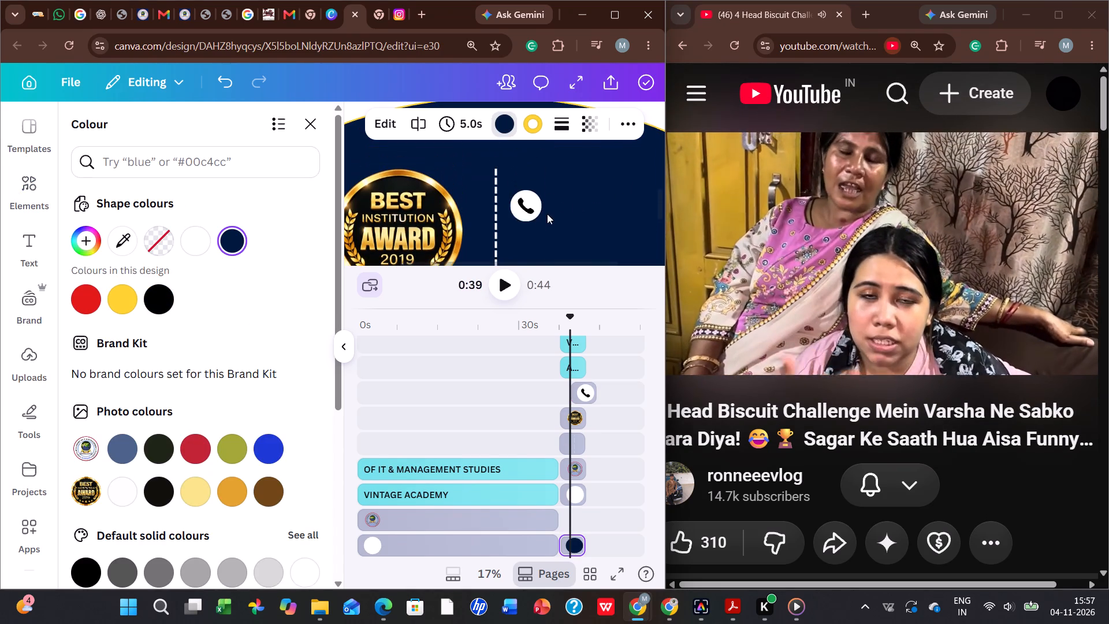
Change the phone icon's handset colour to the design's dark blue, #00183d.
click(515, 216)
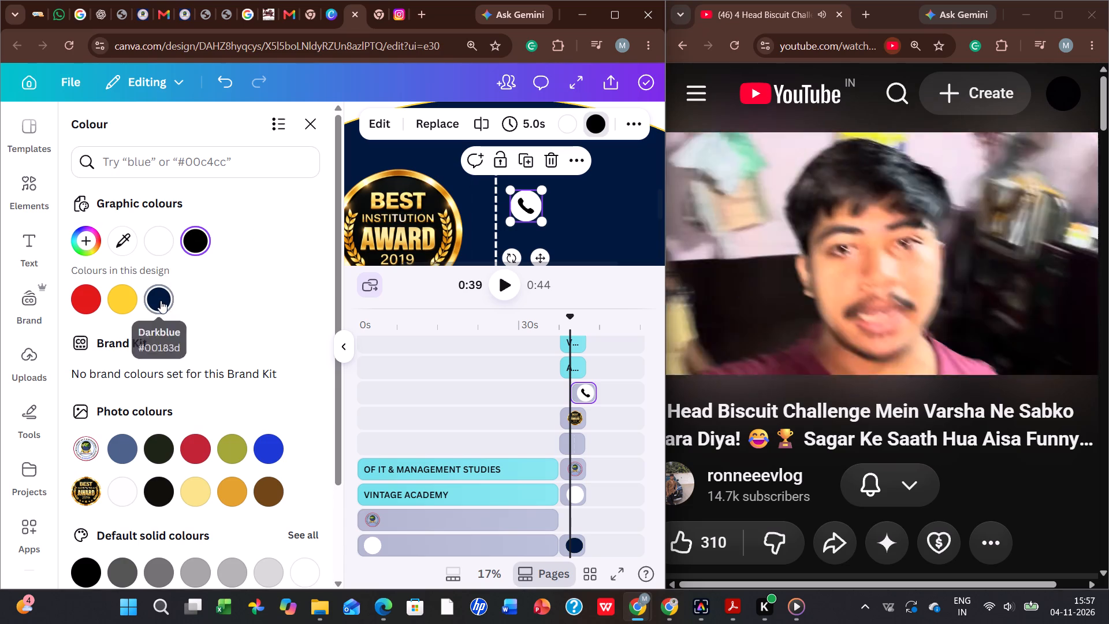
click(161, 300)
click(591, 193)
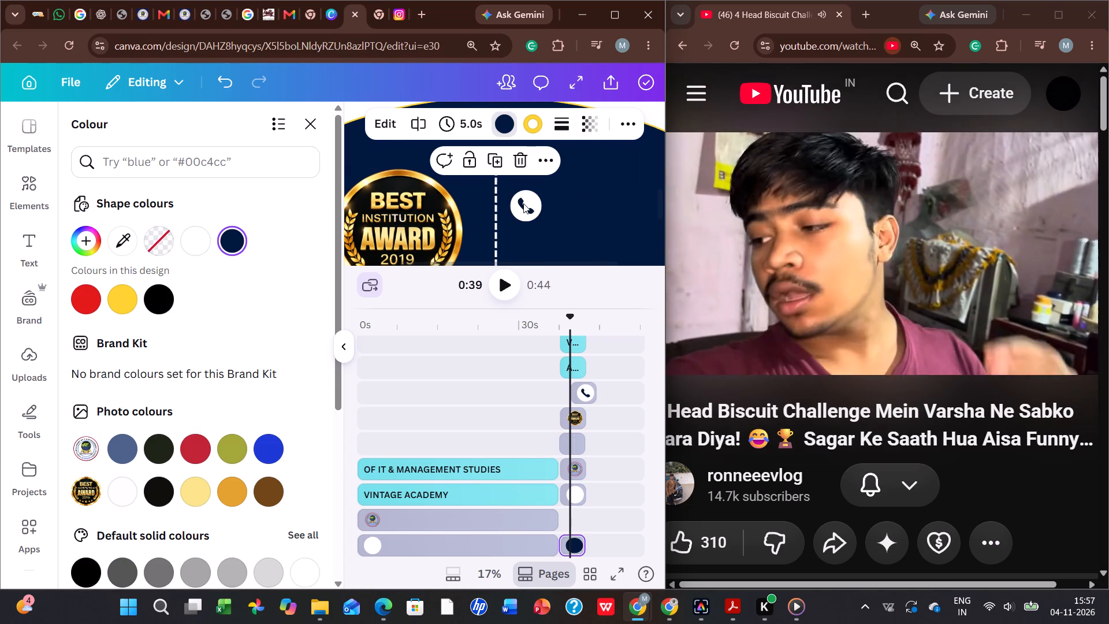
Duplicate the white phone icon and place the copy directly below the original, aligned with it beside the dashed divider.
click(532, 207)
click(531, 169)
drag(533, 207, 526, 247)
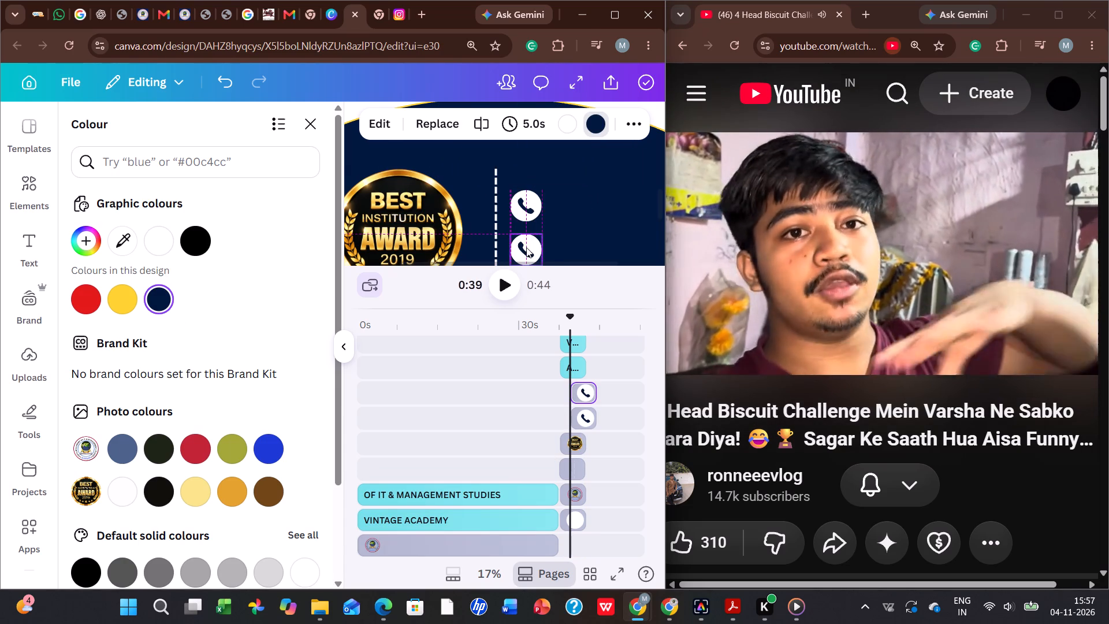
scroll(522, 233, down, 2)
scroll(532, 205, up, 1)
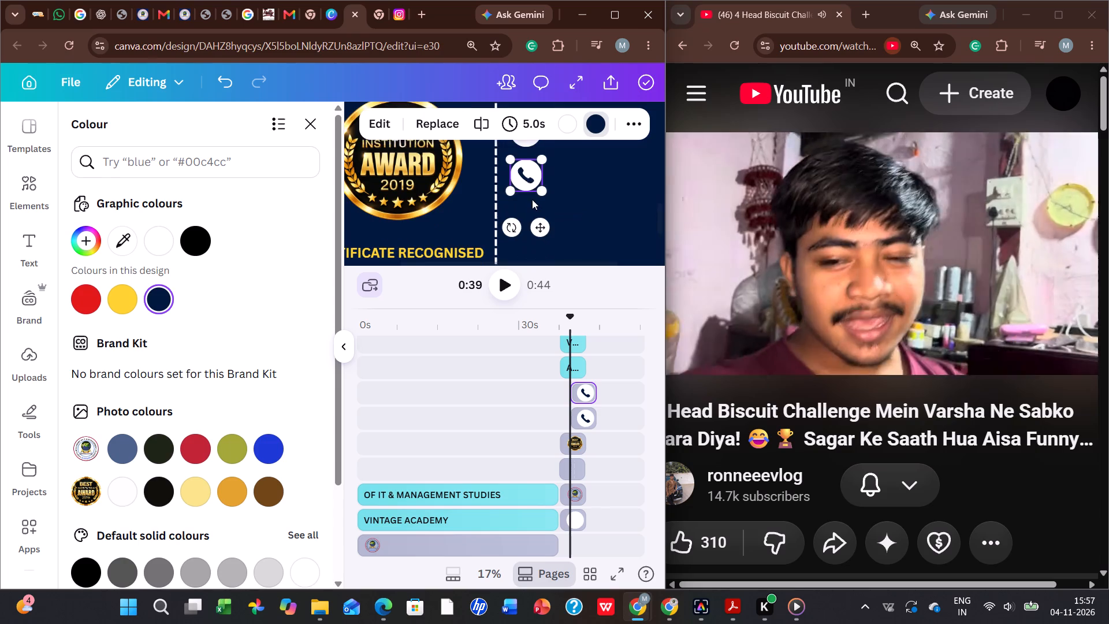
drag(532, 175, 532, 181)
click(581, 200)
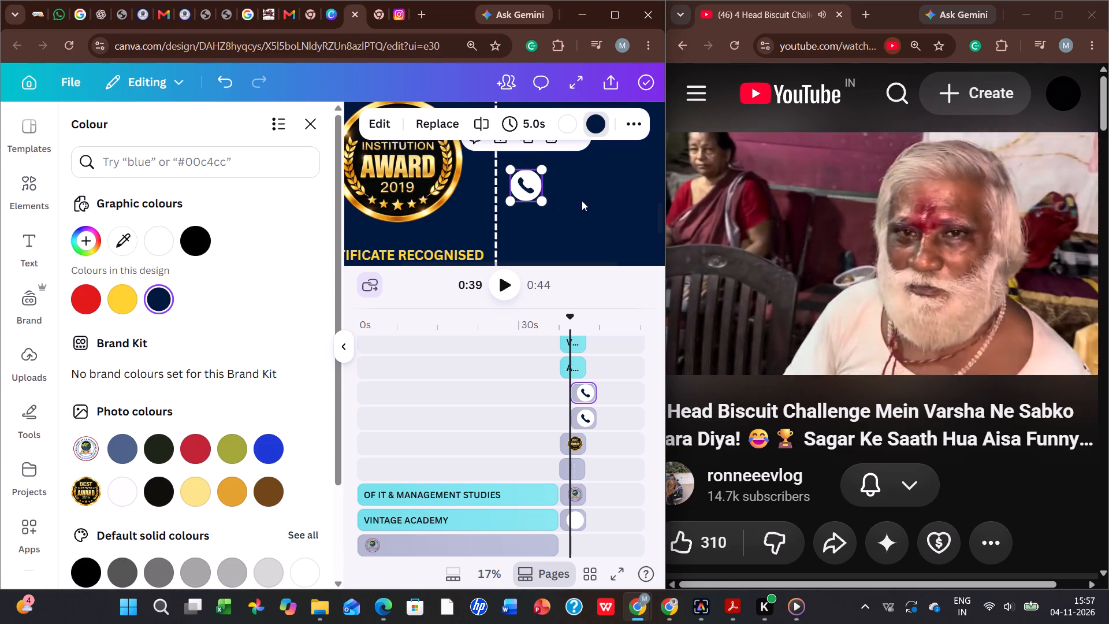
Duplicate the yellow certificate caption and move the copy across the dashed divider to the upper phone icon.
scroll(582, 200, up, 1)
scroll(504, 243, down, 1)
click(428, 255)
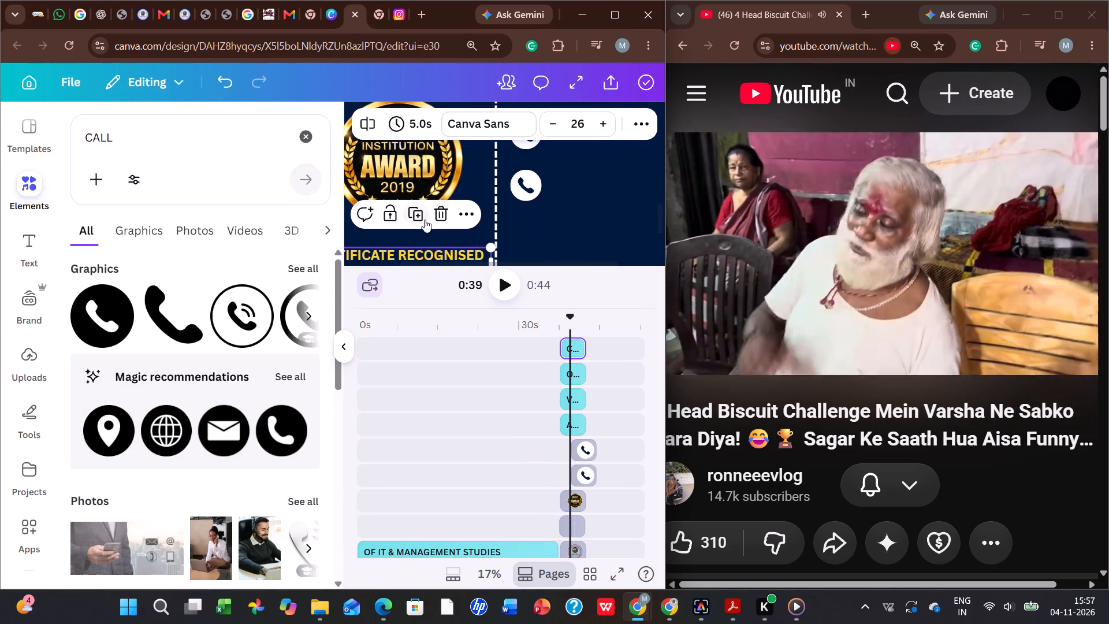
click(419, 214)
drag(441, 254, 615, 169)
scroll(613, 169, up, 1)
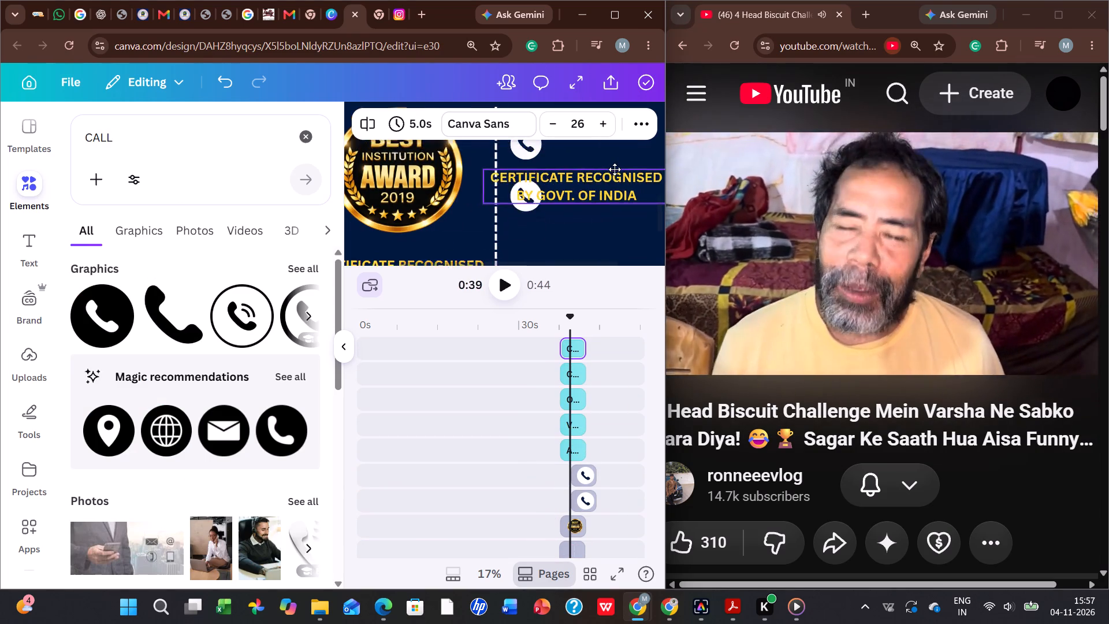
scroll(615, 169, up, 1)
drag(615, 169, 575, 196)
scroll(649, 221, down, 1)
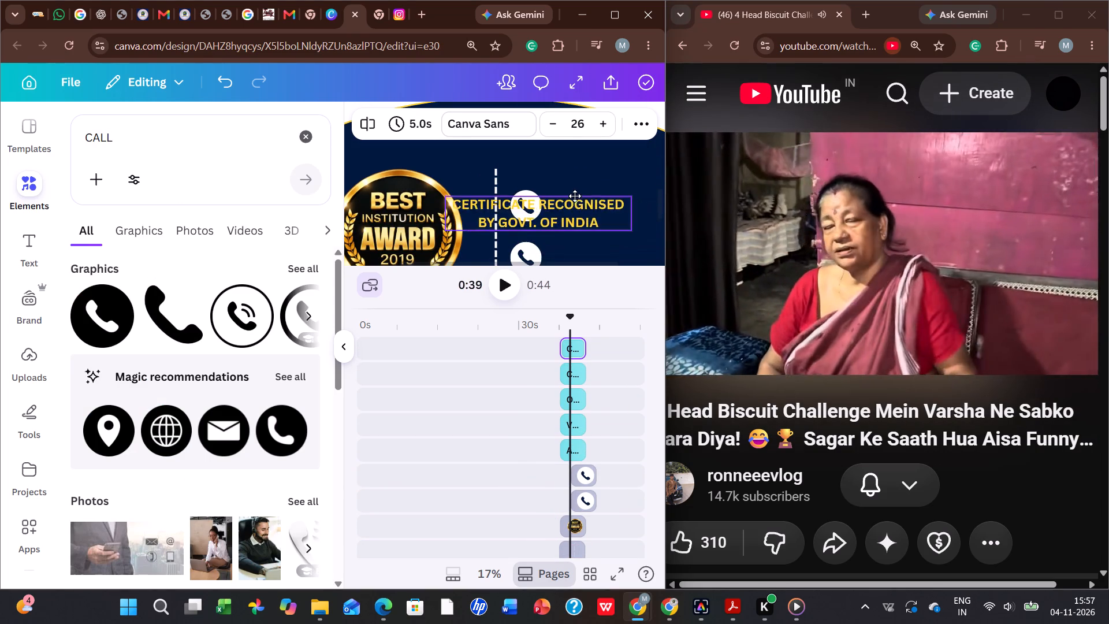
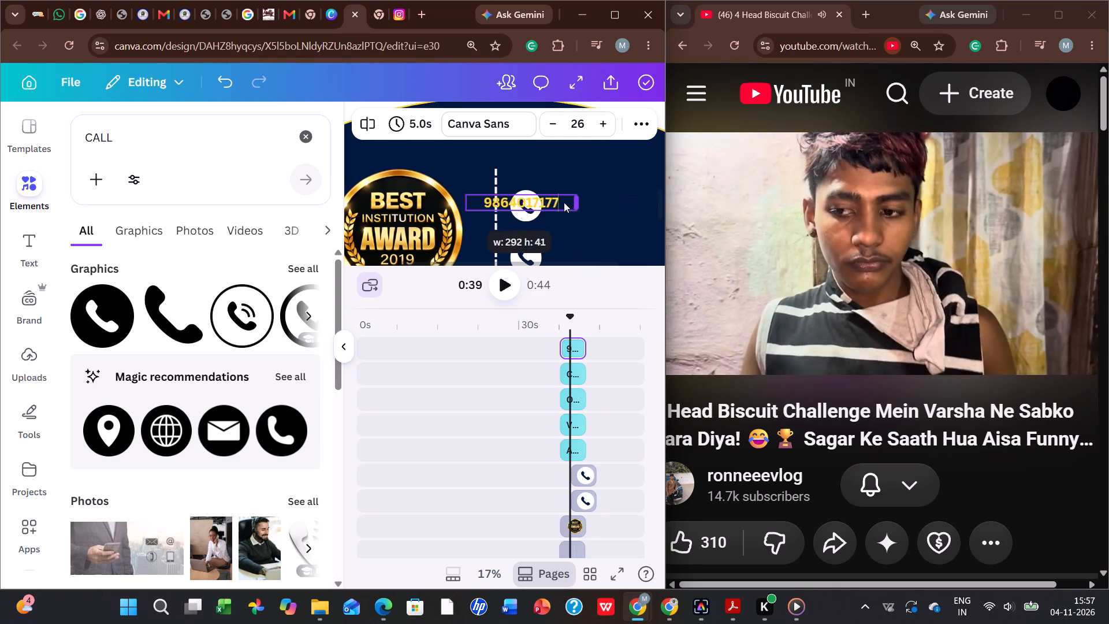
Set the yellow phone number's font size to 32, fit it on one line and align it beside the upper phone icon.
drag(564, 202, 542, 206)
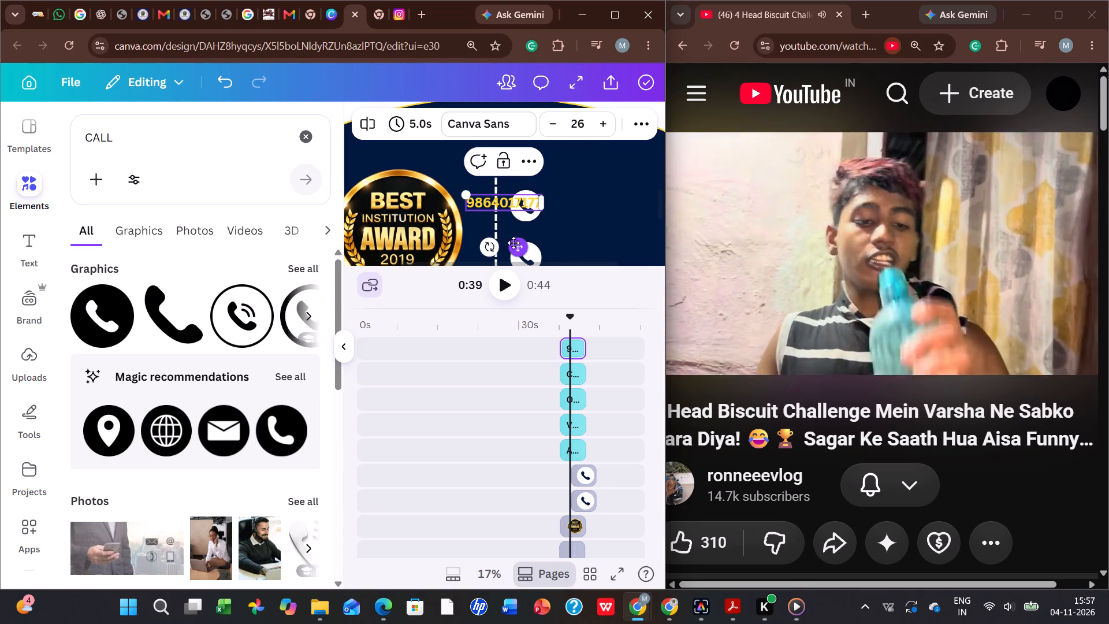
drag(513, 243, 597, 247)
triple_click(607, 126)
triple_click(605, 126)
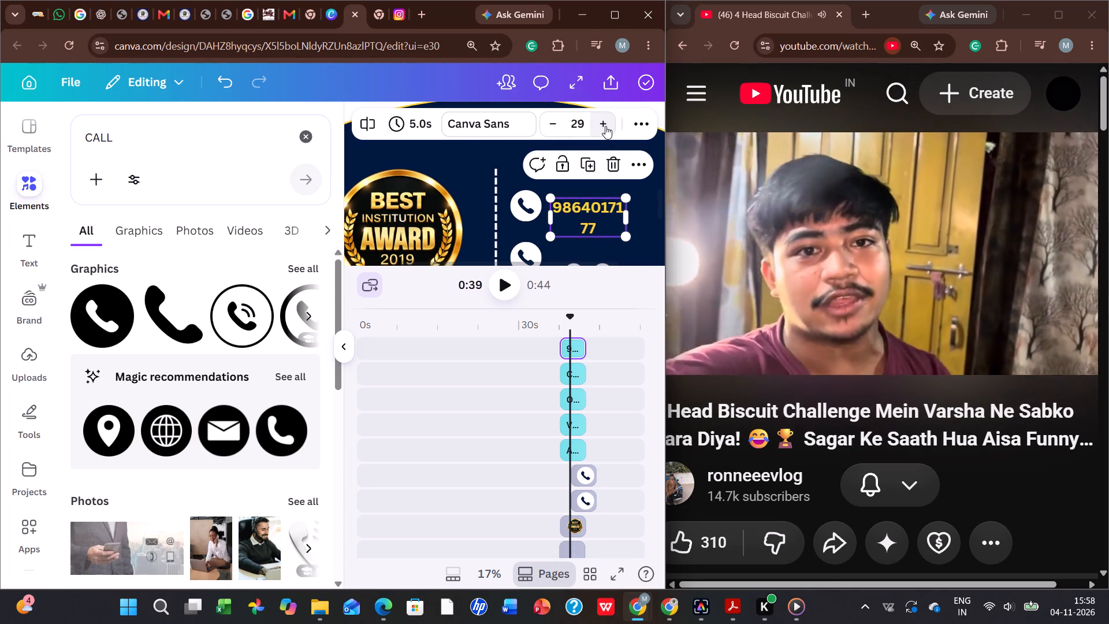
drag(630, 218, 657, 226)
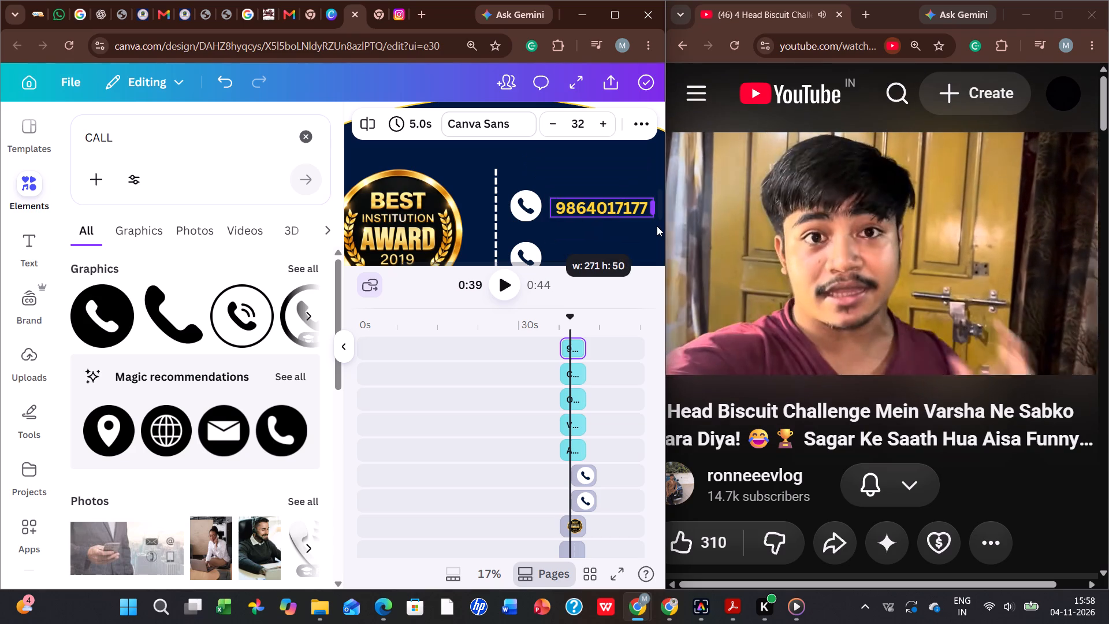
drag(657, 226, 655, 226)
drag(609, 251, 606, 249)
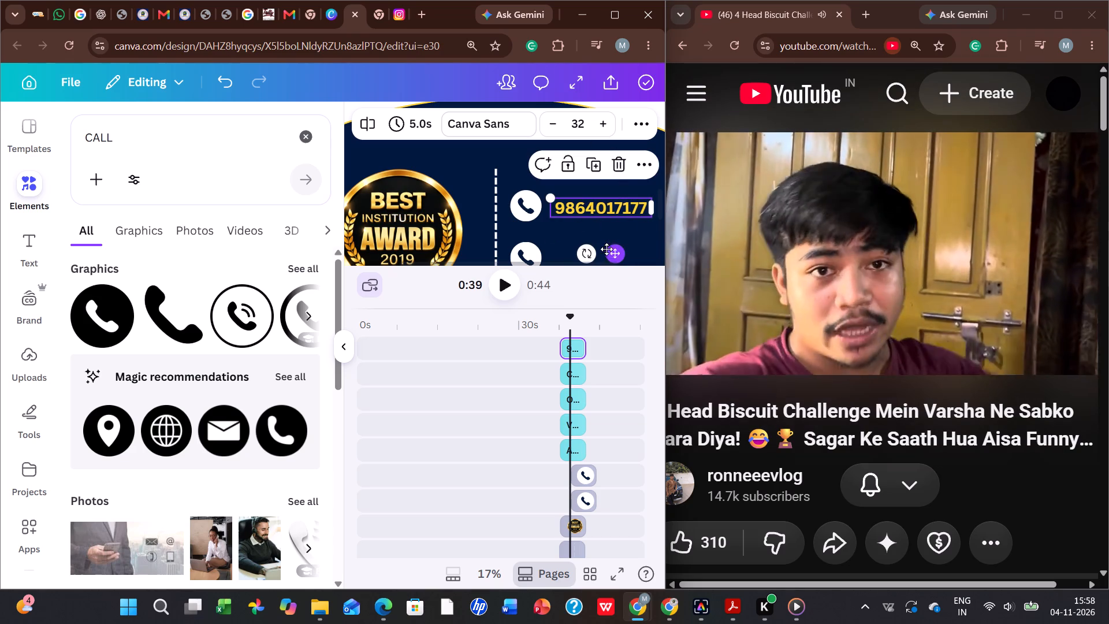
drag(606, 249, 603, 248)
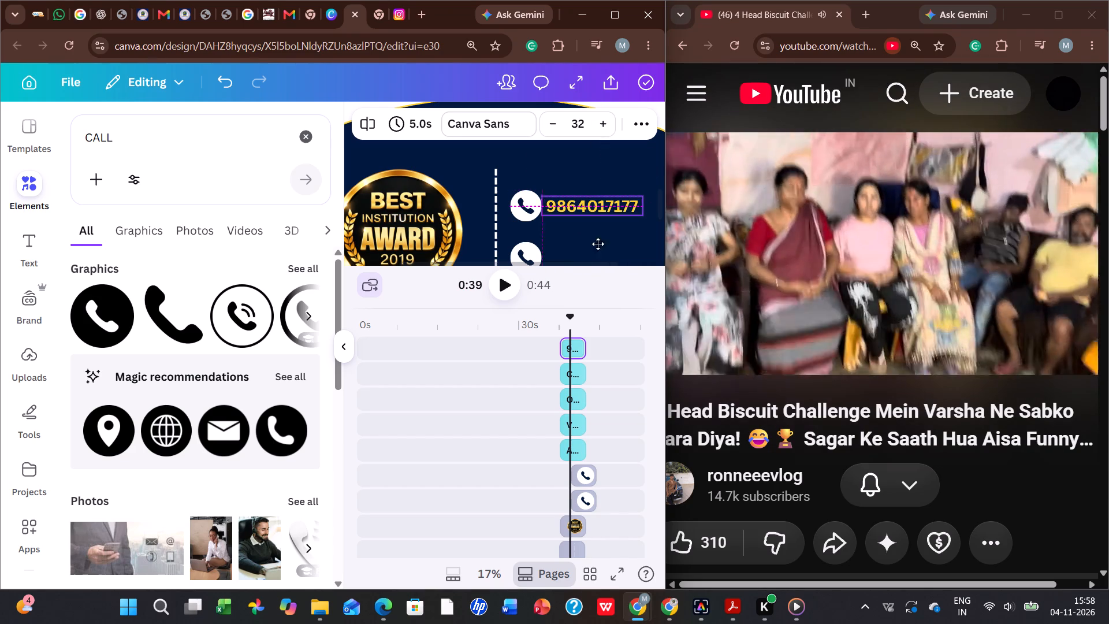
click(606, 253)
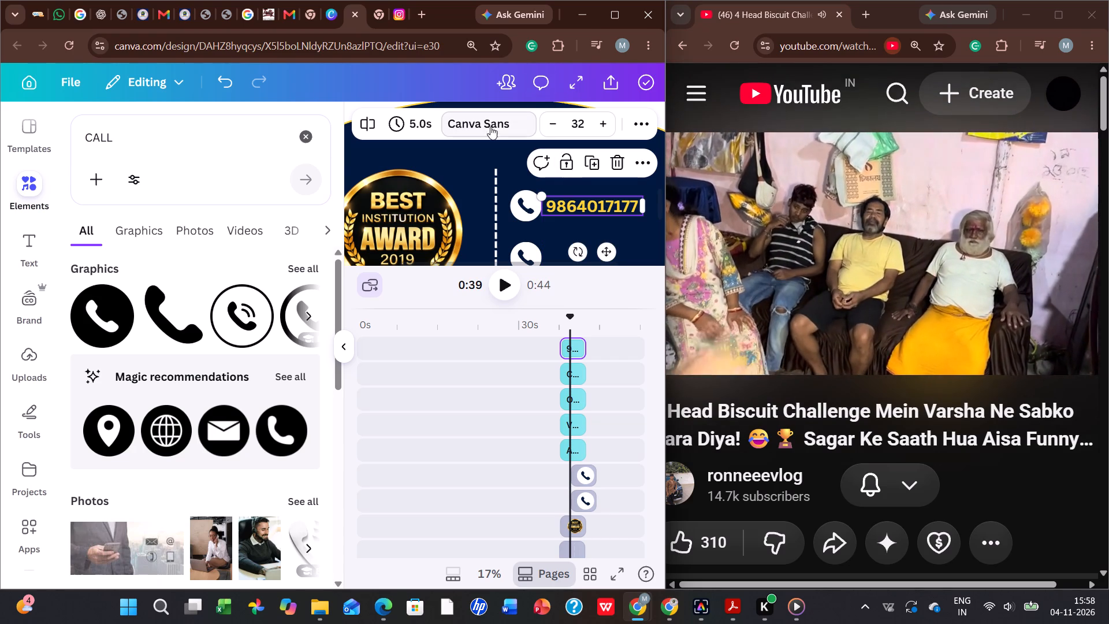
Recolour the phone number text beside the upper phone icon to white.
click(651, 127)
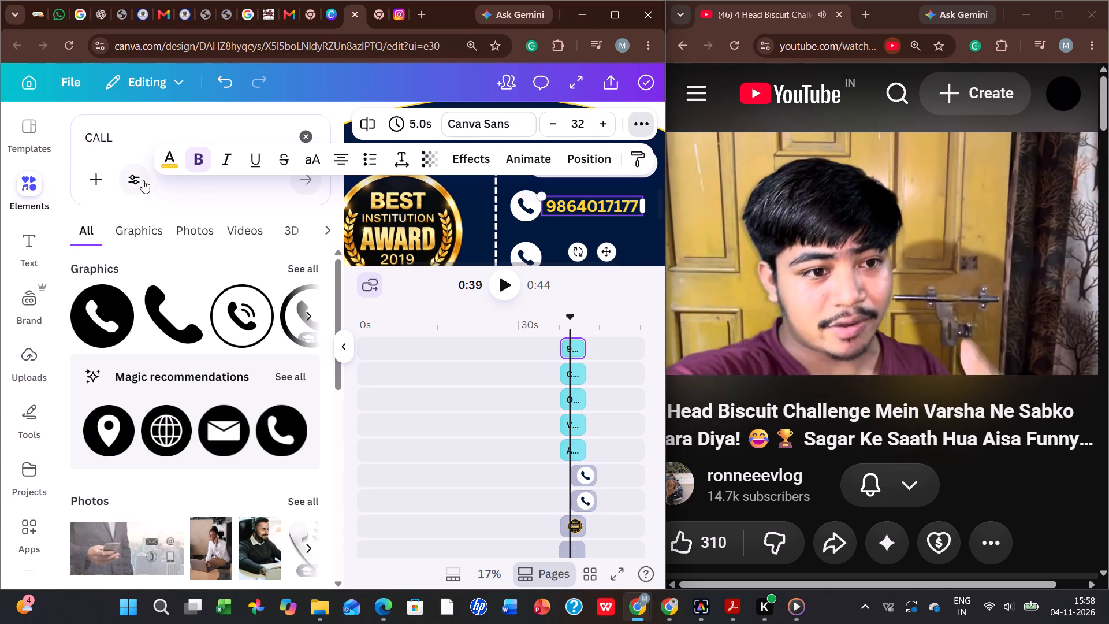
click(165, 164)
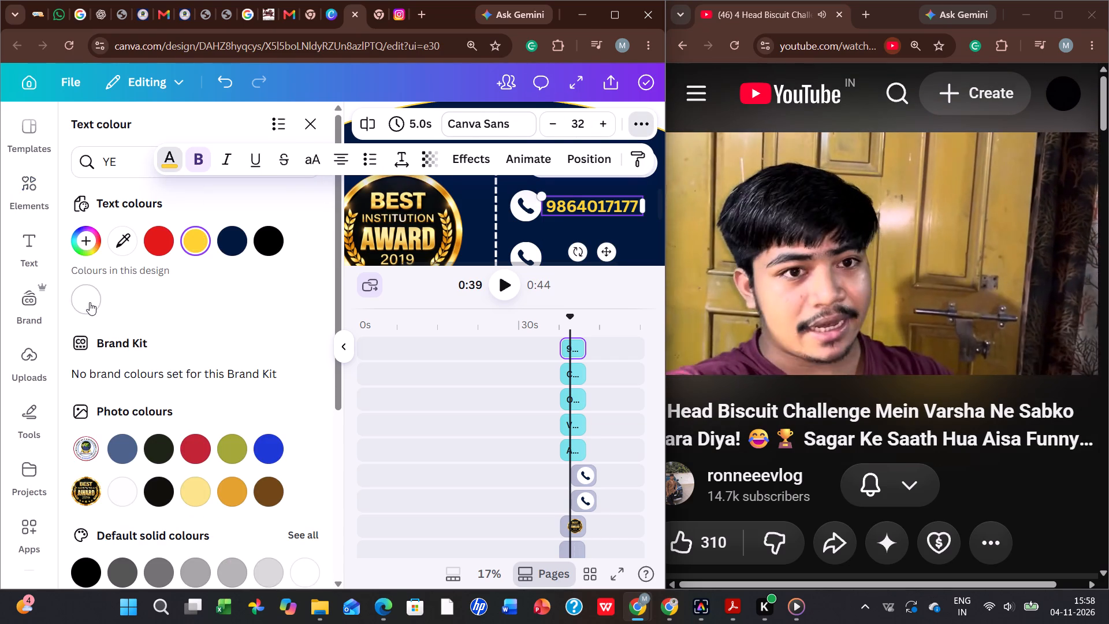
drag(90, 302, 91, 293)
click(561, 229)
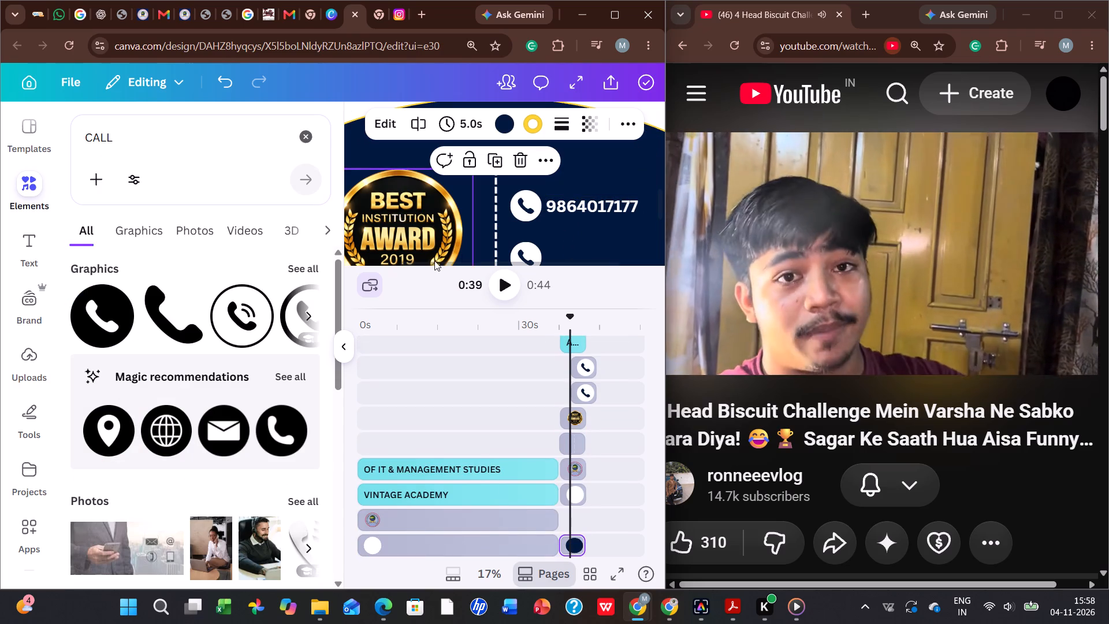
Shift the white phone number slightly away from the upper phone icon, leaving a small gap between them.
ctrl+scroll(588, 209, up, 3)
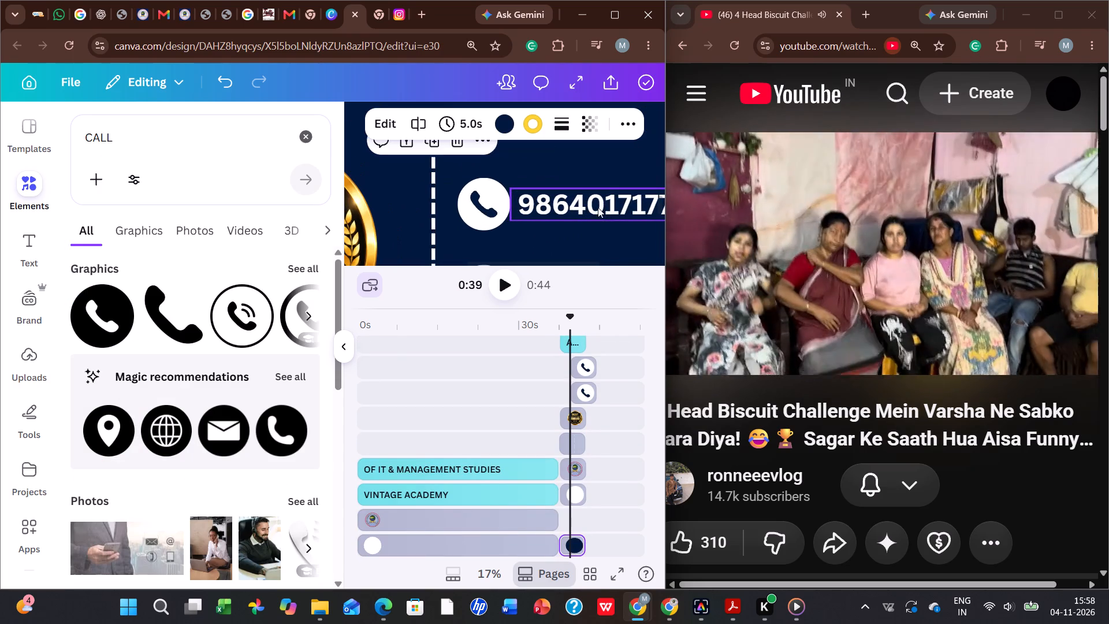
click(601, 205)
drag(601, 205, 607, 202)
click(519, 169)
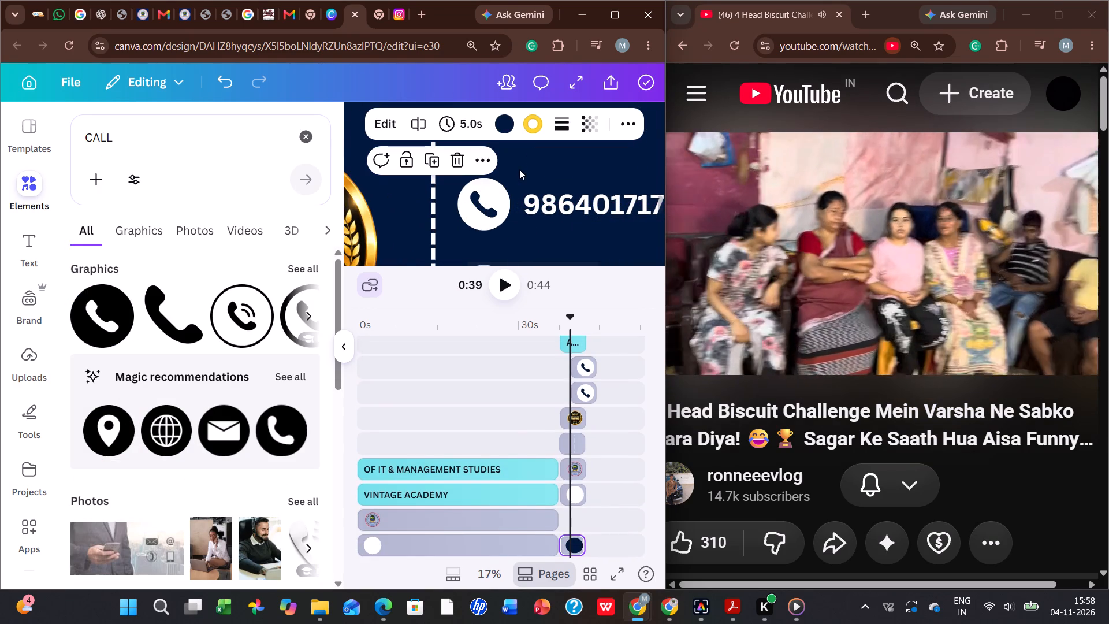
ctrl+scroll(519, 169, down, 4)
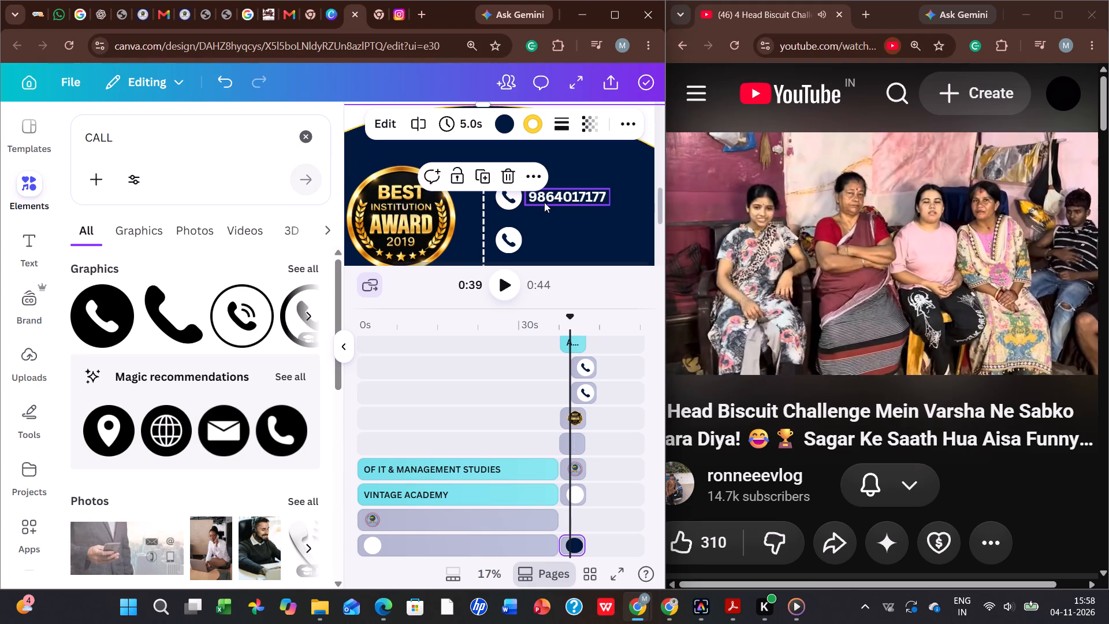
Enlarge the phone number's font size to 40 and widen its text box so it fits on one line.
click(592, 194)
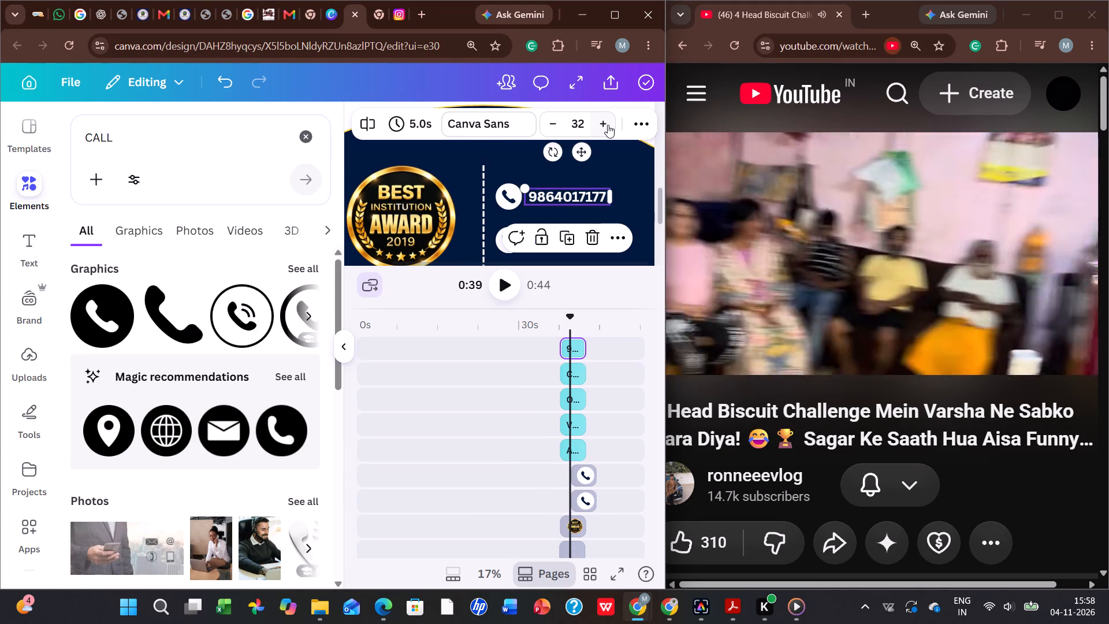
triple_click(608, 125)
triple_click(608, 126)
double_click(605, 127)
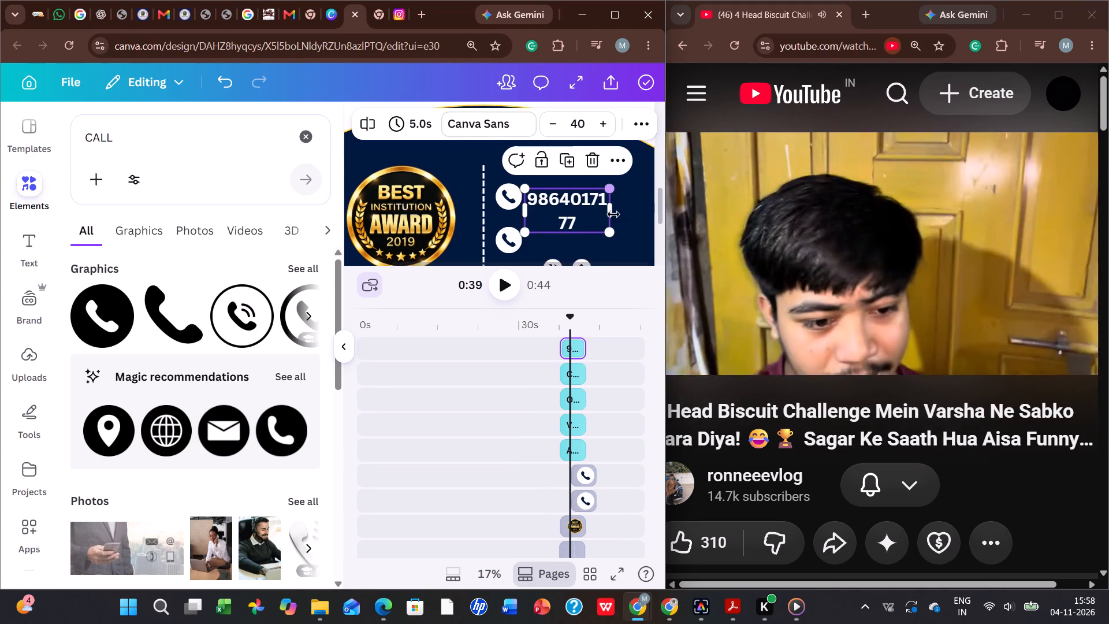
drag(612, 217, 632, 218)
ctrl+scroll(622, 207, down, 3)
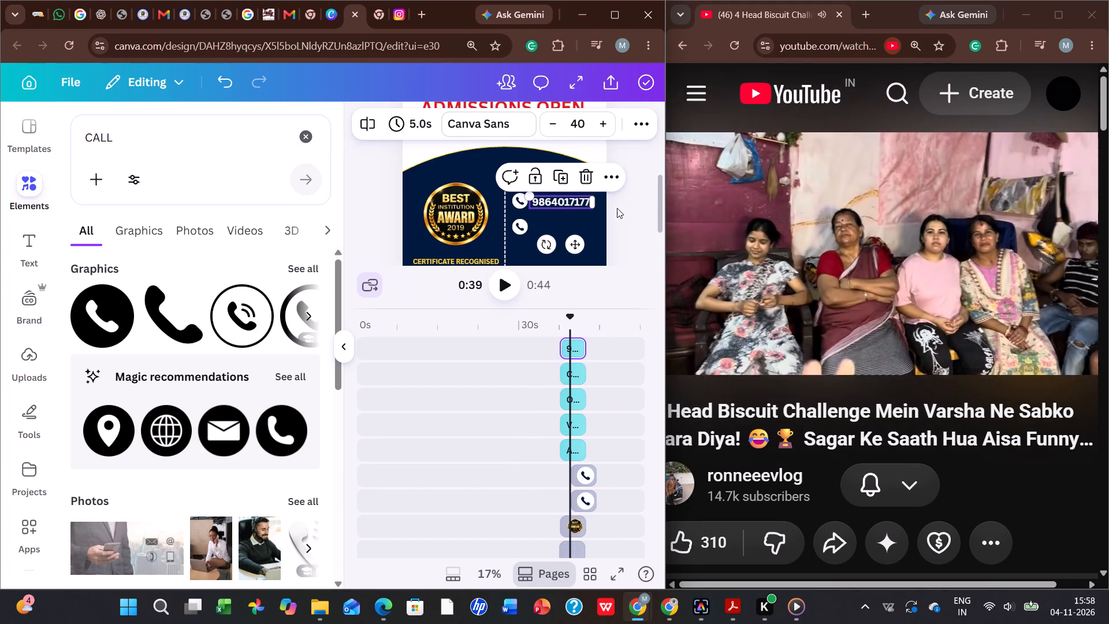
click(619, 212)
Reposition the enlarged phone number so it is vertically centred with the upper phone icon.
ctrl+scroll(617, 213, up, 2)
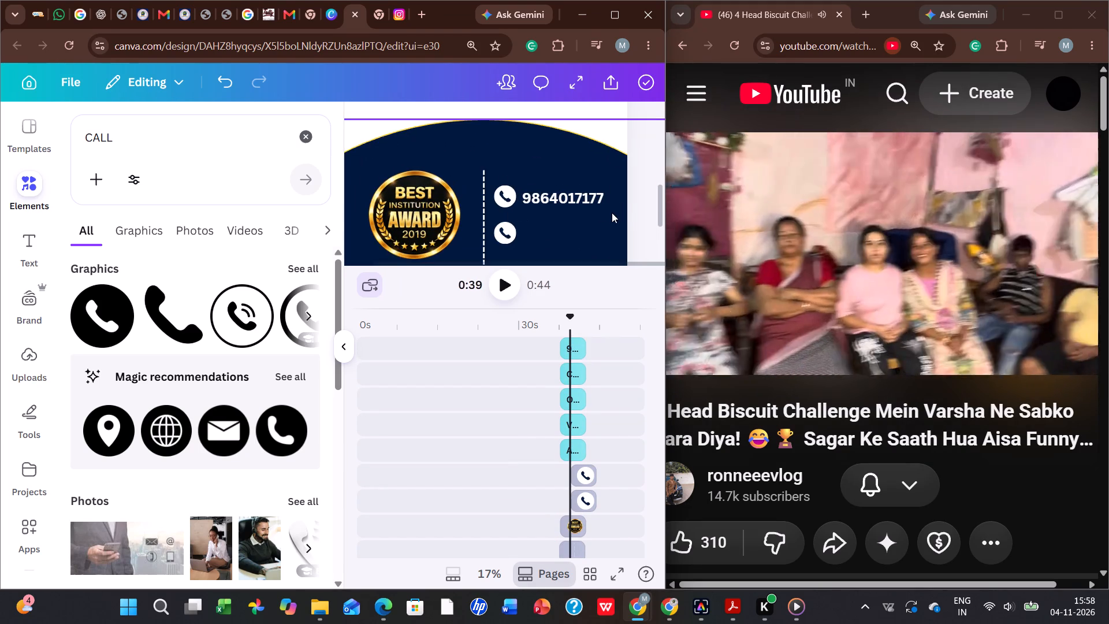
click(556, 195)
click(575, 198)
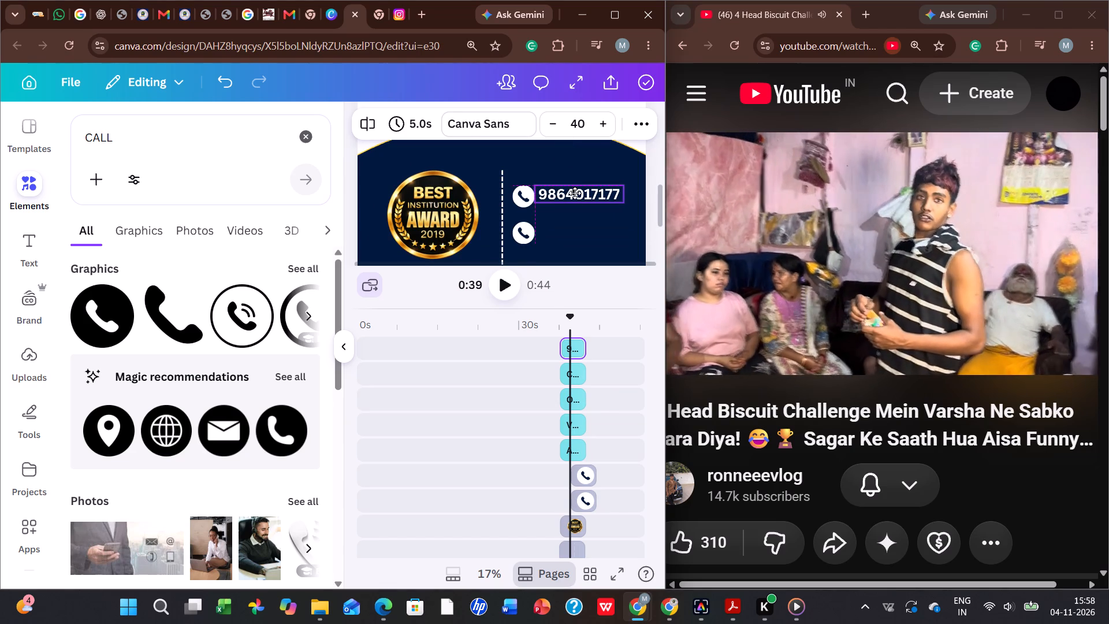
ctrl+scroll(575, 194, up, 3)
click(575, 194)
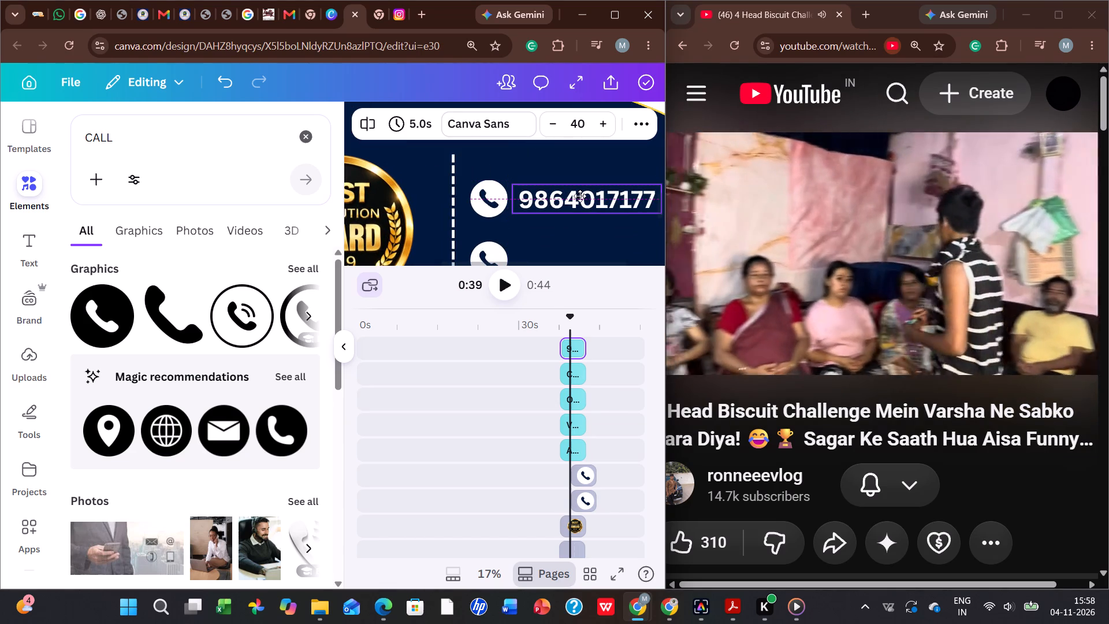
ctrl+scroll(579, 198, down, 2)
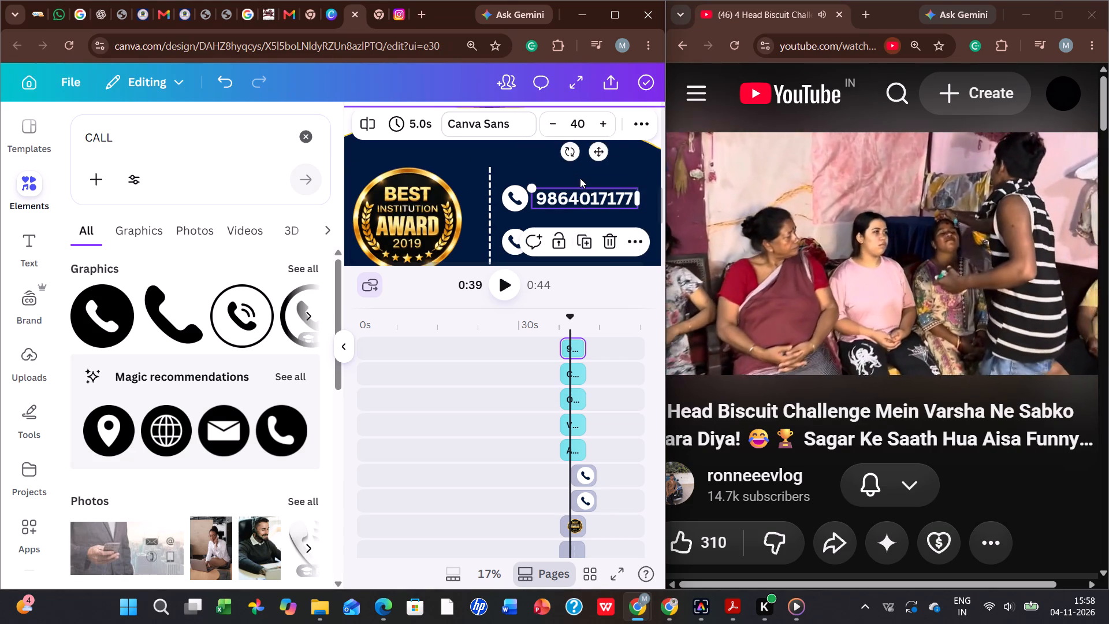
click(580, 178)
Duplicate the phone number beside the lower phone icon and replace the copy's text with the second contact number.
click(581, 201)
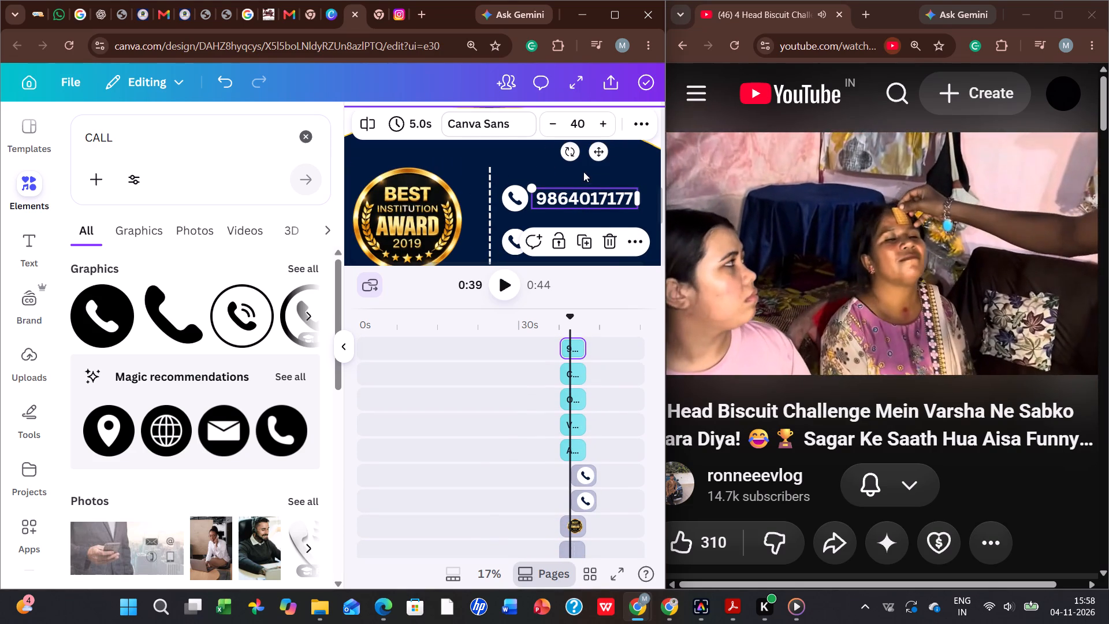
Duplicate the upper phone number and place the copy beside the lower phone icon, aligned with the number above.
click(591, 239)
drag(579, 196, 576, 238)
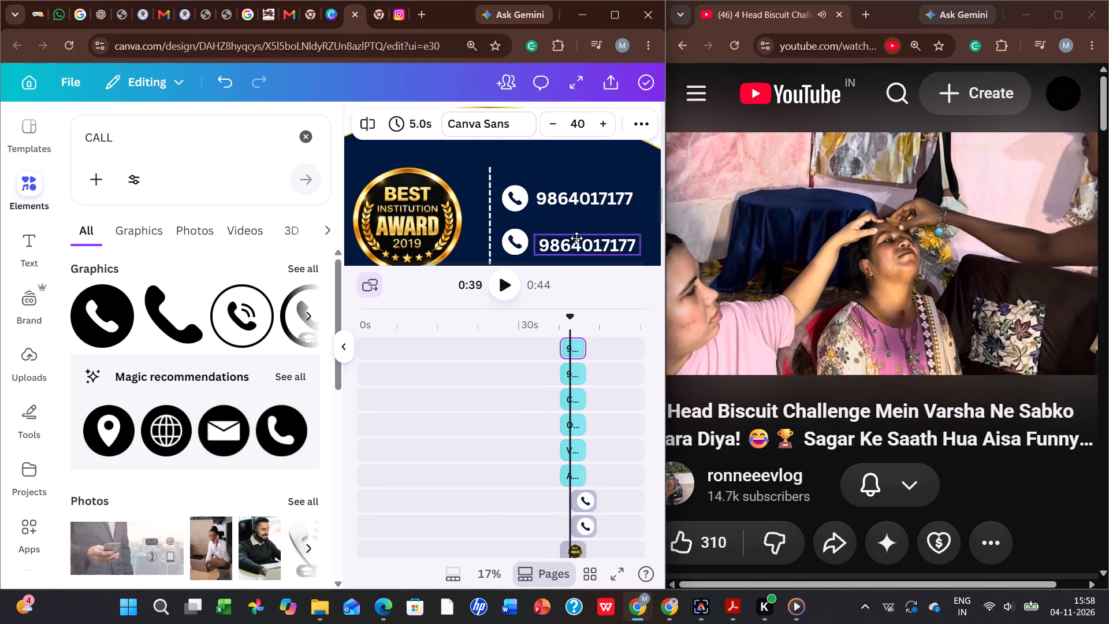
drag(576, 238, 576, 234)
click(576, 234)
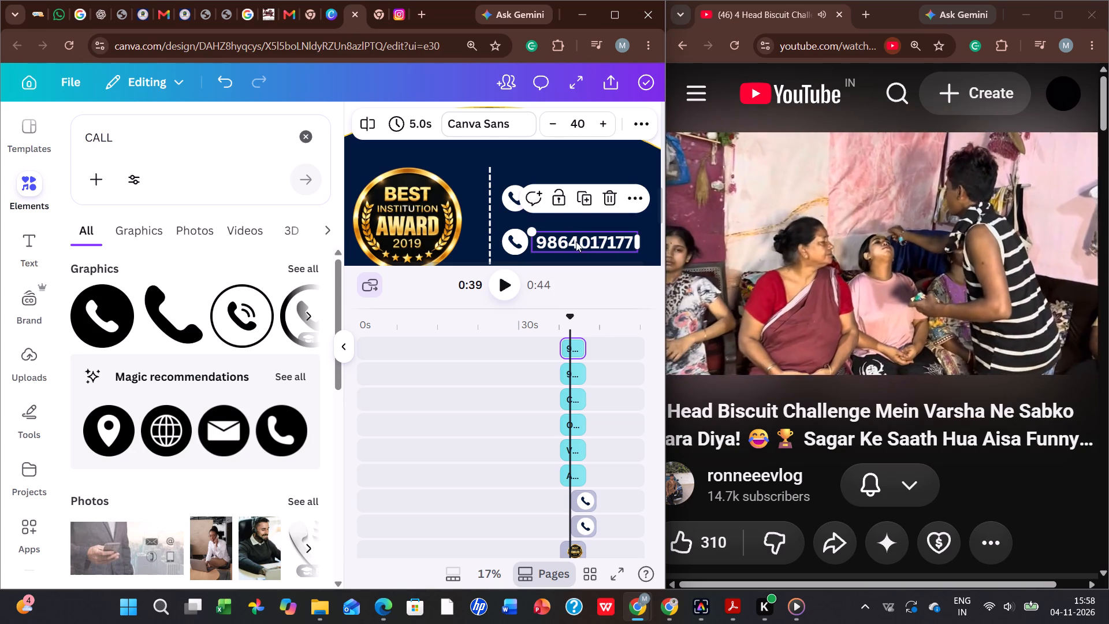
Replace the copied number's text with the second contact number shown in Vintage Academy's Instagram post.
click(586, 242)
click(589, 239)
click(589, 238)
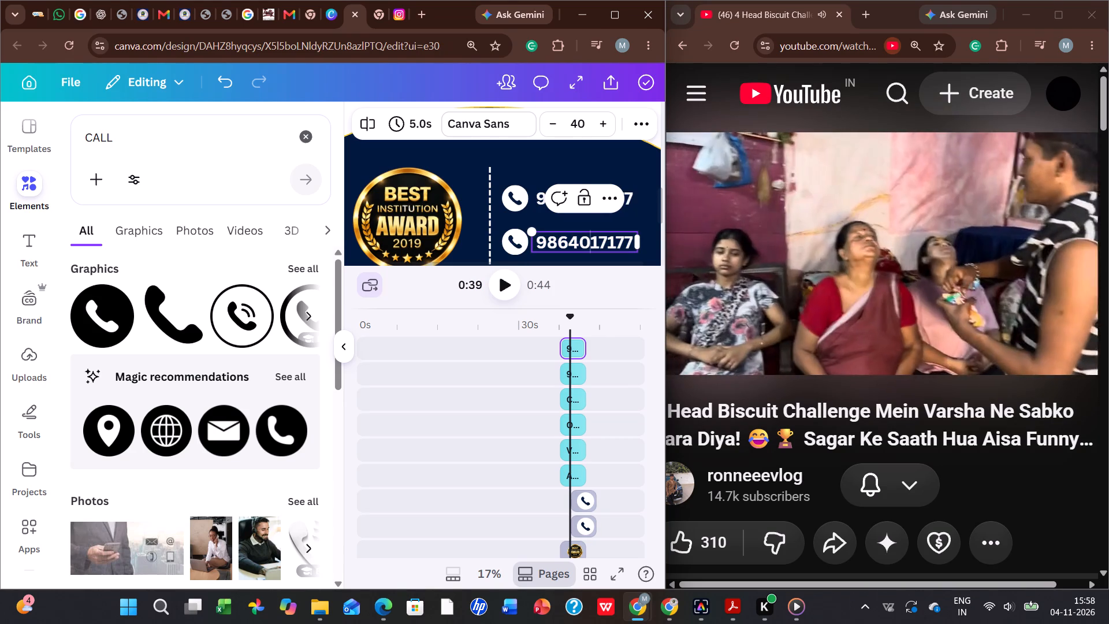
key(BackSpace)
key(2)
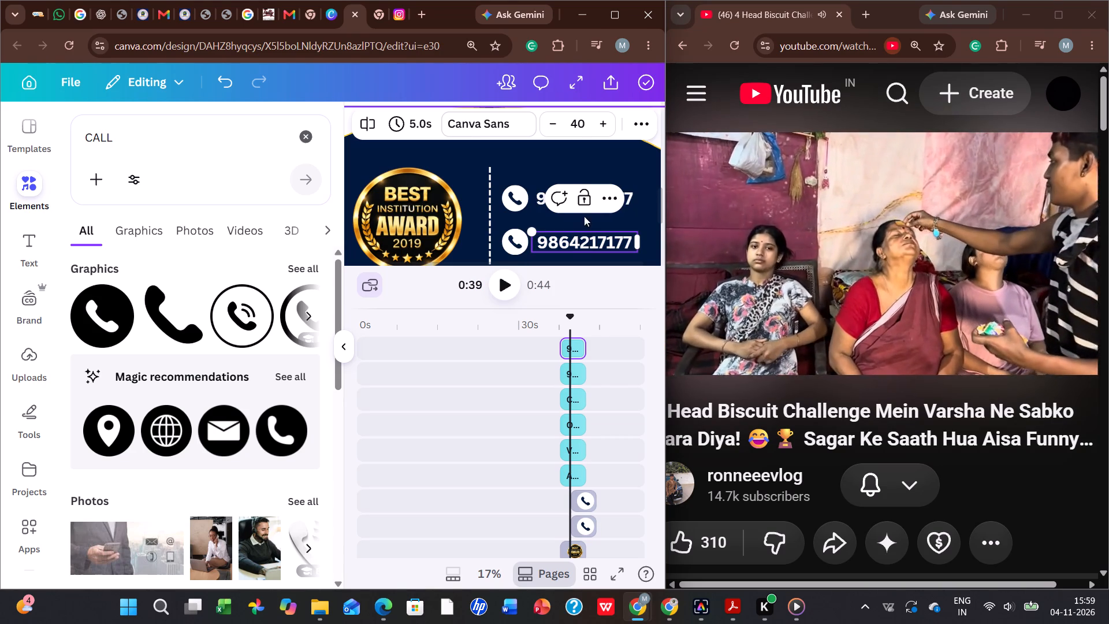
click(399, 10)
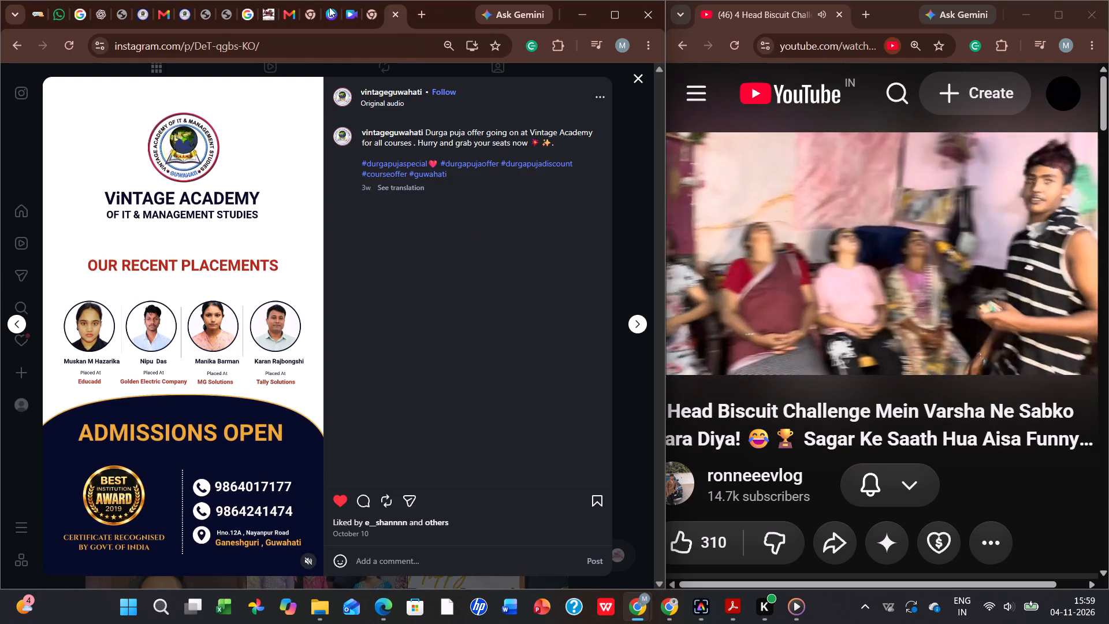
click(351, 16)
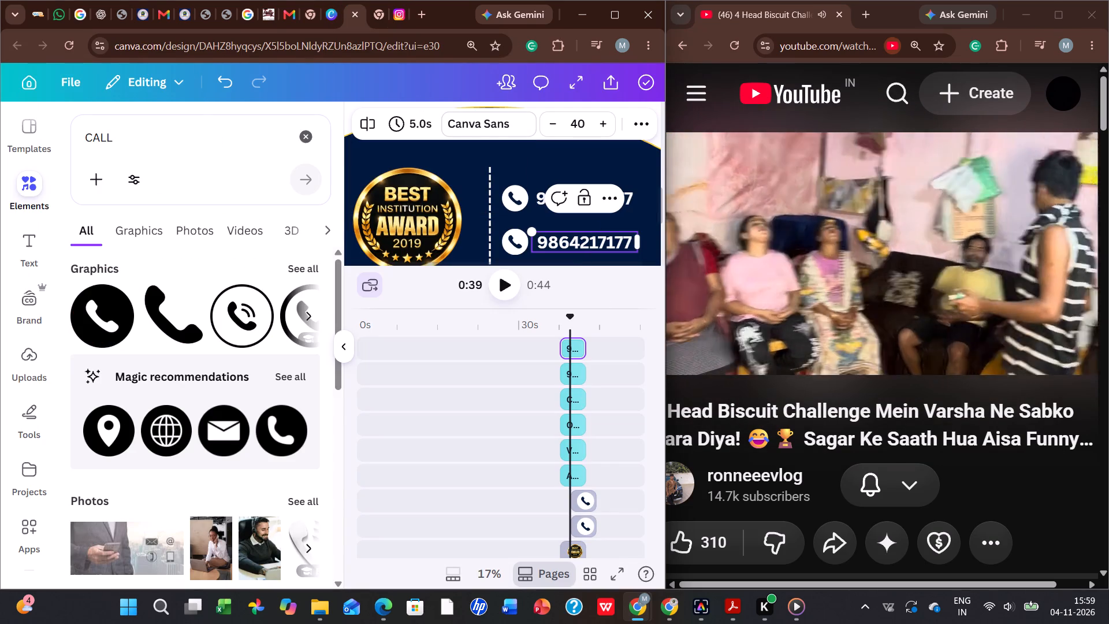
click(627, 239)
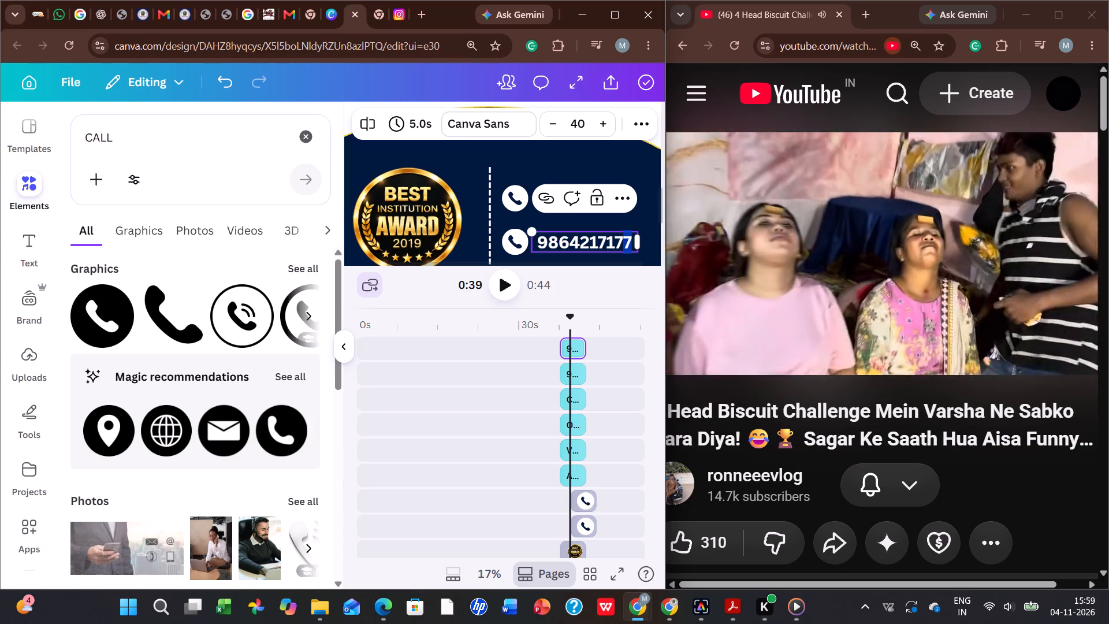
key(BackSpace)
key(BackSpace)
key(BackSpace)
key(BackSpace)
key(BackSpace)
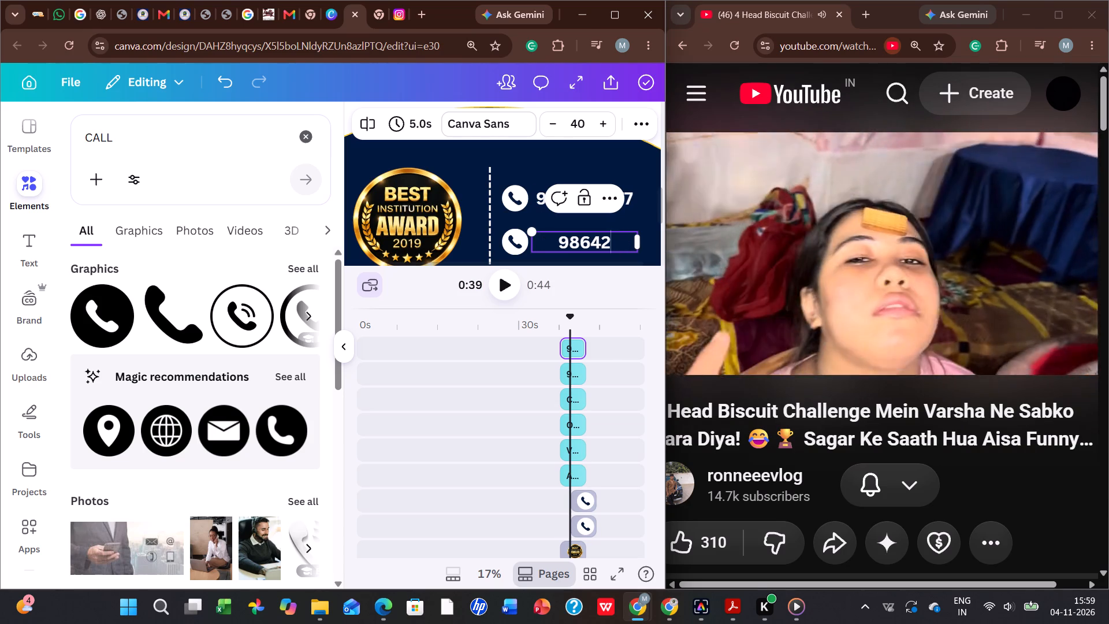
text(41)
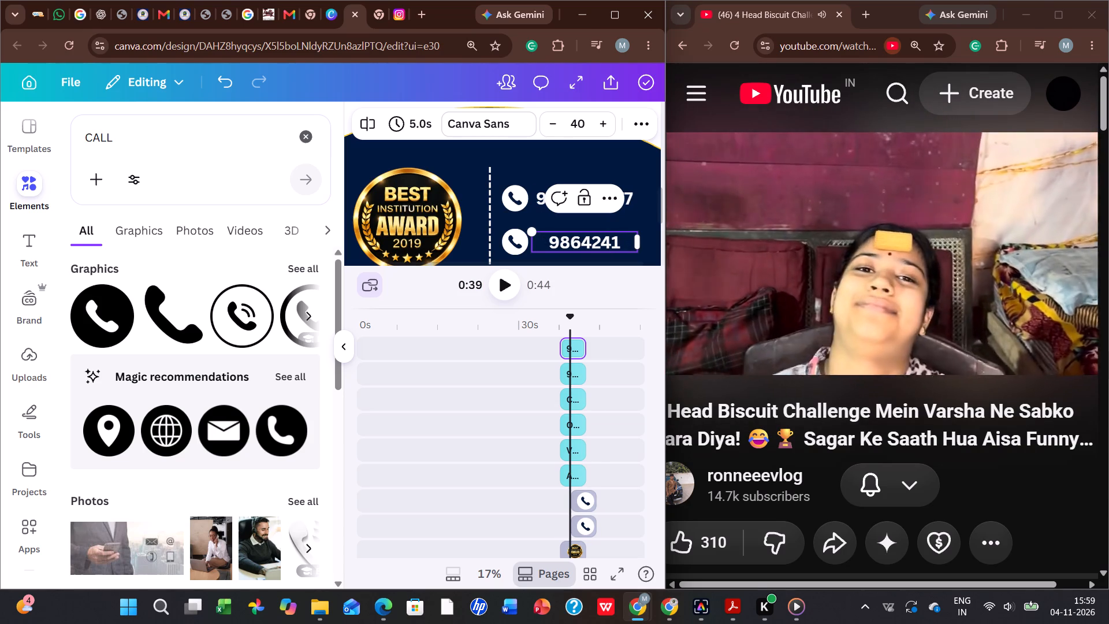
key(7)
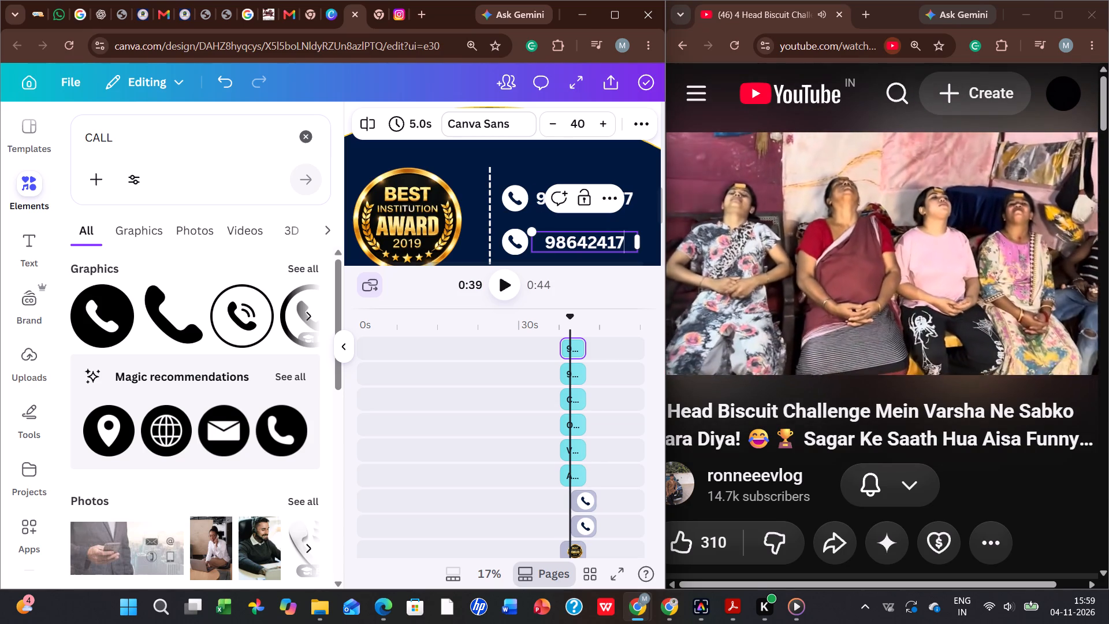
click(328, 16)
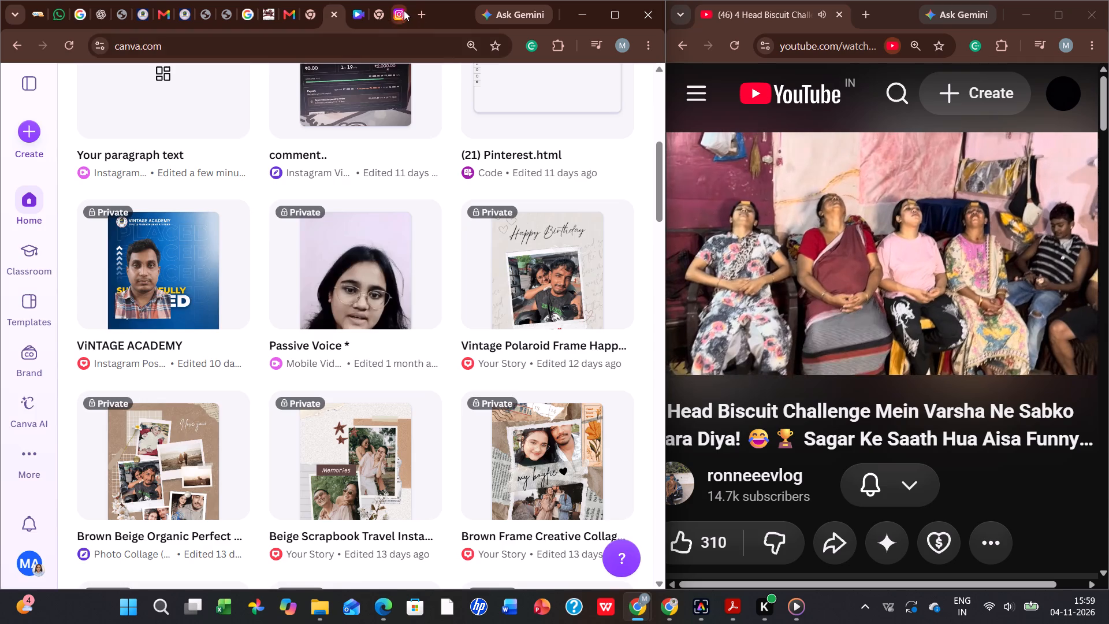
click(404, 10)
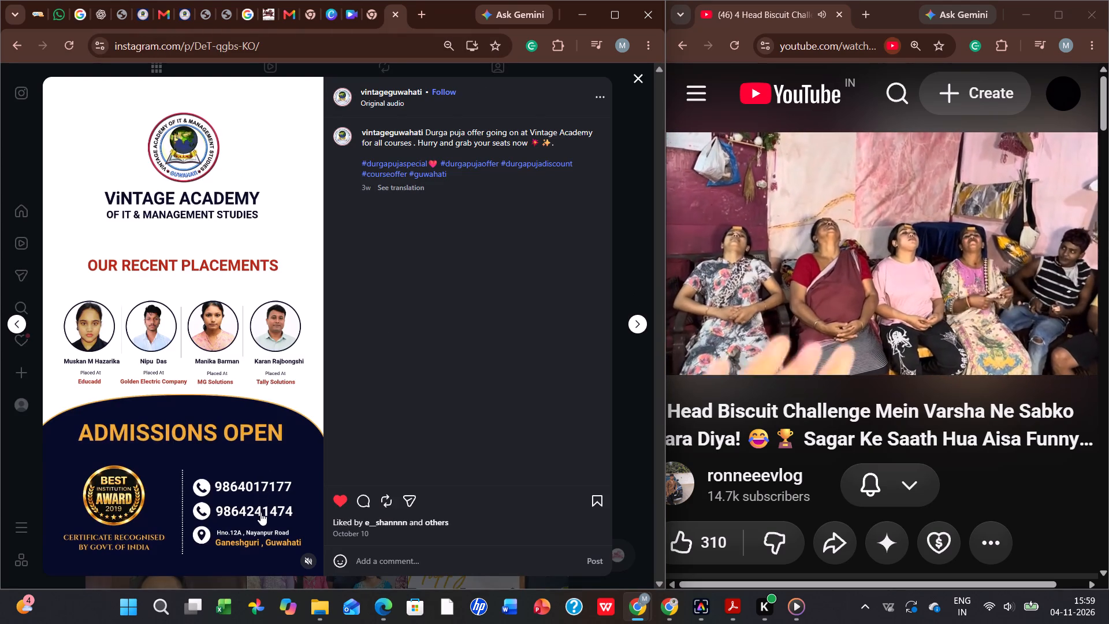
click(351, 2)
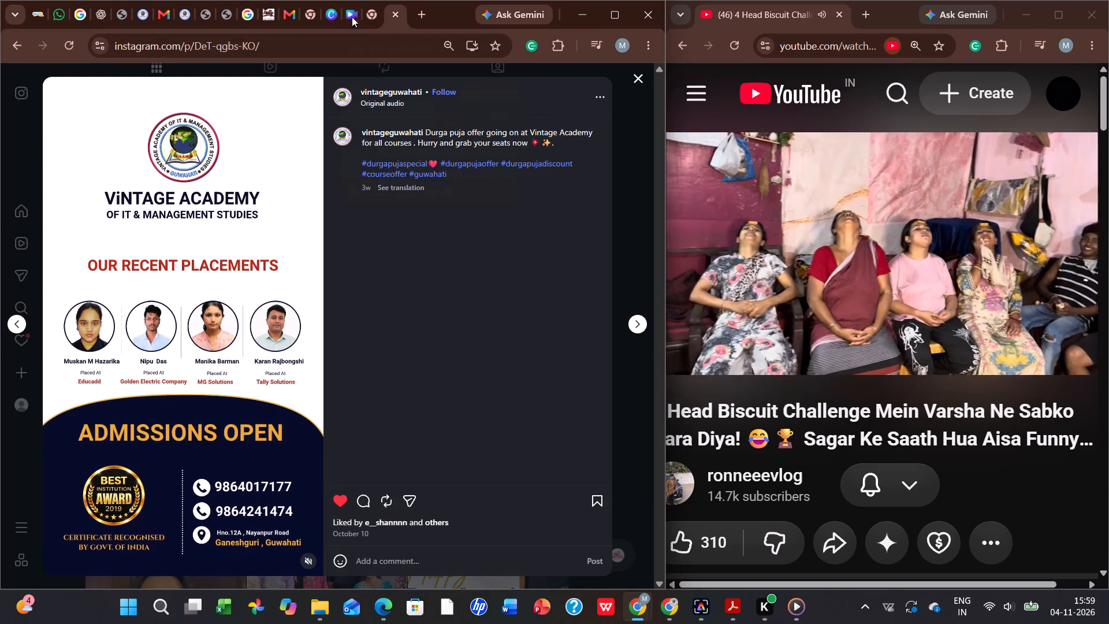
click(356, 13)
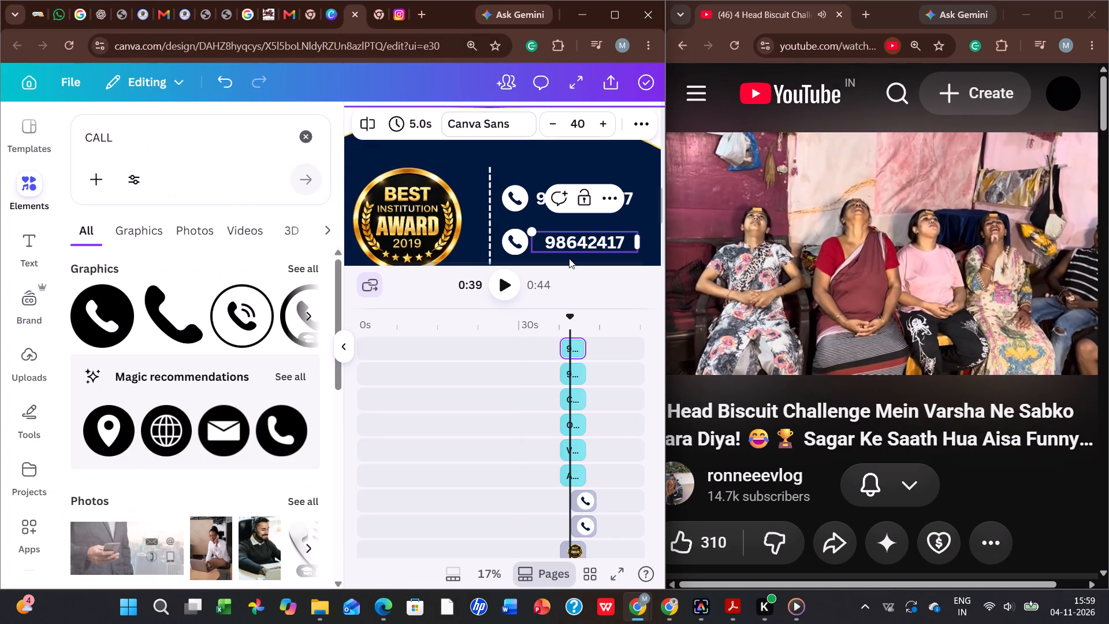
key(BackSpace)
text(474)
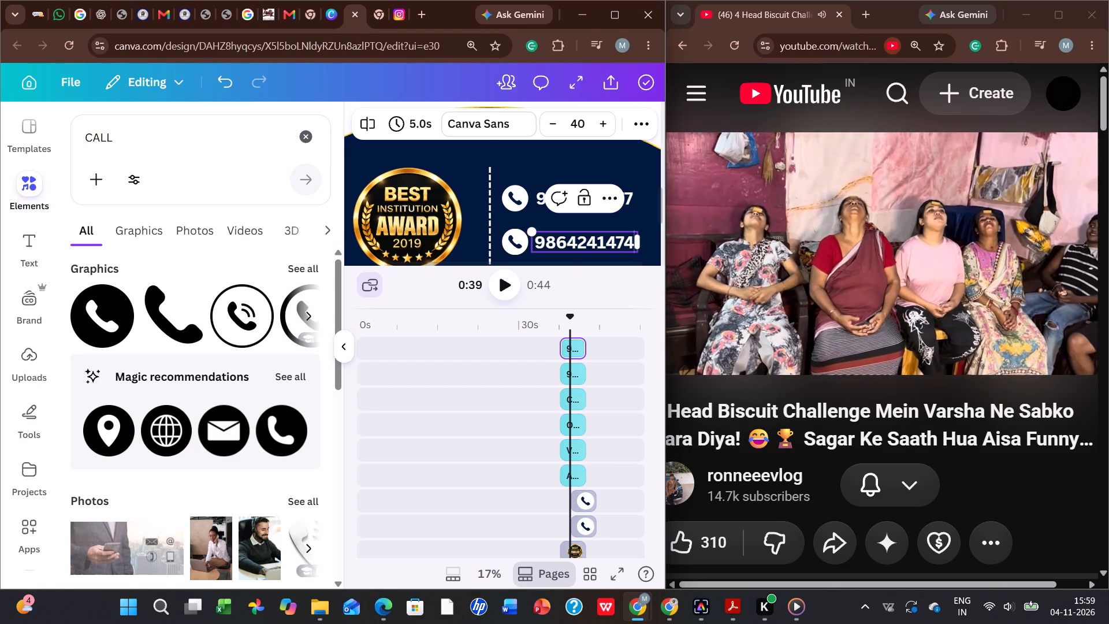
Browse the graphics and Magic recommendations for the next contact-details icon below the phone numbers.
scroll(582, 220, down, 1)
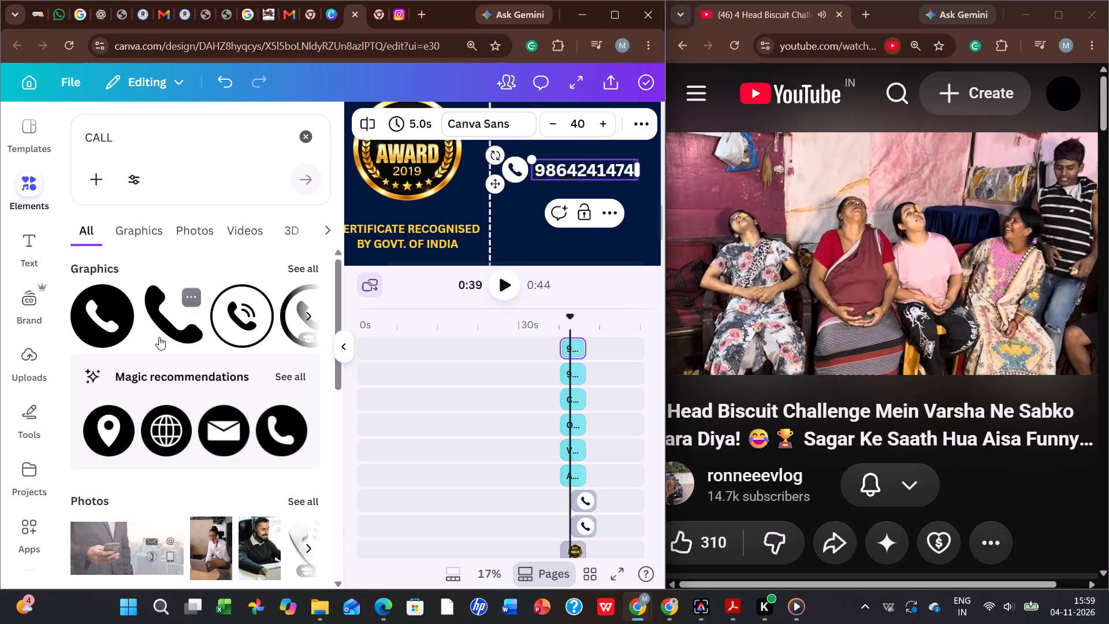
scroll(209, 351, down, 1)
scroll(227, 343, up, 1)
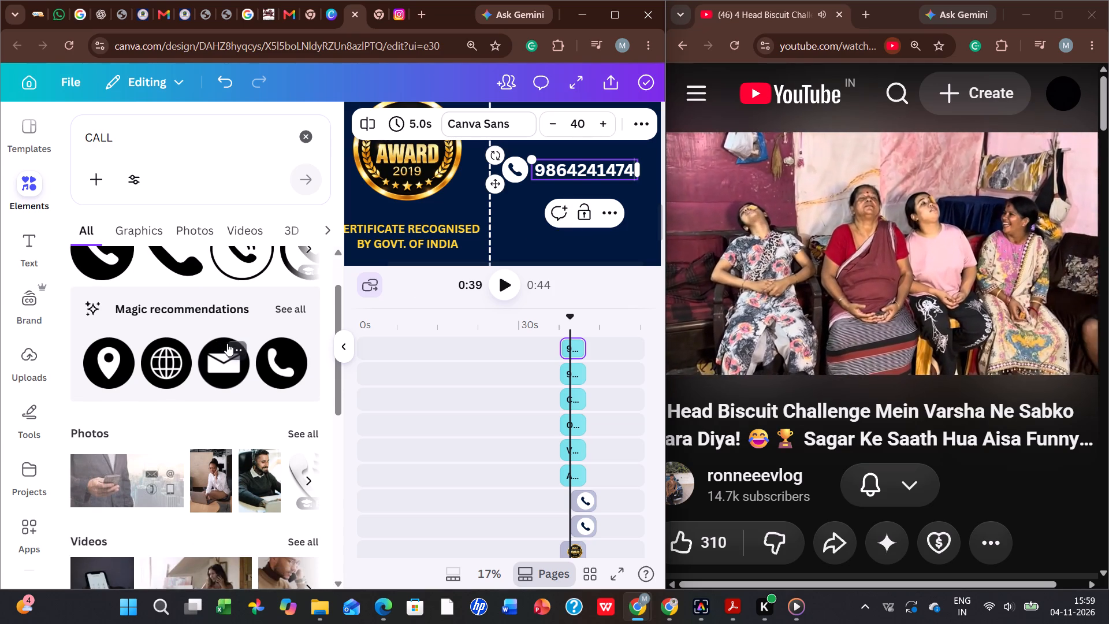
Browse the full set of graphics found for CALL for further contact icons.
scroll(237, 360, up, 1)
click(307, 270)
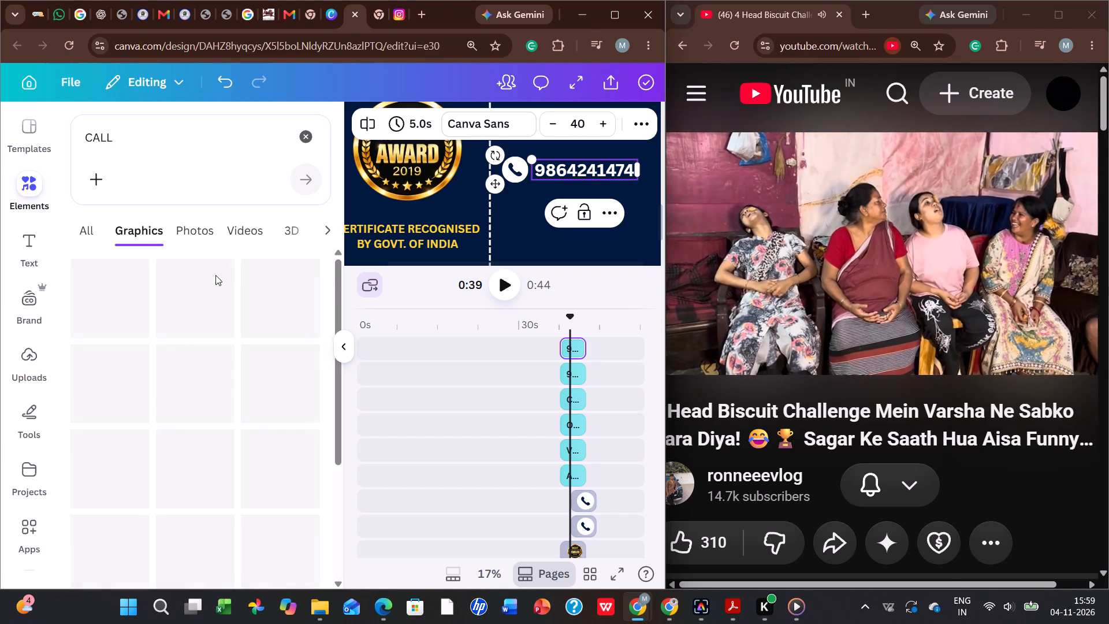
click(84, 237)
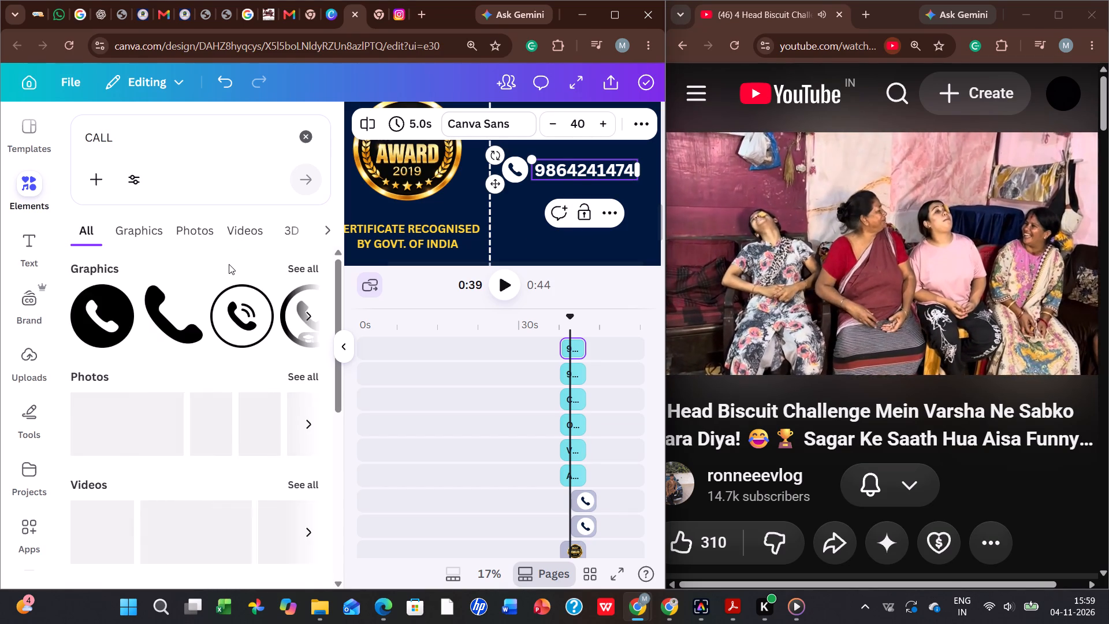
click(308, 270)
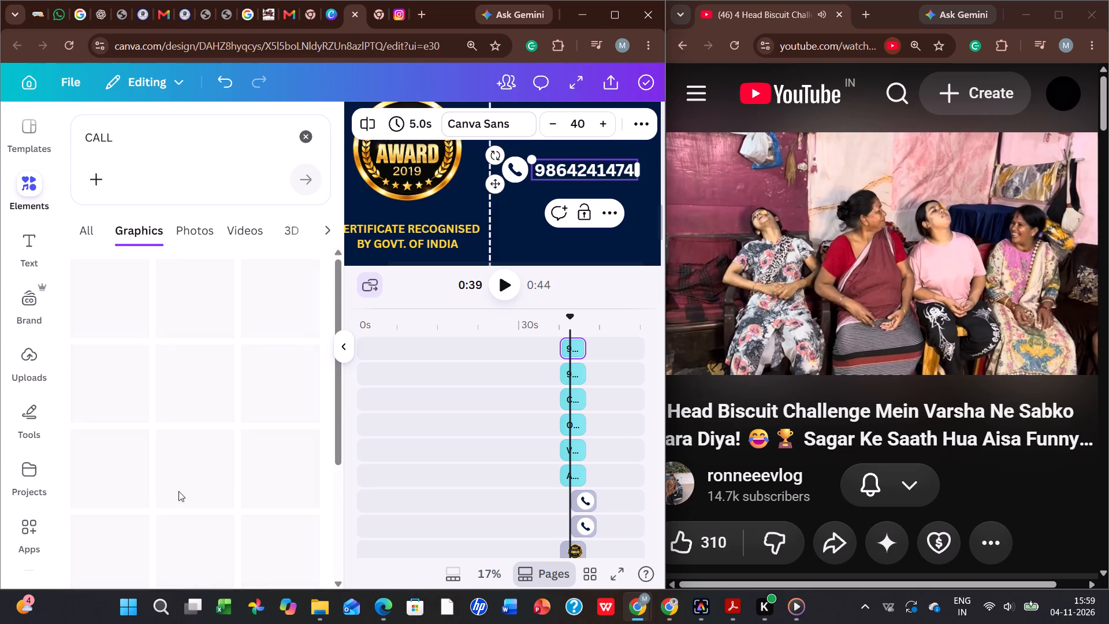
scroll(221, 340, down, 2)
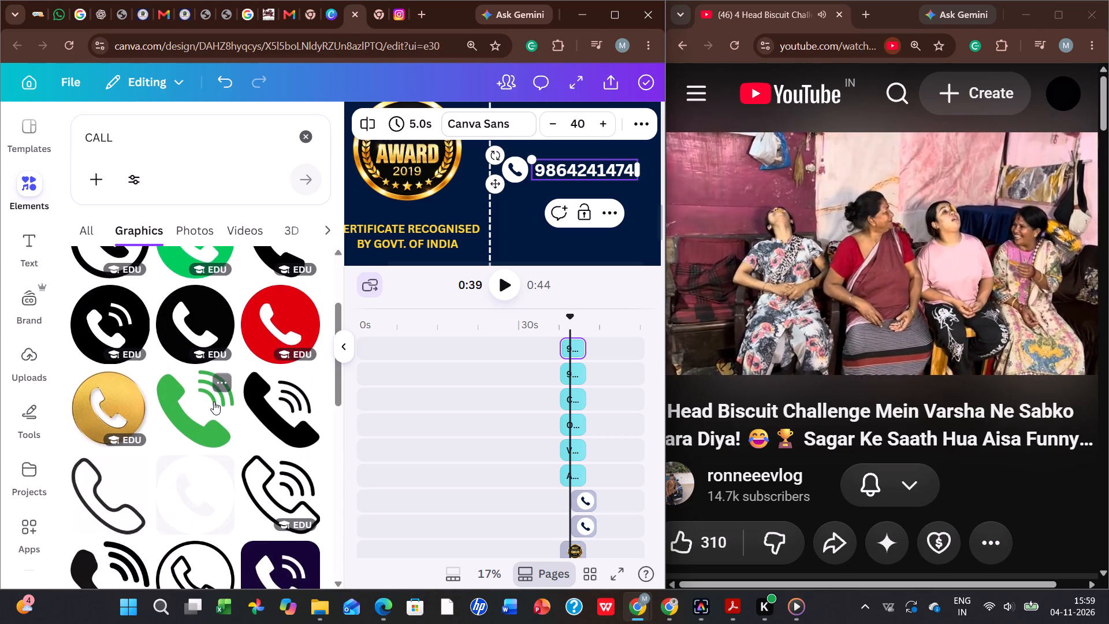
scroll(214, 402, down, 4)
scroll(210, 410, up, 2)
scroll(210, 411, down, 3)
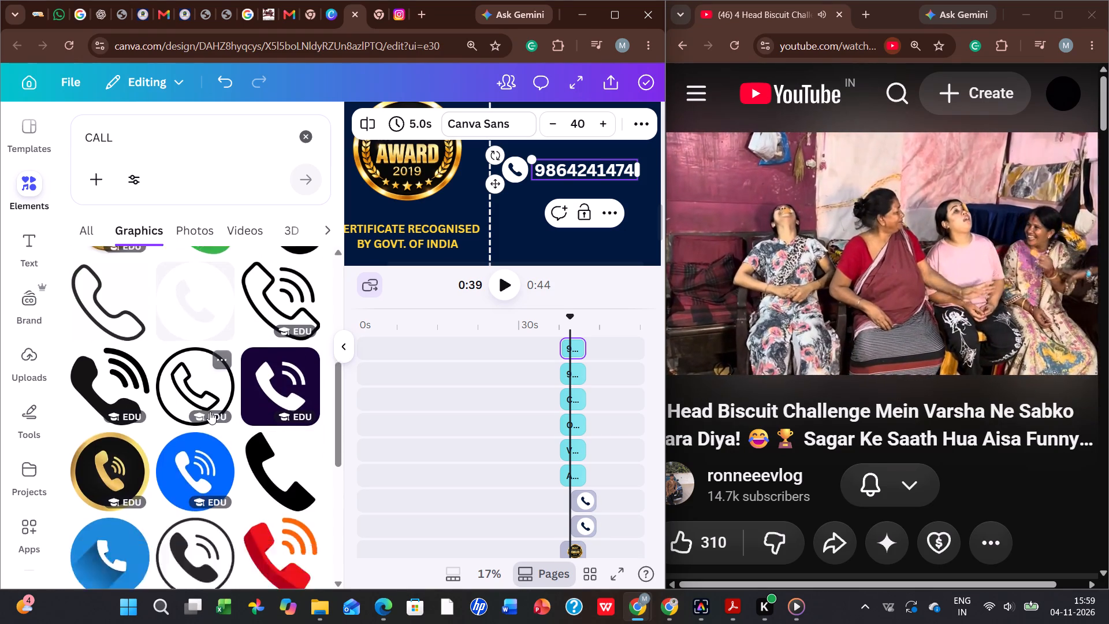
scroll(210, 411, down, 3)
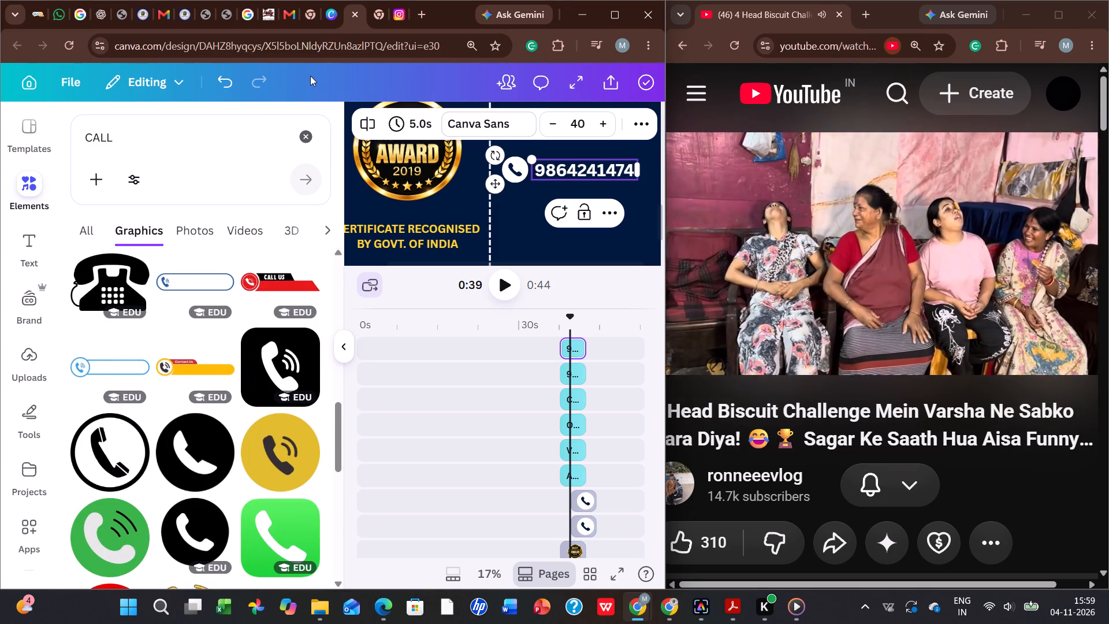
Search the elements for LOCATION and show all matching graphics.
click(304, 143)
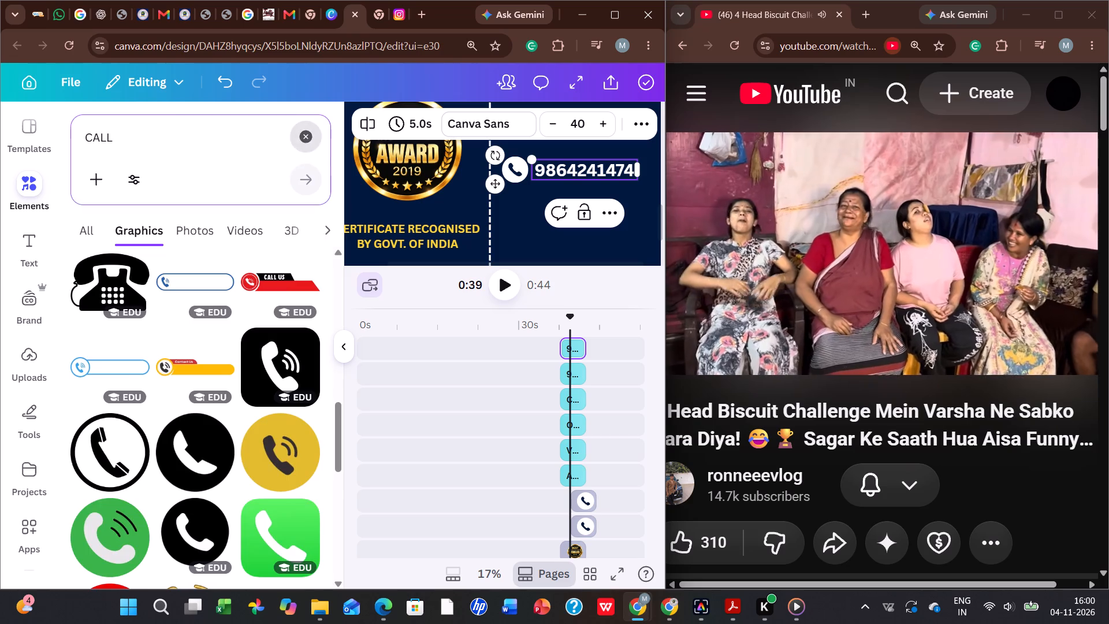
click(262, 133)
text(LOCATION)
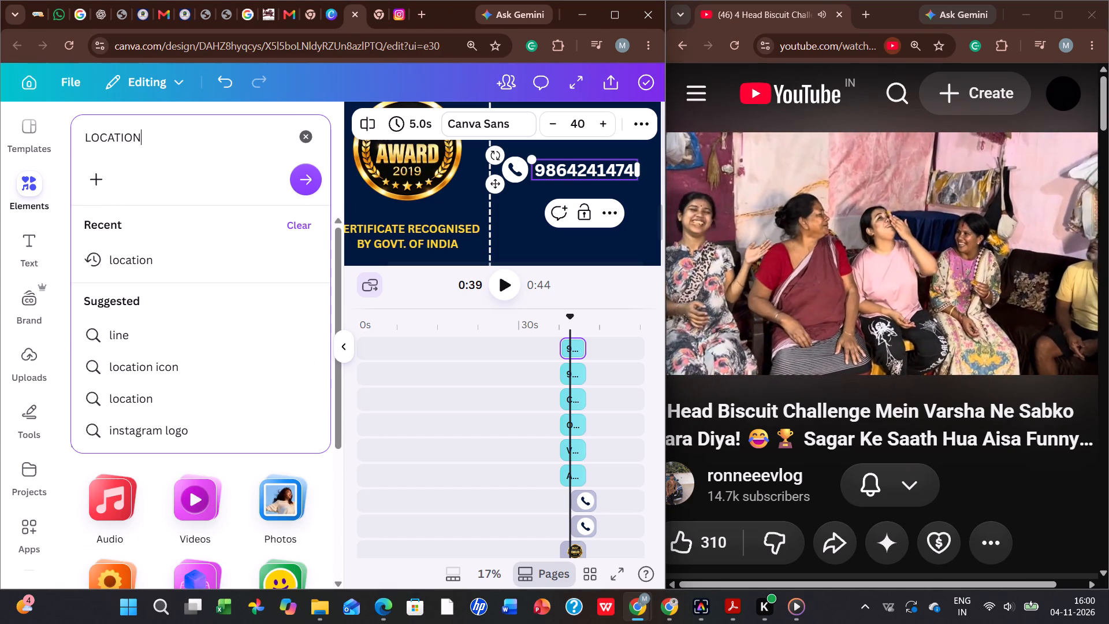
click(300, 181)
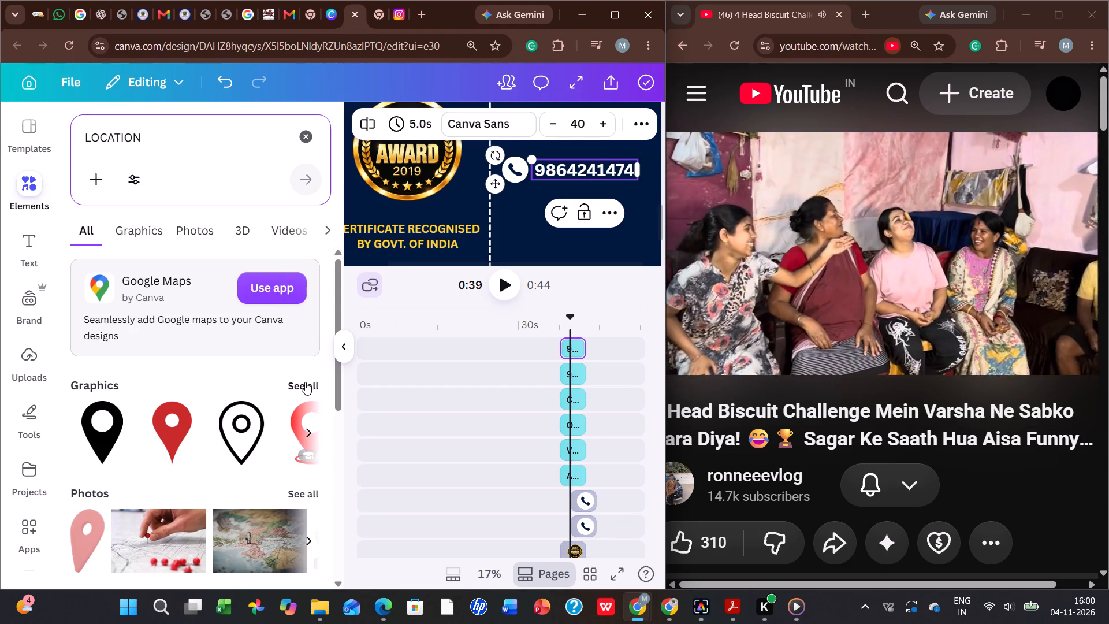
click(305, 382)
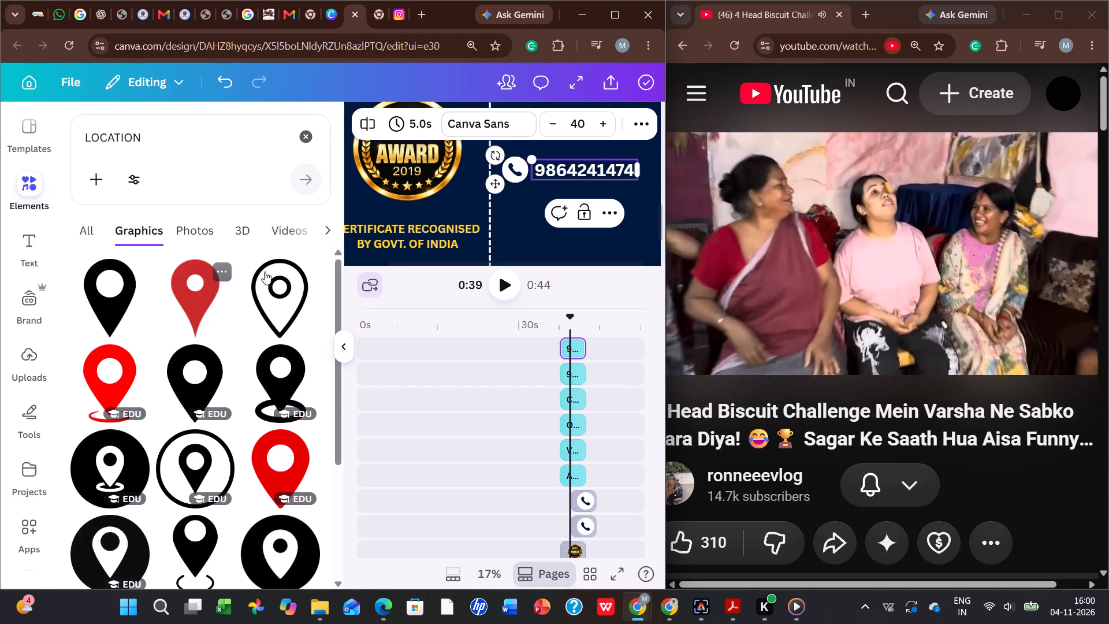
Select both phone icon clips on the timeline and shift them earlier to line up with the closing slide's other clips.
scroll(524, 336, down, 1)
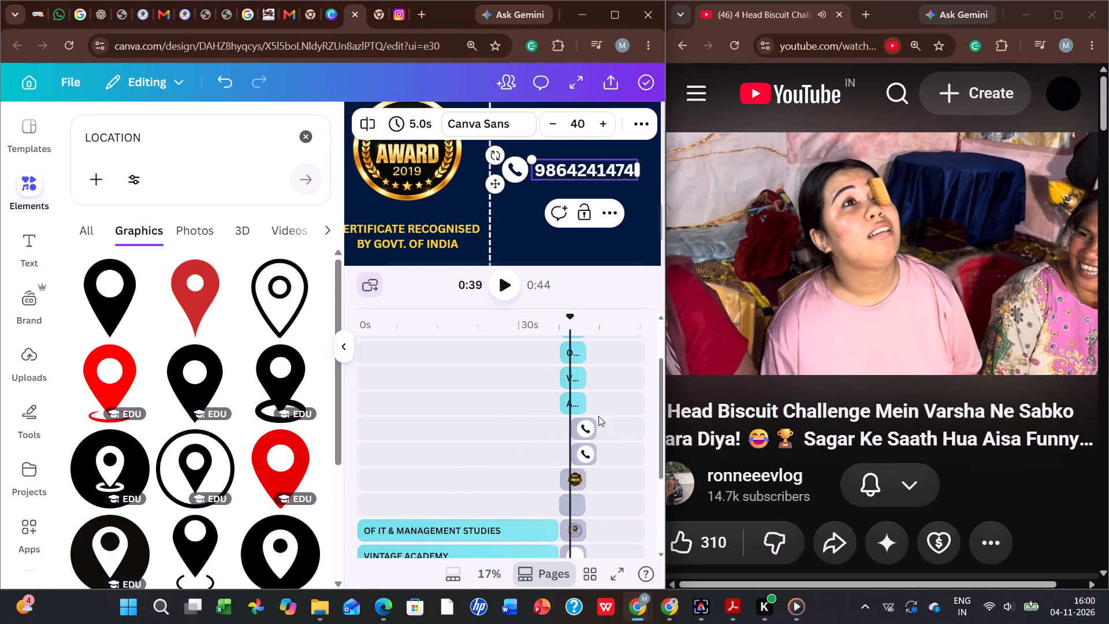
drag(599, 421, 587, 454)
drag(583, 439, 580, 439)
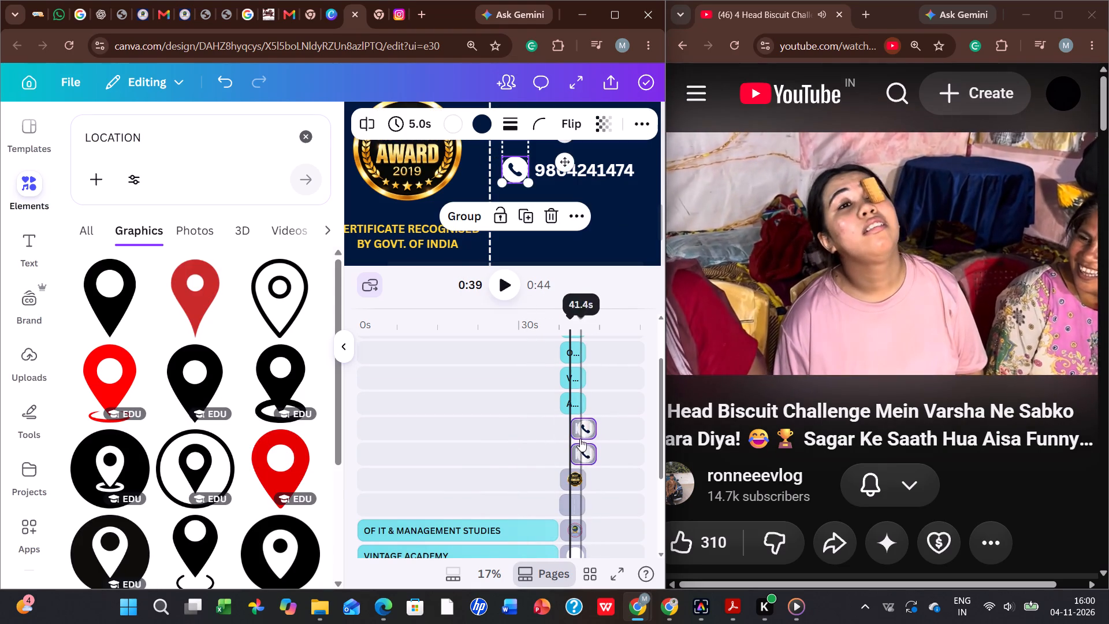
Shift both selected phone icon clips further earlier on the timeline so they start with the closing slide's other clips.
drag(580, 439, 575, 439)
Move the playhead to the start of the closing slide and add the white location pin in a solid black circle below the phone numbers.
scroll(575, 438, up, 6)
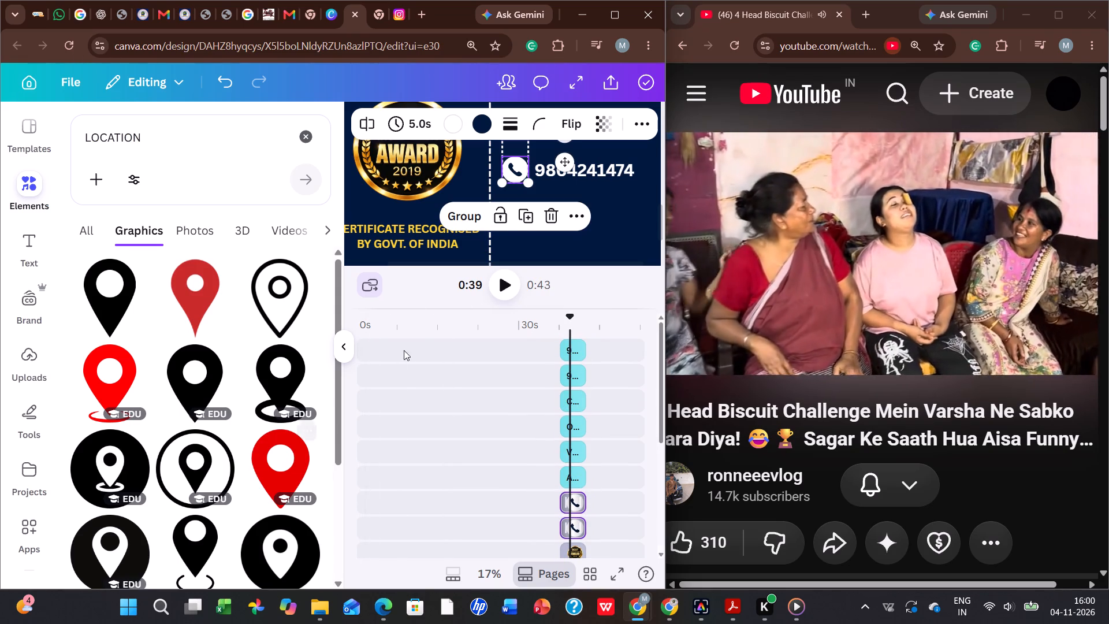
drag(567, 314, 561, 318)
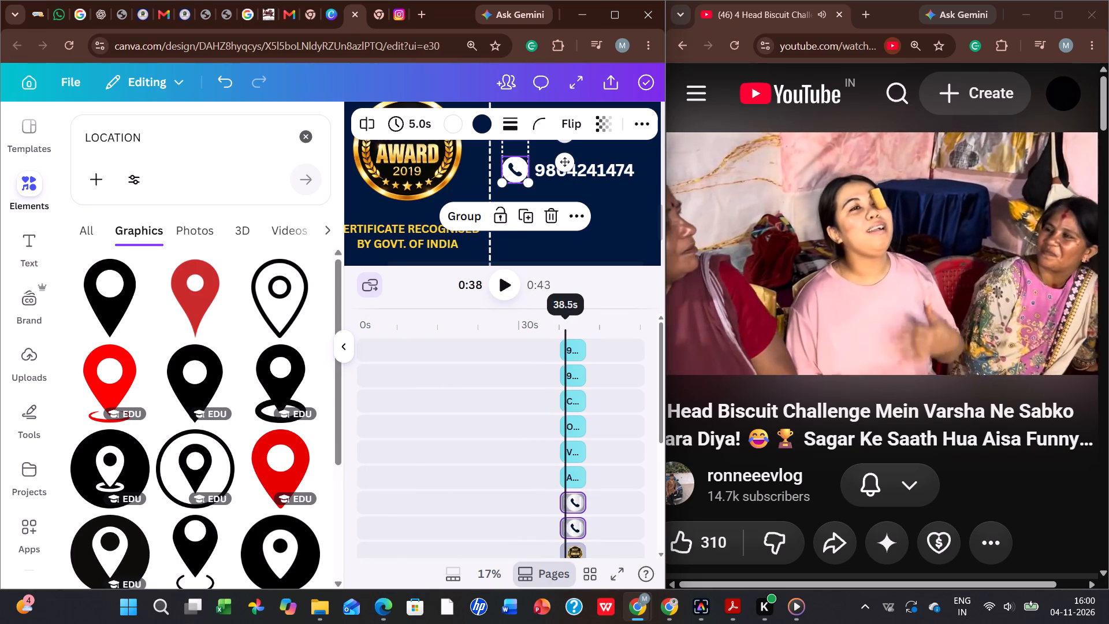
drag(561, 318, 557, 321)
scroll(238, 269, down, 1)
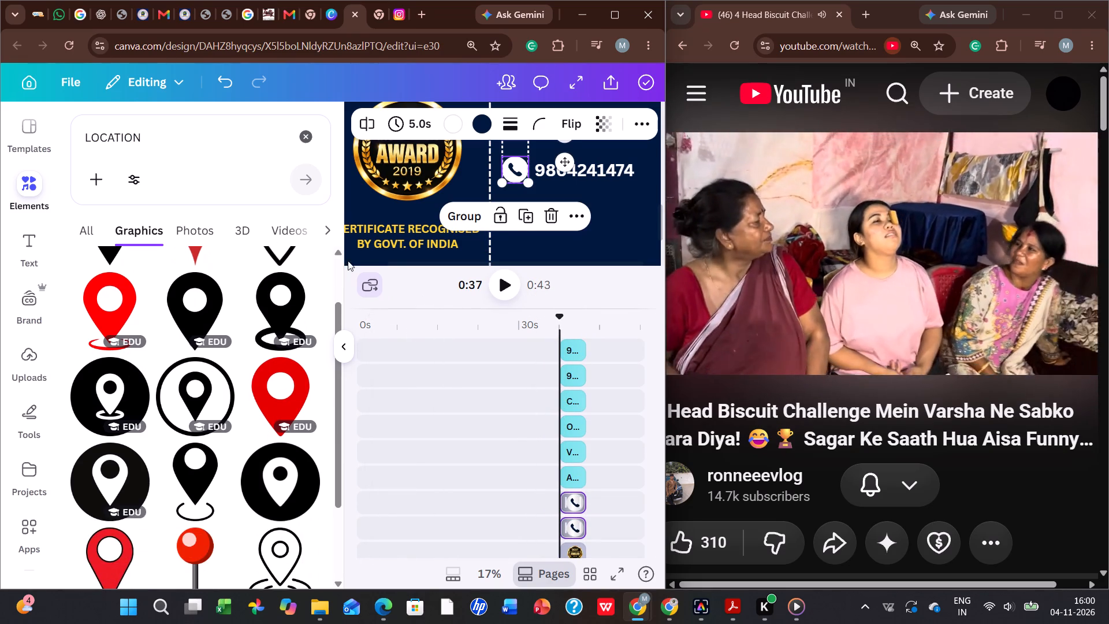
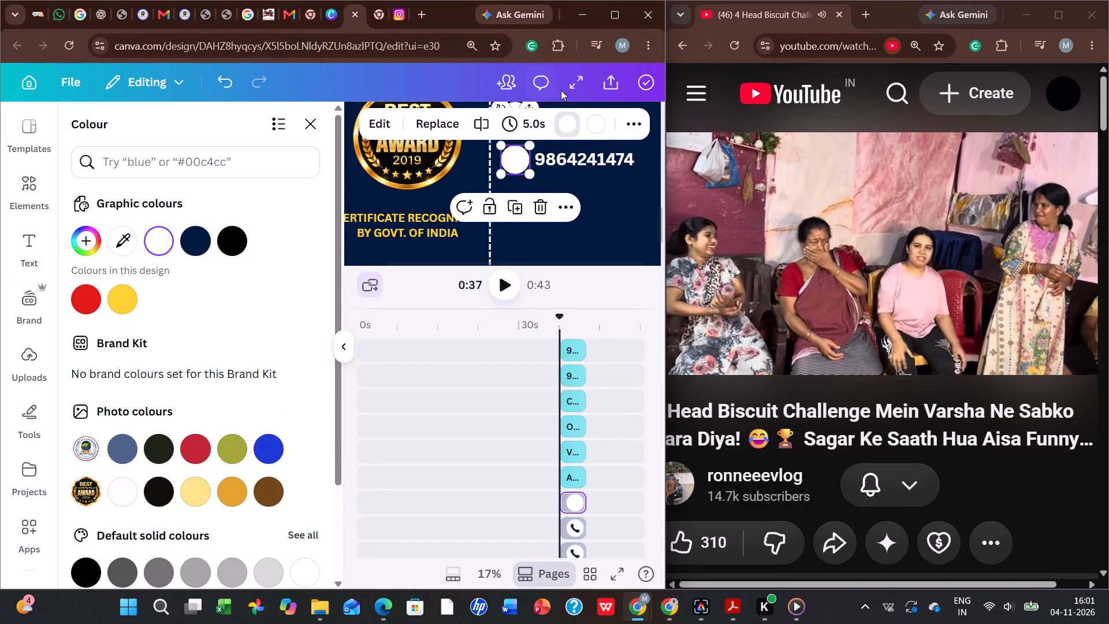
Recolour the pin inside the white location icon on the closing page to the design's navy.
click(598, 131)
click(185, 244)
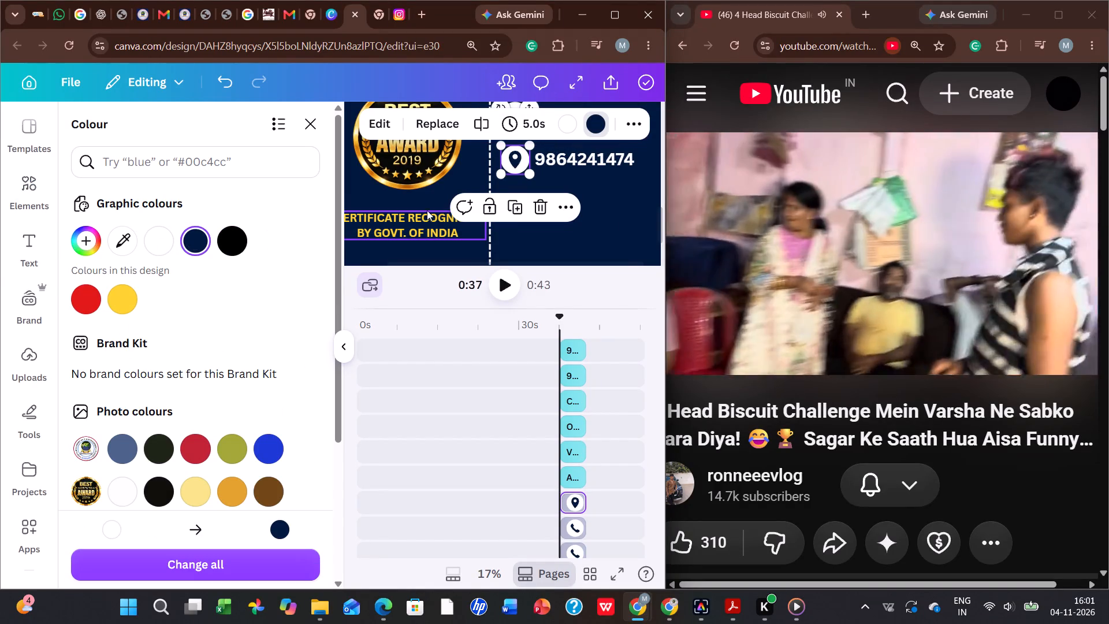
double_click(608, 206)
scroll(601, 206, up, 1)
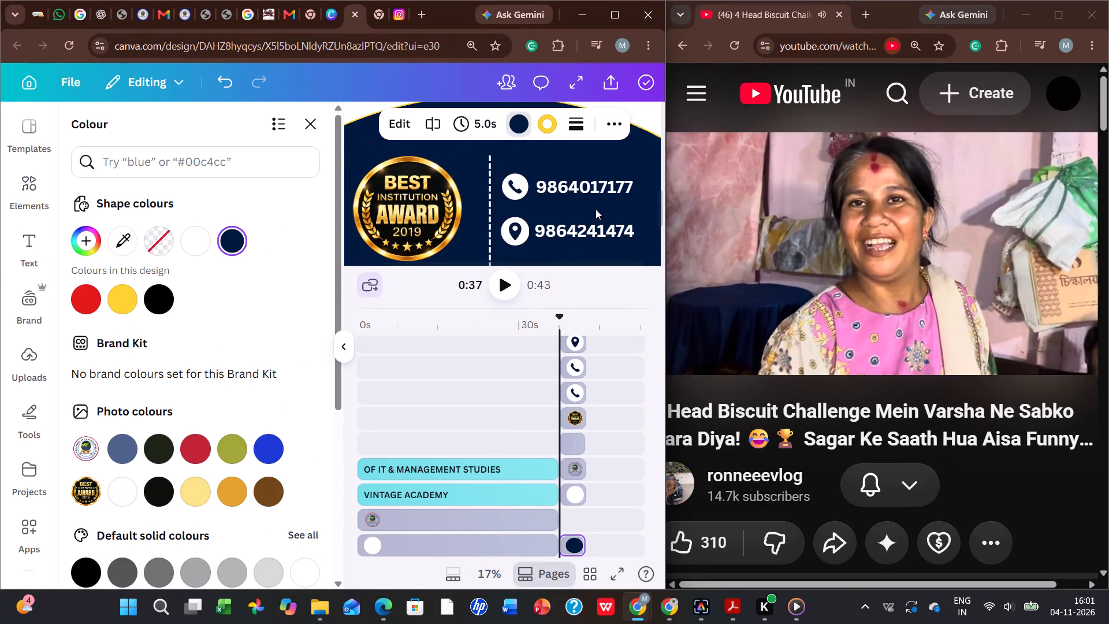
click(564, 251)
click(563, 250)
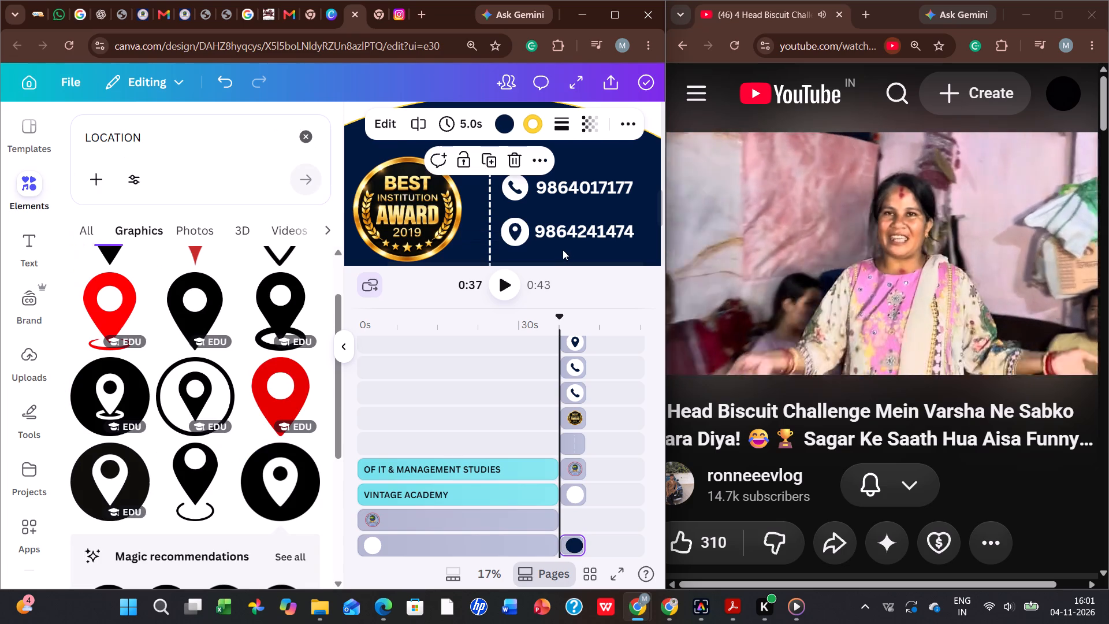
Select the location icon beside the second phone number on the closing page.
click(509, 232)
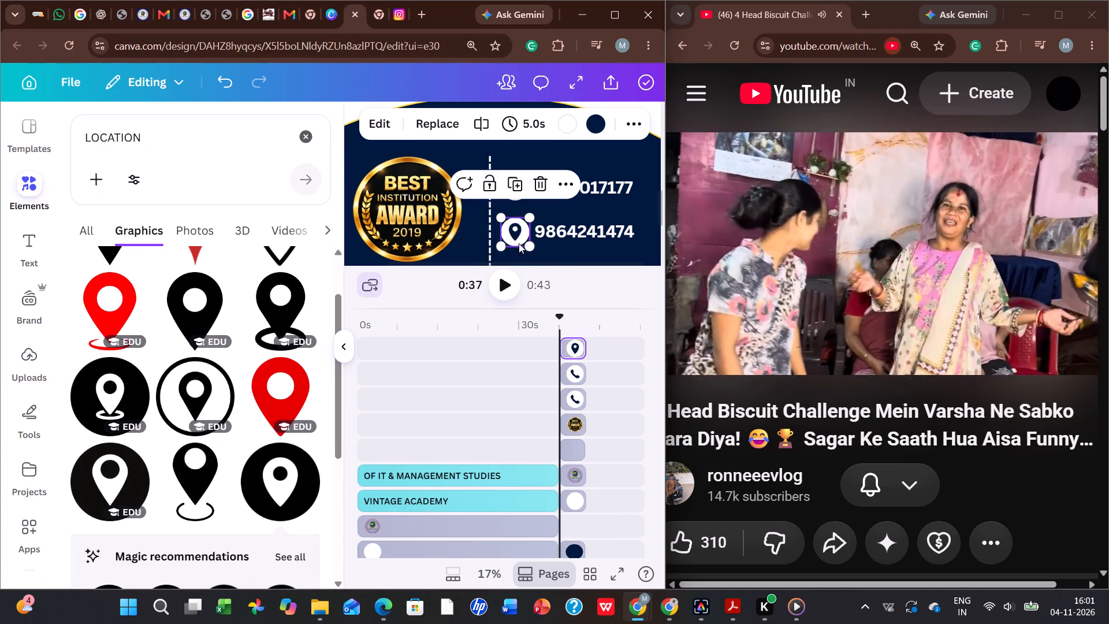
Shrink the location pin icon to match the phone icons and place it directly below the lower phone icon.
drag(527, 244, 522, 241)
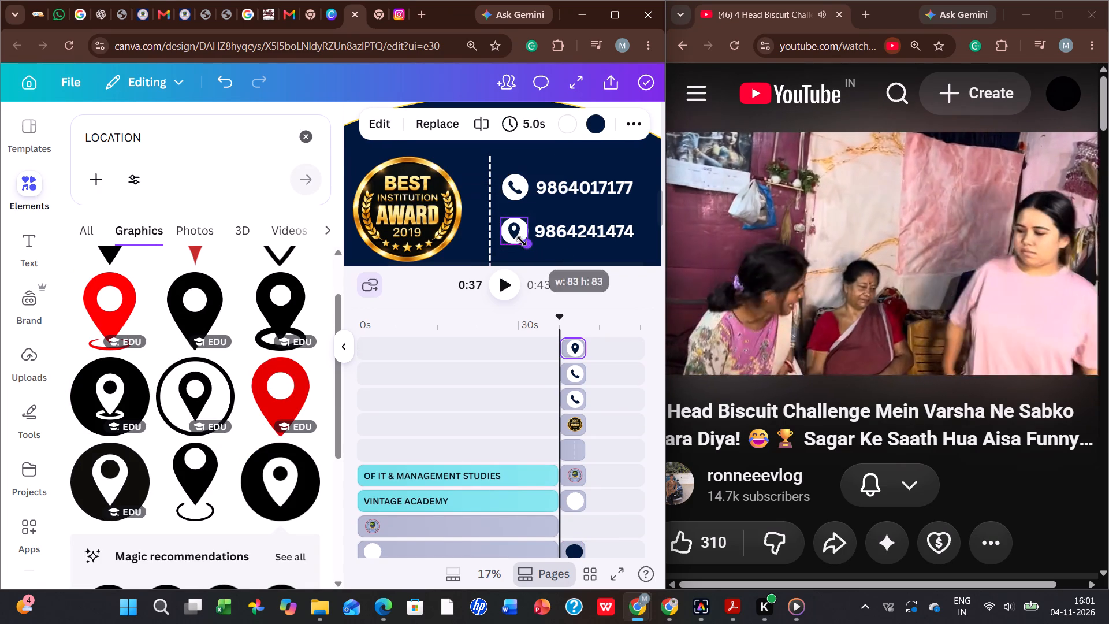
drag(522, 241, 516, 239)
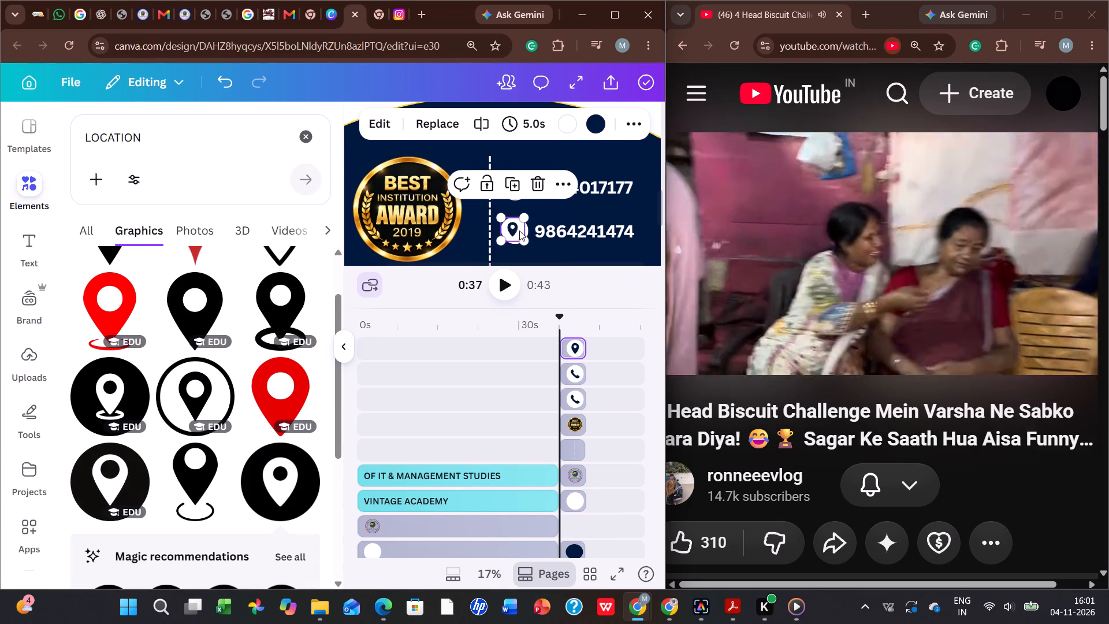
key(ctrl+z)
drag(512, 229, 513, 257)
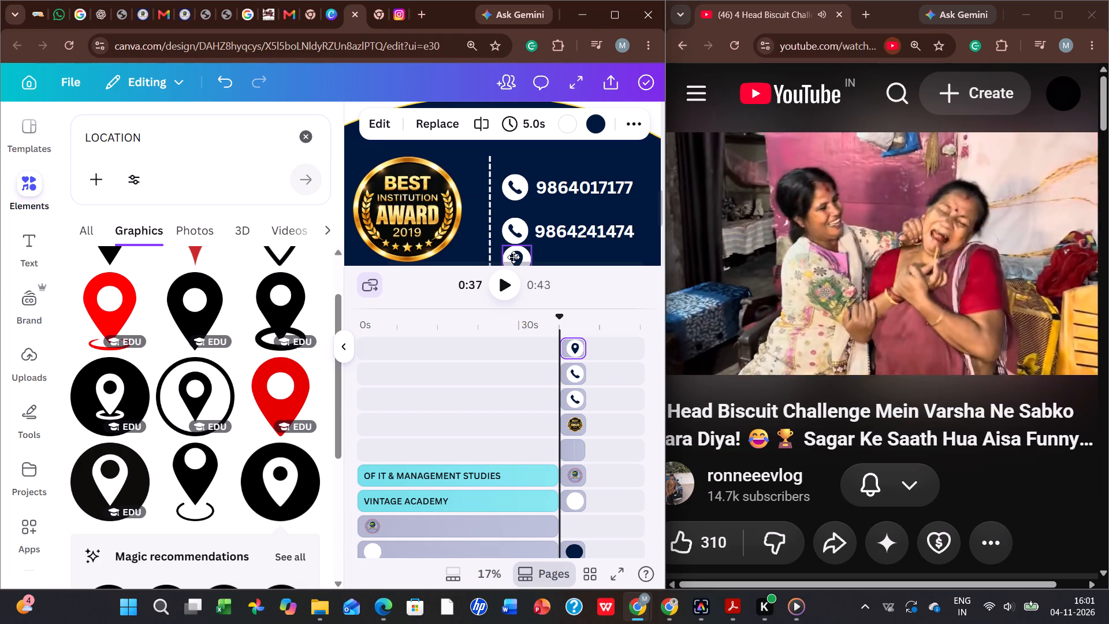
drag(513, 257, 512, 202)
scroll(513, 257, down, 1)
click(525, 217)
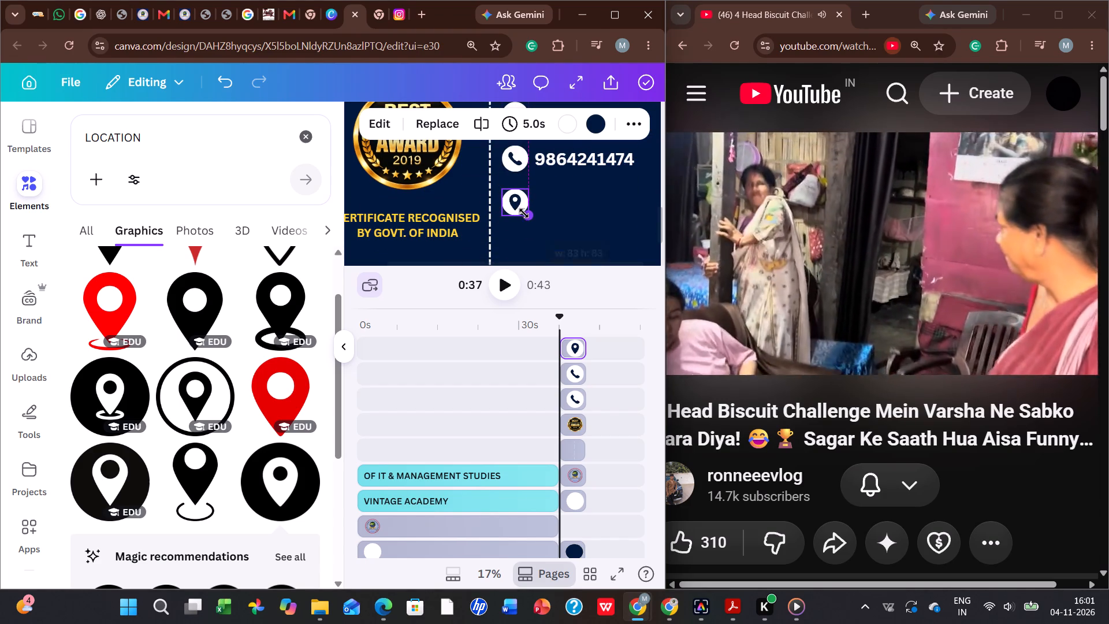
Fine-tune the location pin's position so it lines up directly below the lower phone icon on the closing slide.
click(564, 219)
click(509, 200)
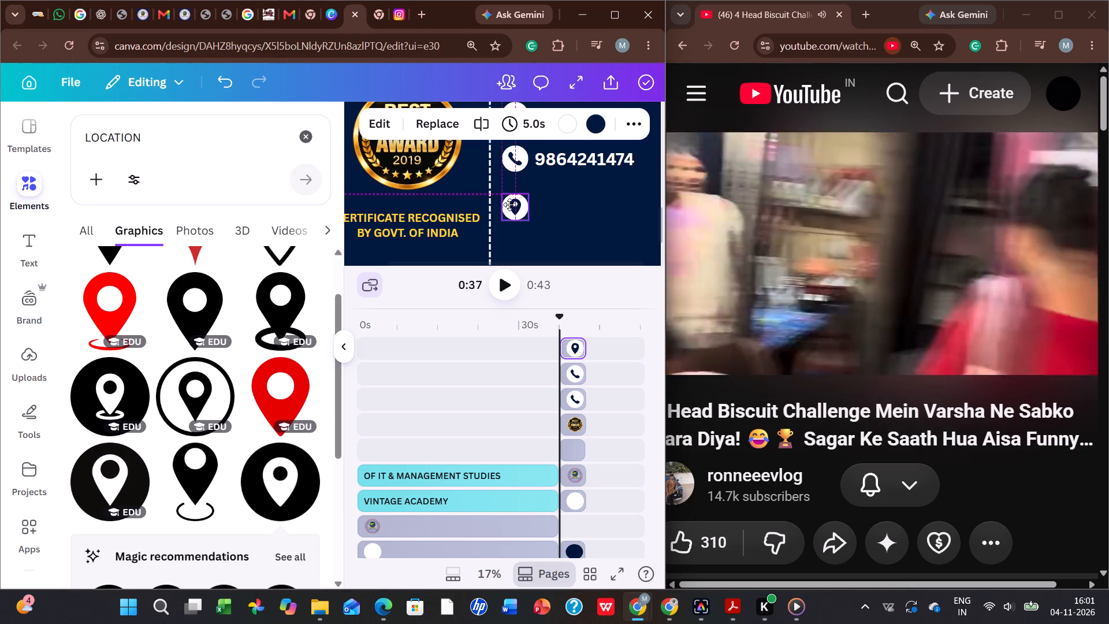
click(549, 205)
click(551, 208)
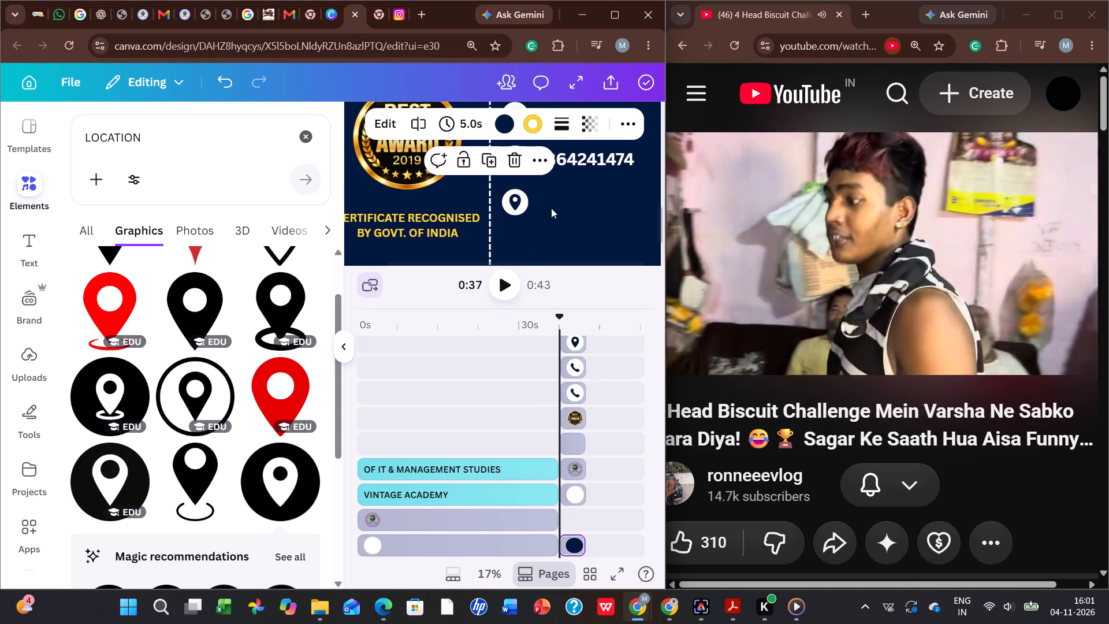
Check the location line in the academy's Instagram placements post and duplicate the lower phone number text beside the location pin.
scroll(537, 223, up, 1)
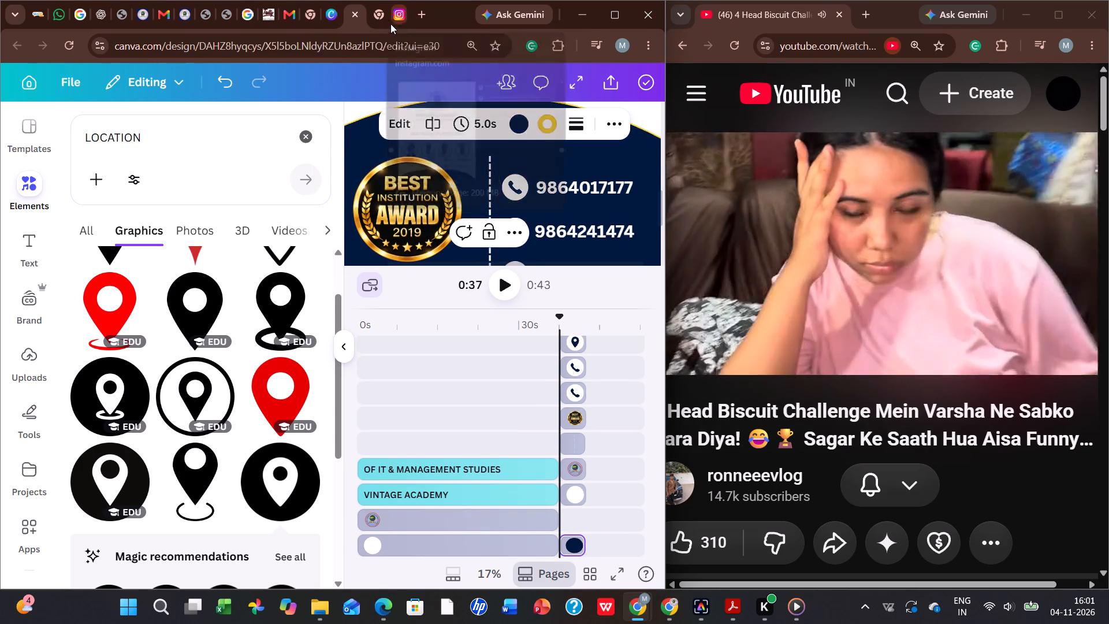
click(402, 19)
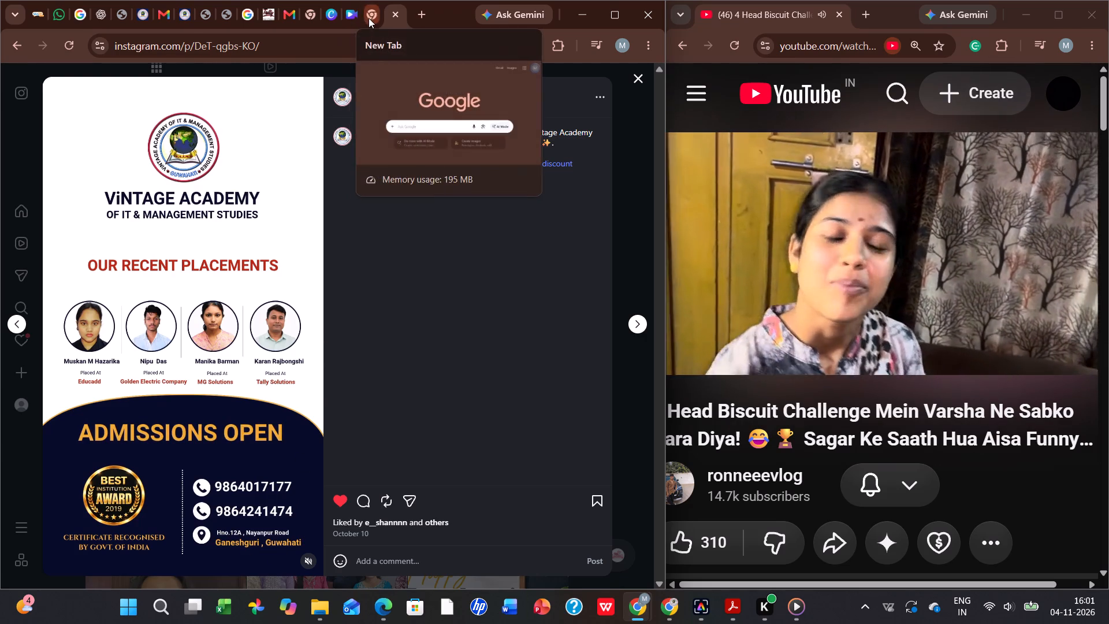
click(367, 16)
click(349, 8)
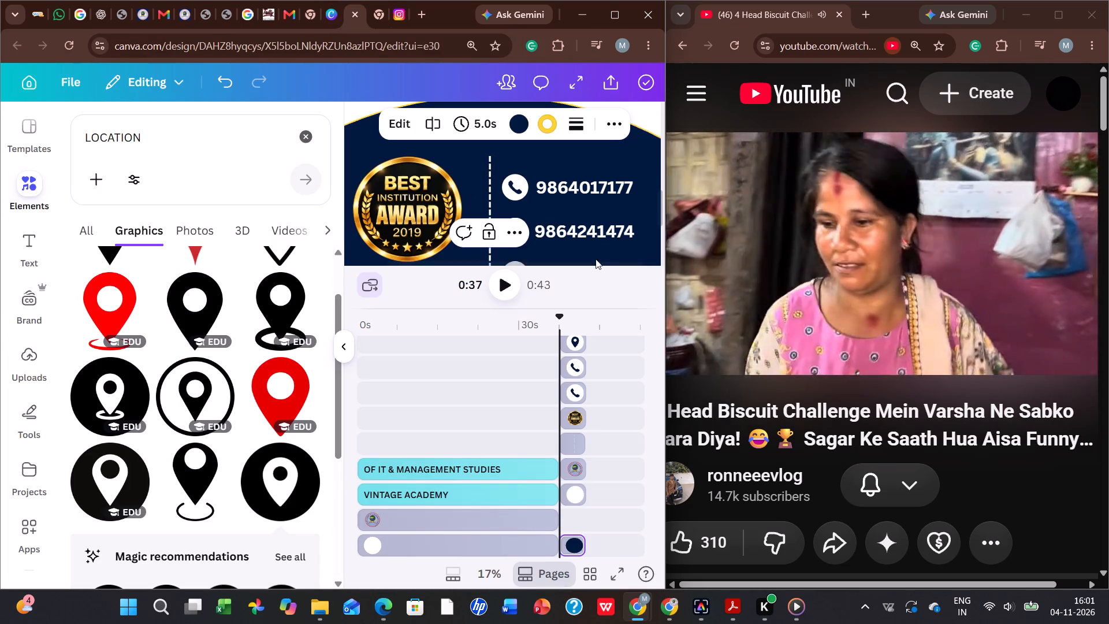
click(591, 229)
click(585, 187)
scroll(584, 207, down, 1)
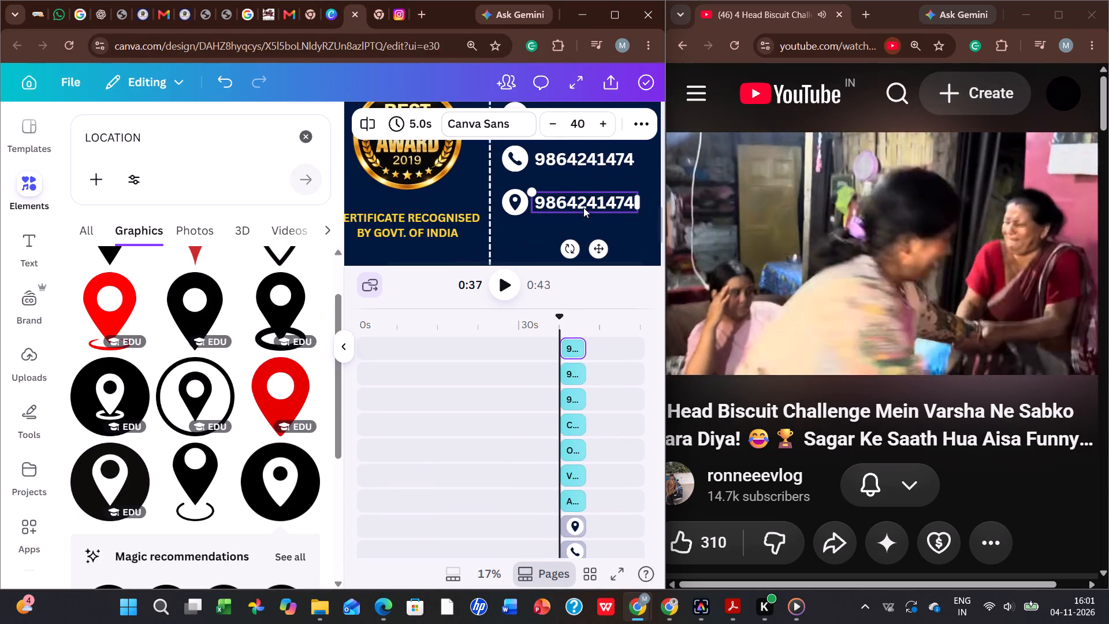
Replace the duplicated phone number beside the location pin with the academy's house number and road name from the Instagram post.
double_click(581, 199)
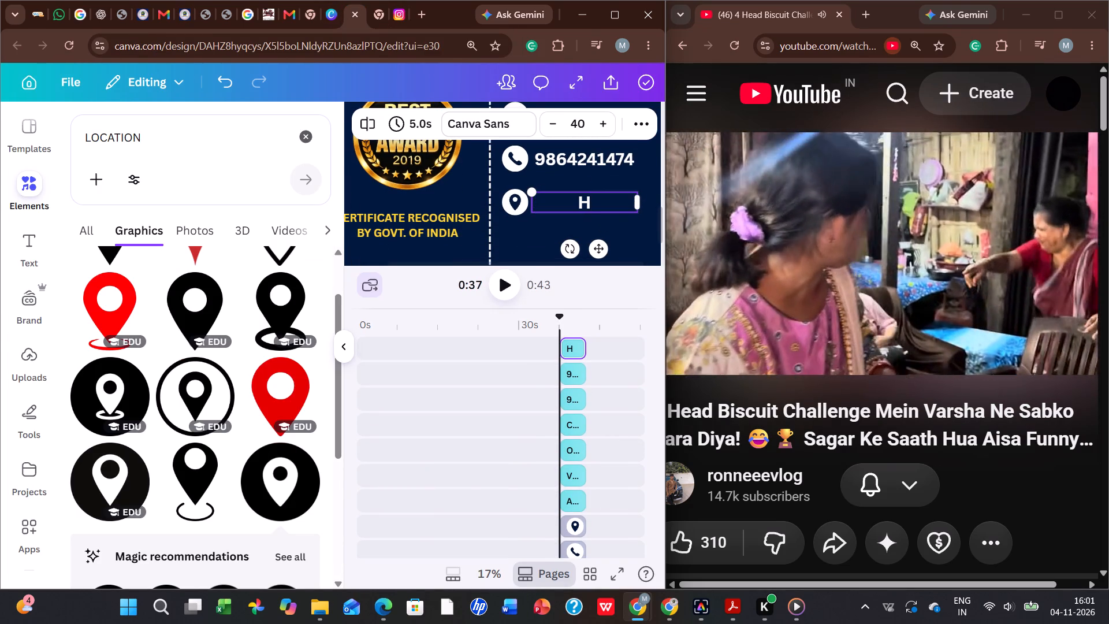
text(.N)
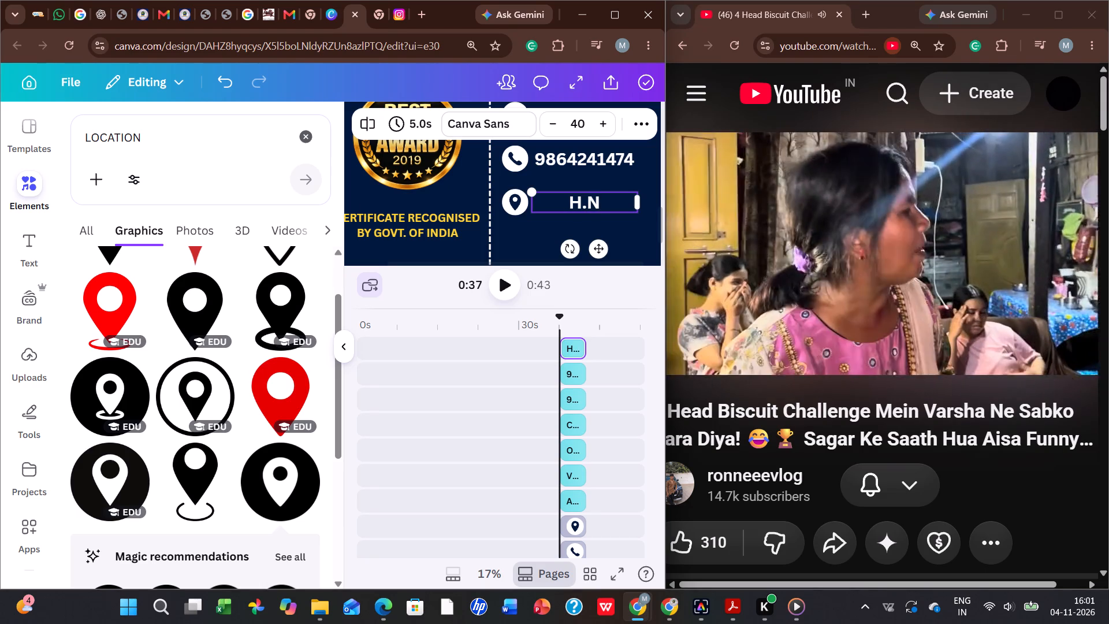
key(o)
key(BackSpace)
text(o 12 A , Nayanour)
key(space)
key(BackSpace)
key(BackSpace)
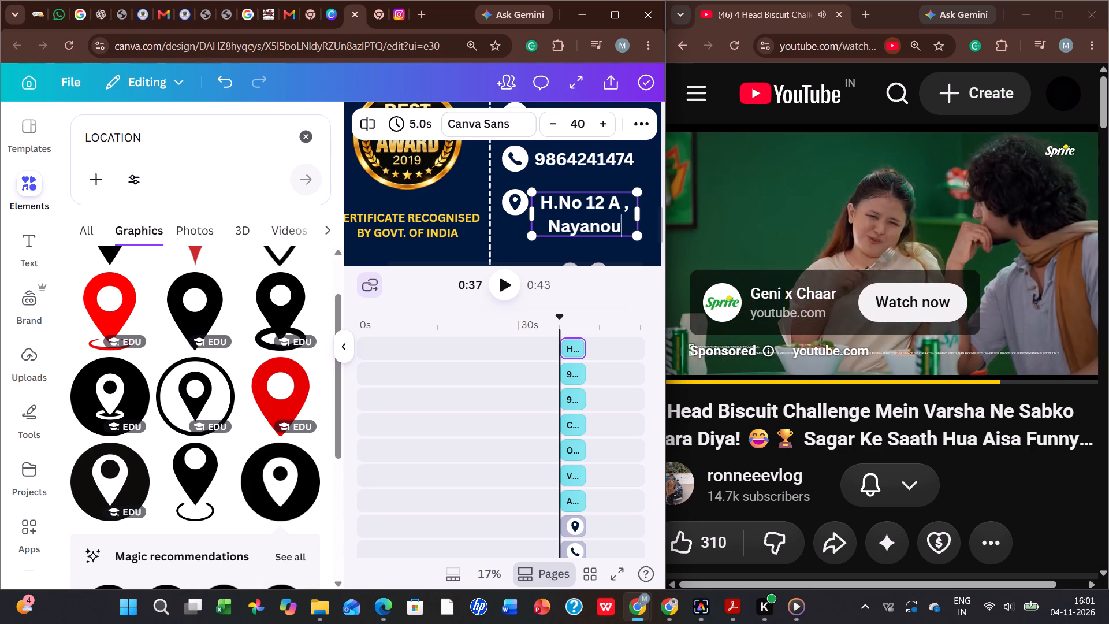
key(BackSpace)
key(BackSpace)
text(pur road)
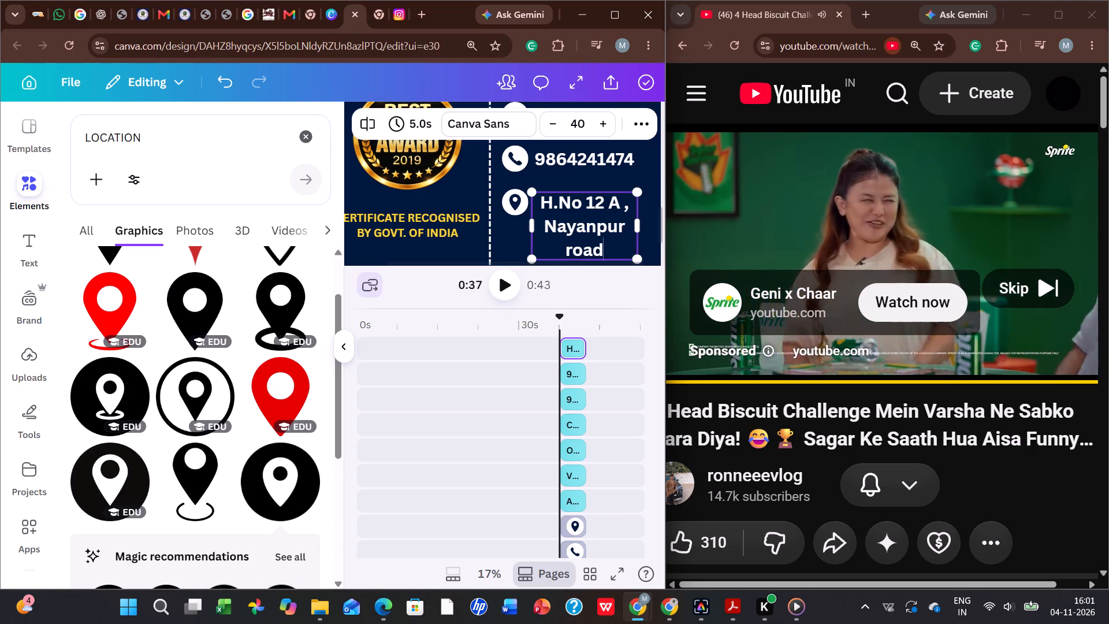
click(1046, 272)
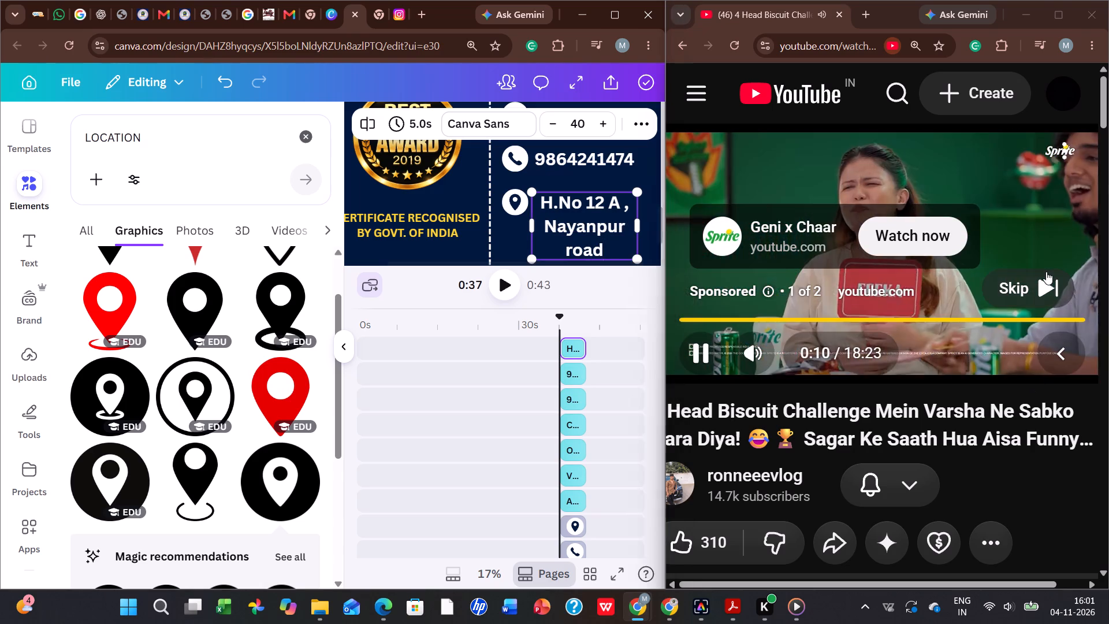
Set the street address line beside the location pin to font size 19 and move it next to the pin.
click(550, 134)
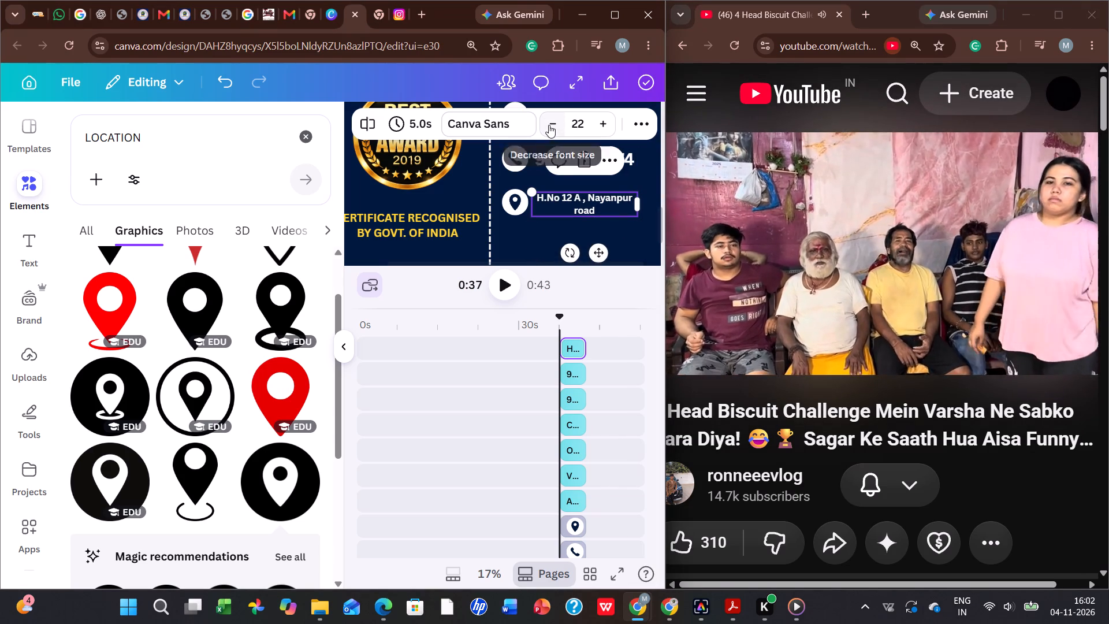
click(549, 125)
click(549, 125)
double_click(549, 125)
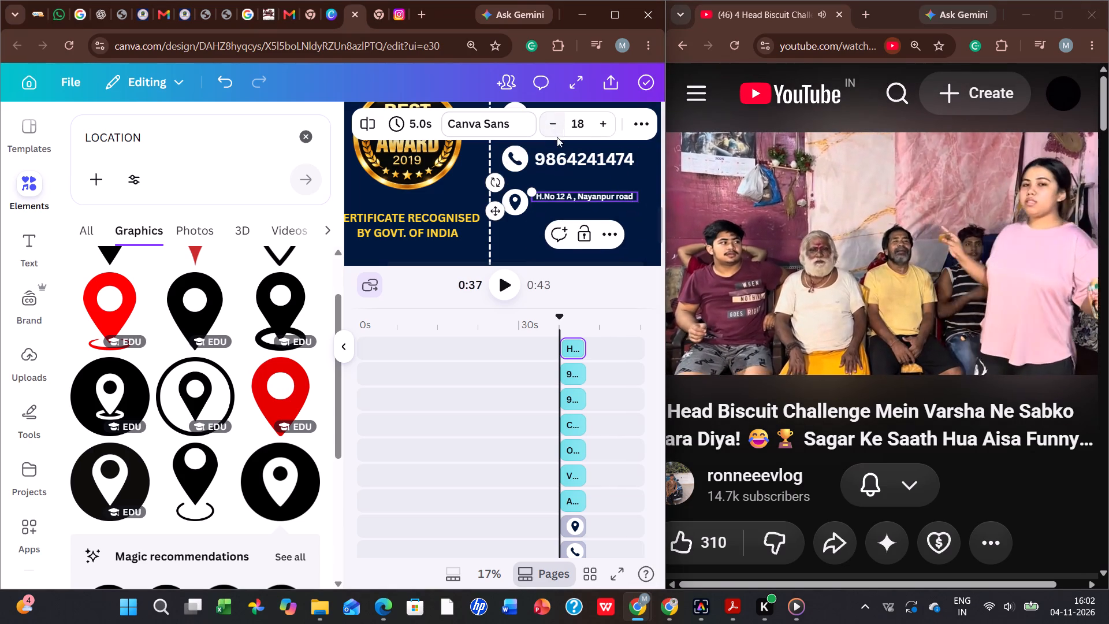
click(600, 121)
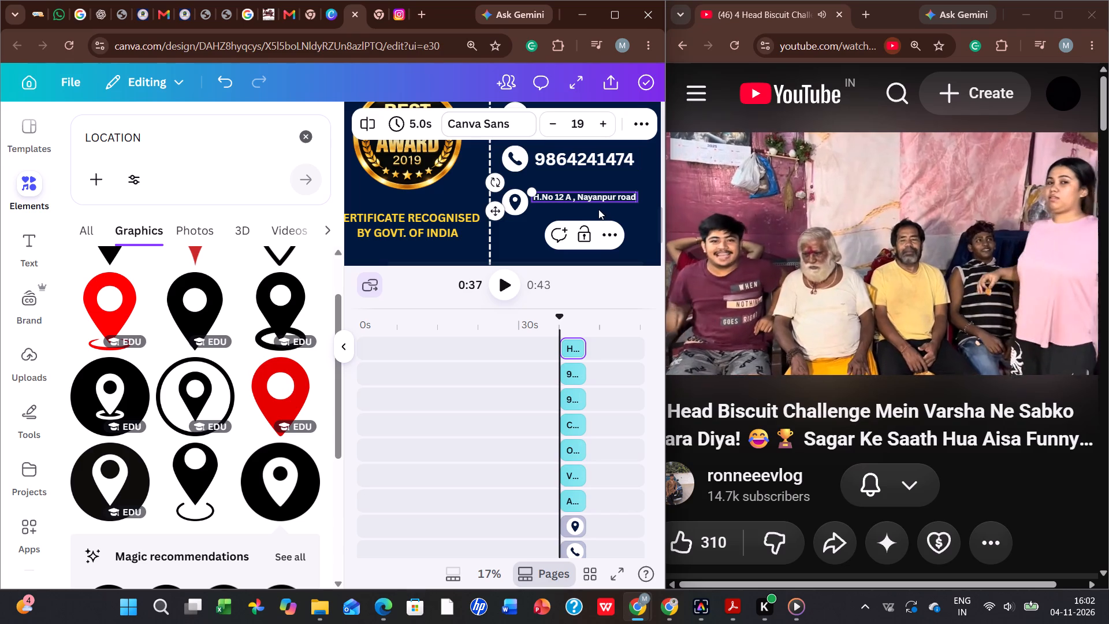
click(598, 209)
click(591, 194)
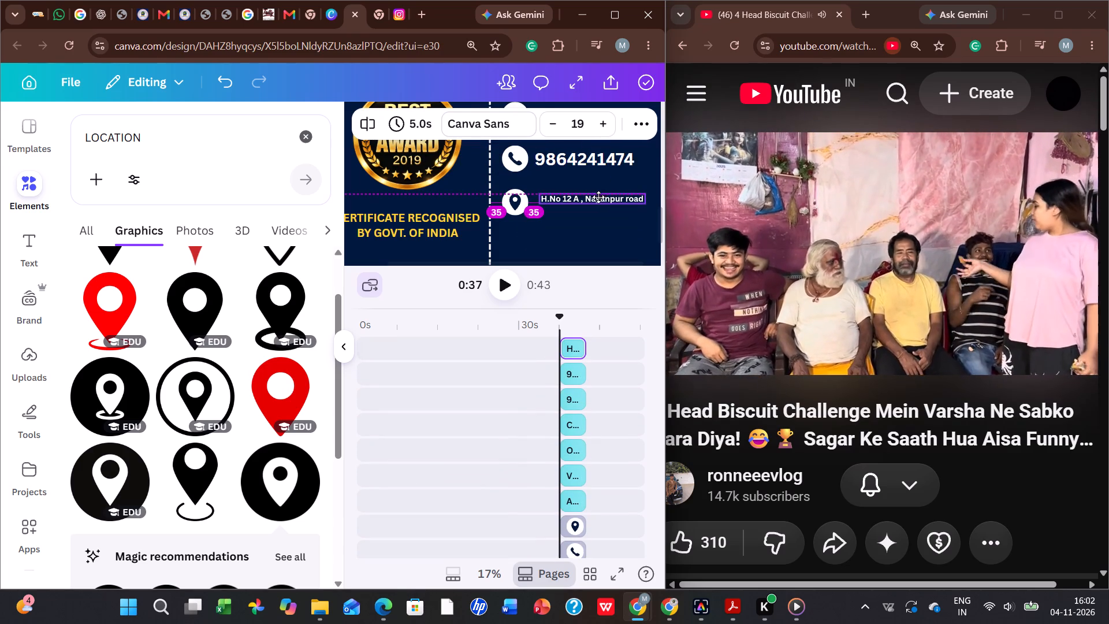
click(639, 123)
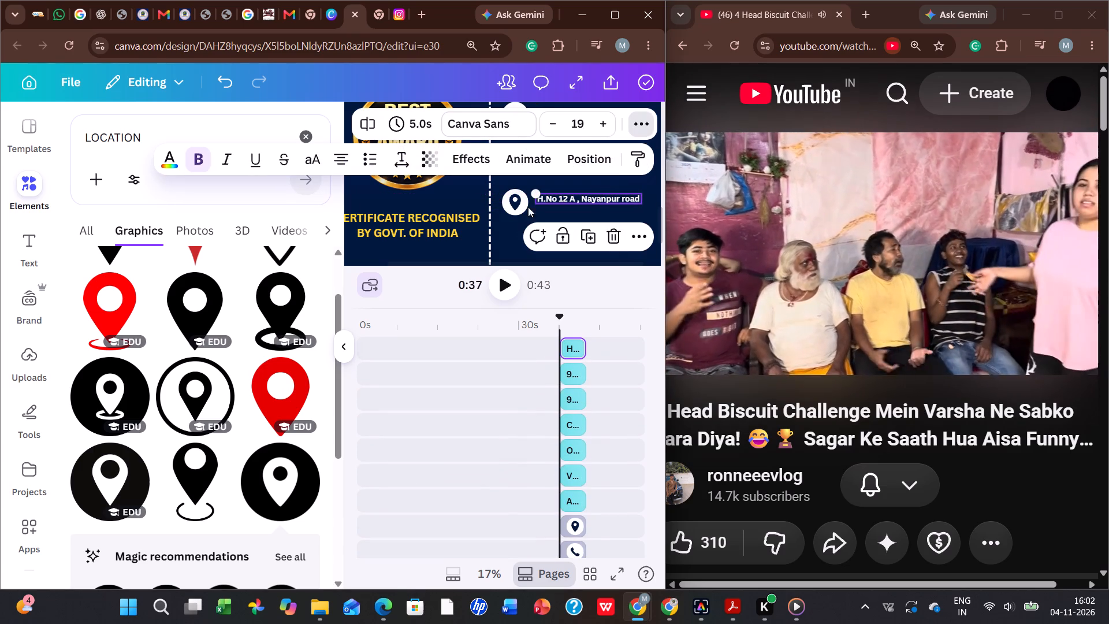
click(491, 242)
Duplicate the lower phone number and place the copy directly beneath the street address line.
click(587, 159)
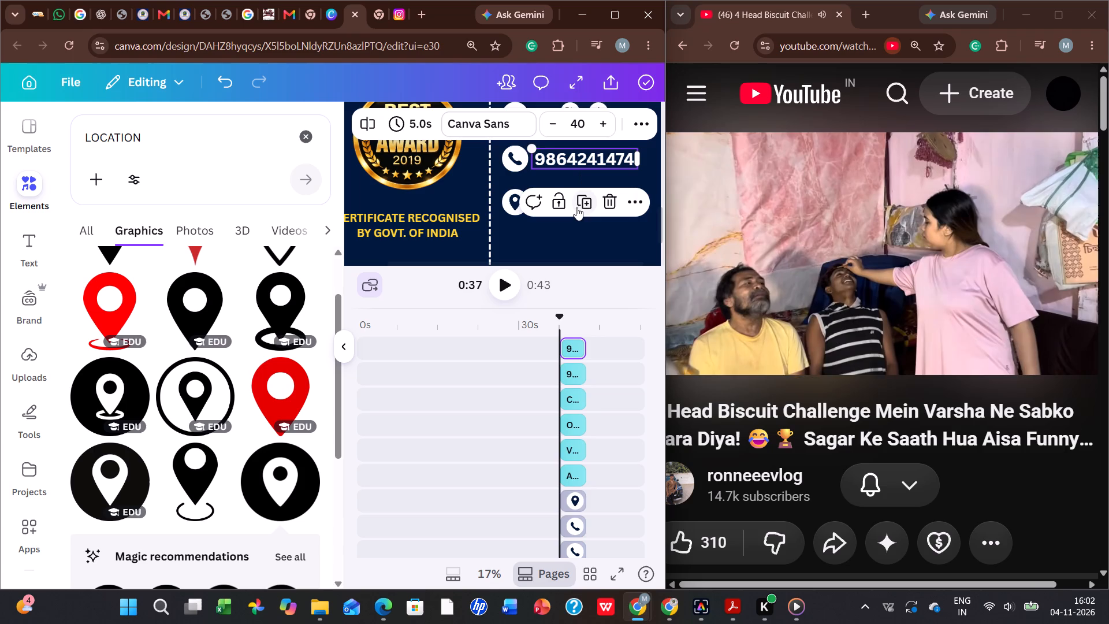
click(576, 207)
drag(586, 157, 584, 211)
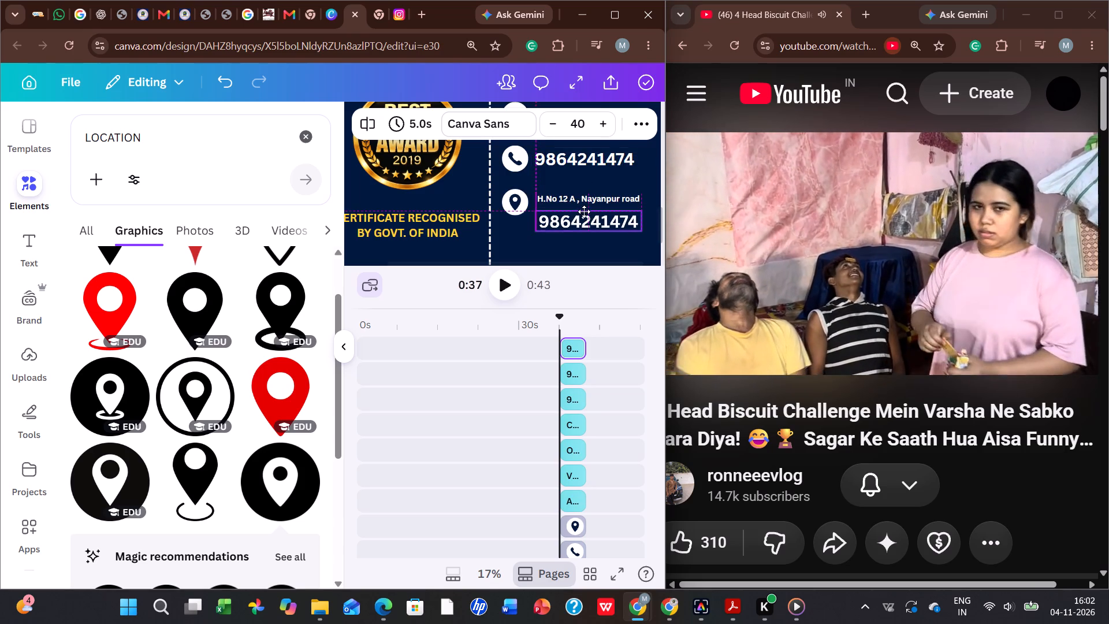
drag(584, 211, 584, 208)
Replace the copied number's text with the address's locality and city, each capitalised and separated by a comma.
double_click(583, 216)
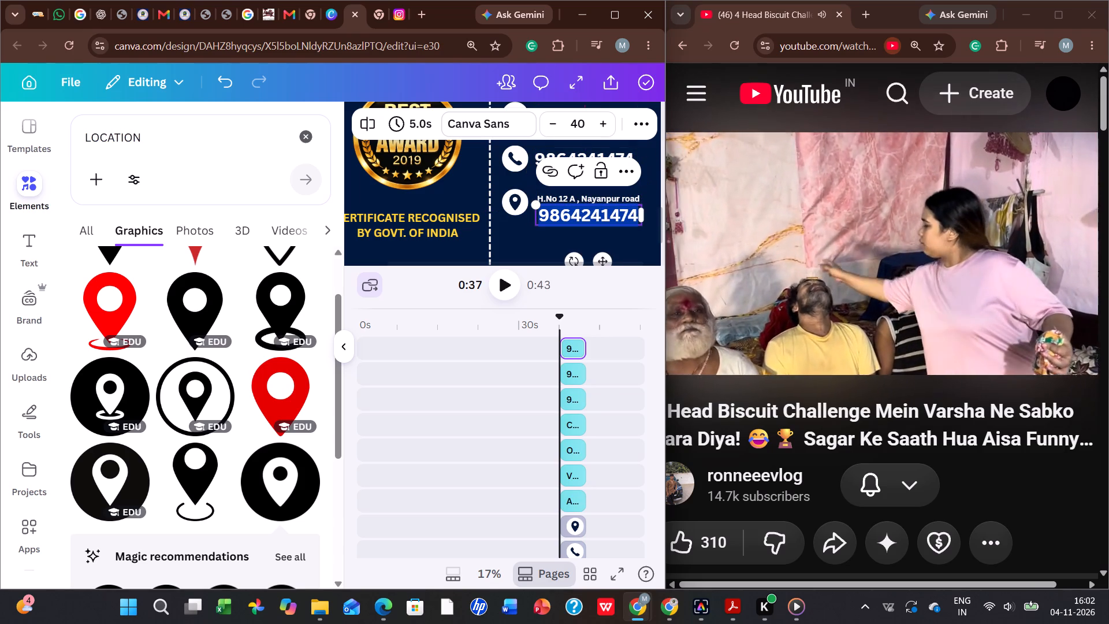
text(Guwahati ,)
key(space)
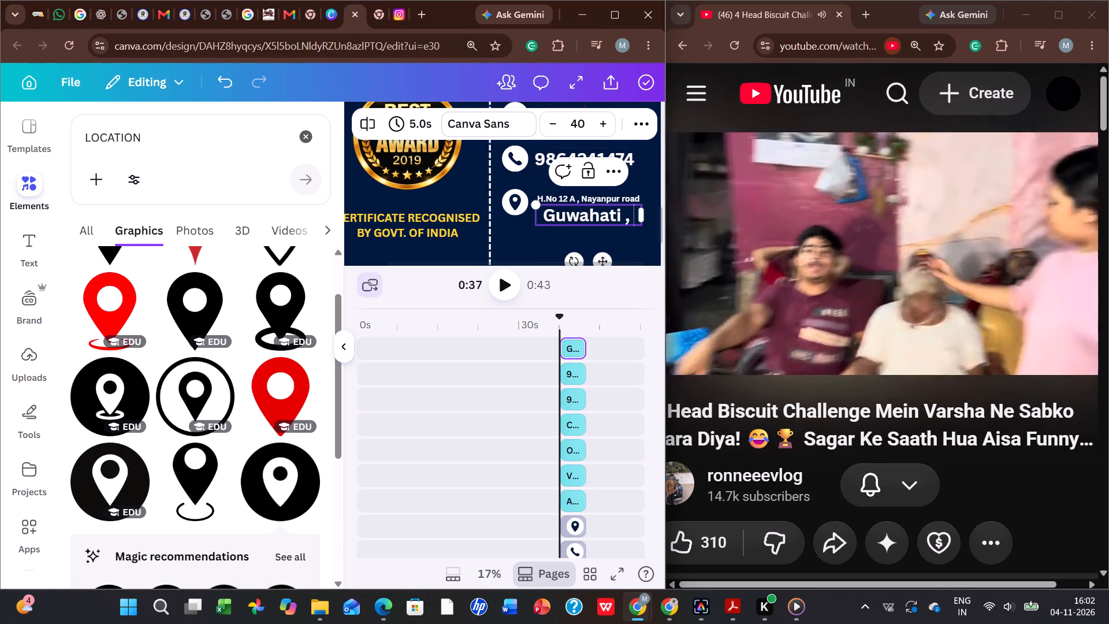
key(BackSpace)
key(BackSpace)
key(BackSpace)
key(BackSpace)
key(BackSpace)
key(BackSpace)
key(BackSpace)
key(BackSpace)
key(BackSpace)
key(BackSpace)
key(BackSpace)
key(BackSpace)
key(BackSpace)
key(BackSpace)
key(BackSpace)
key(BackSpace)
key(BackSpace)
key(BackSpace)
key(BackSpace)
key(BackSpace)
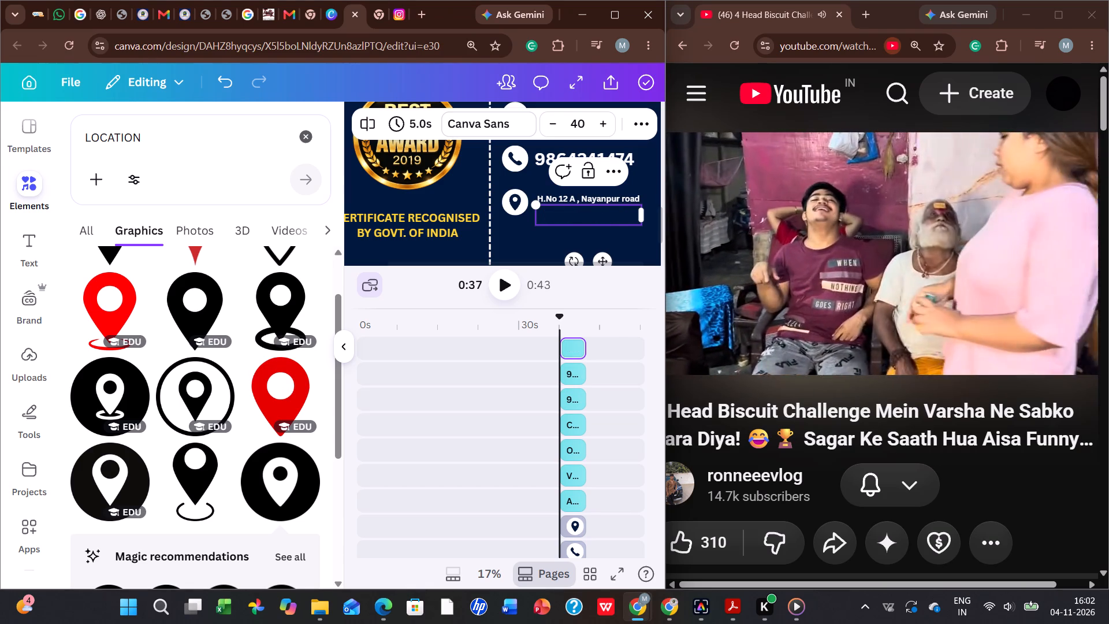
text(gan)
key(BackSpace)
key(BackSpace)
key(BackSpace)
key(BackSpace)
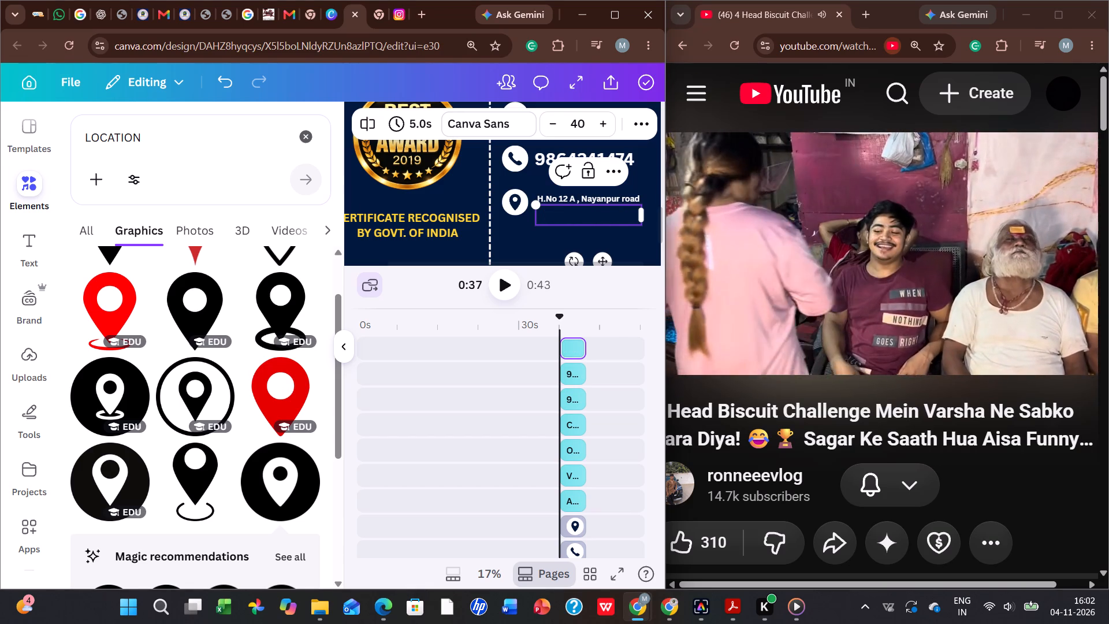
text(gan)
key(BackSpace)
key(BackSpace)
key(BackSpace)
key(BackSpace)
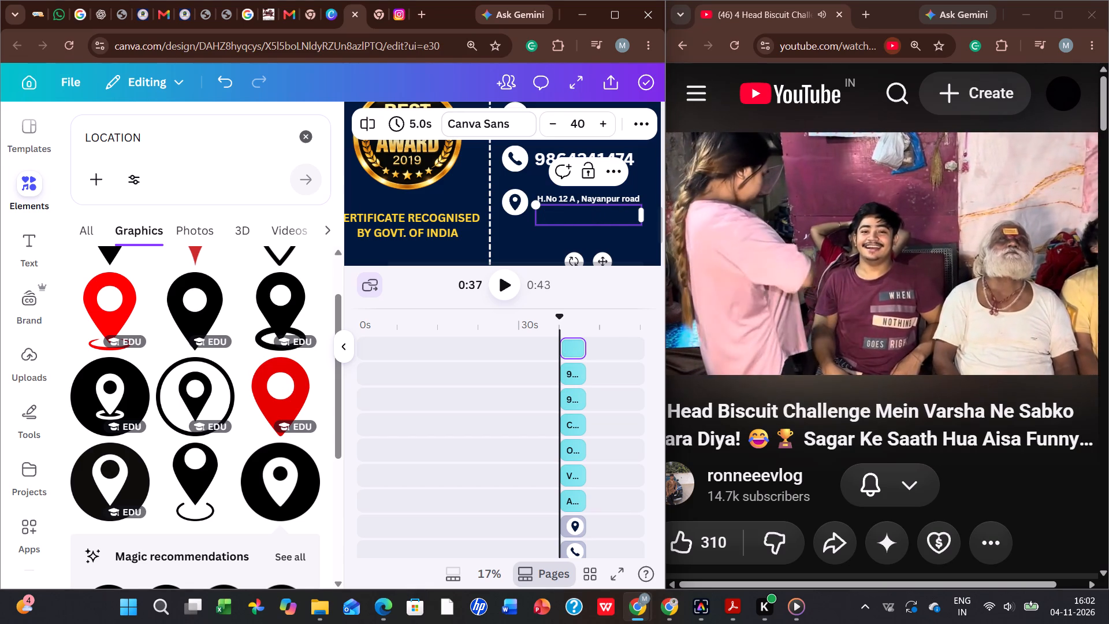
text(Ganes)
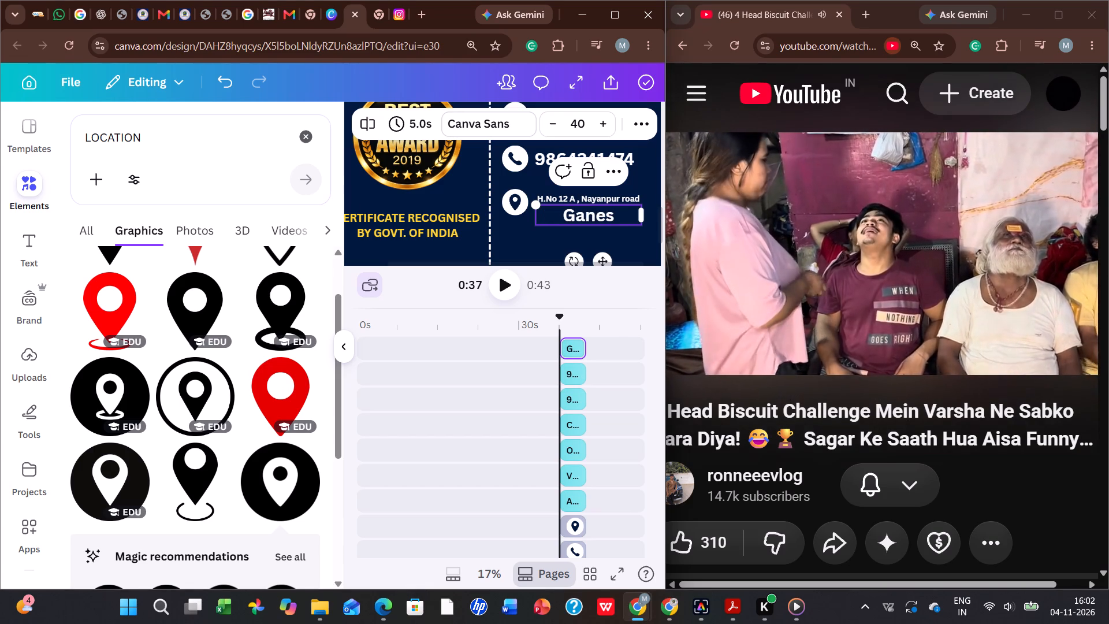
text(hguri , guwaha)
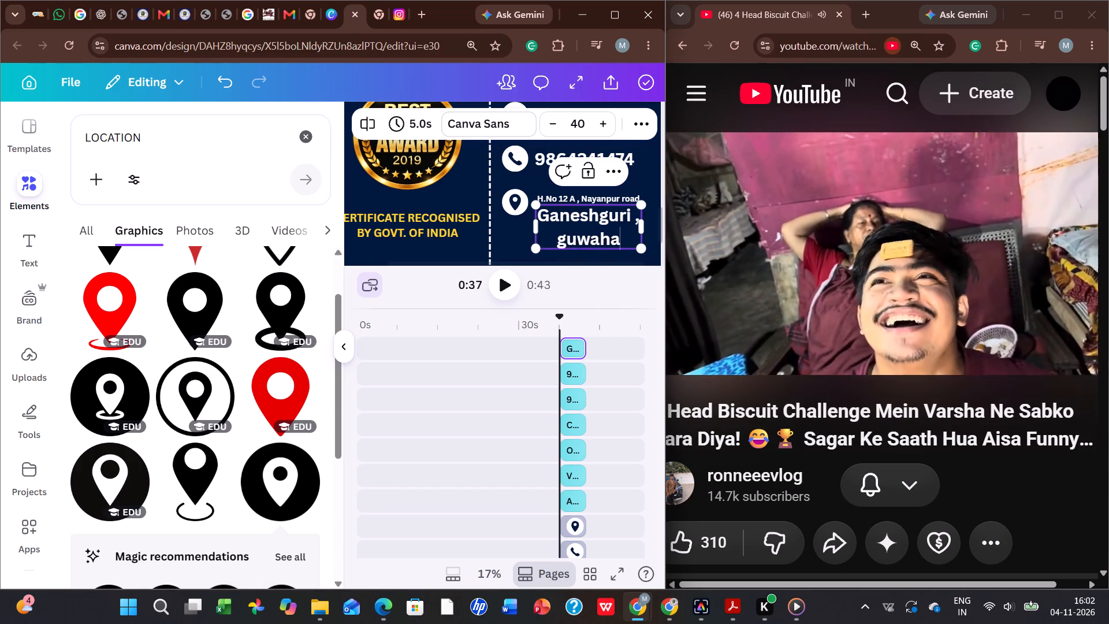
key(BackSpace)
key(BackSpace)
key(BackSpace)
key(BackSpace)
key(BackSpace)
key(BackSpace)
text(Guwaht)
key(BackSpace)
text(ati)
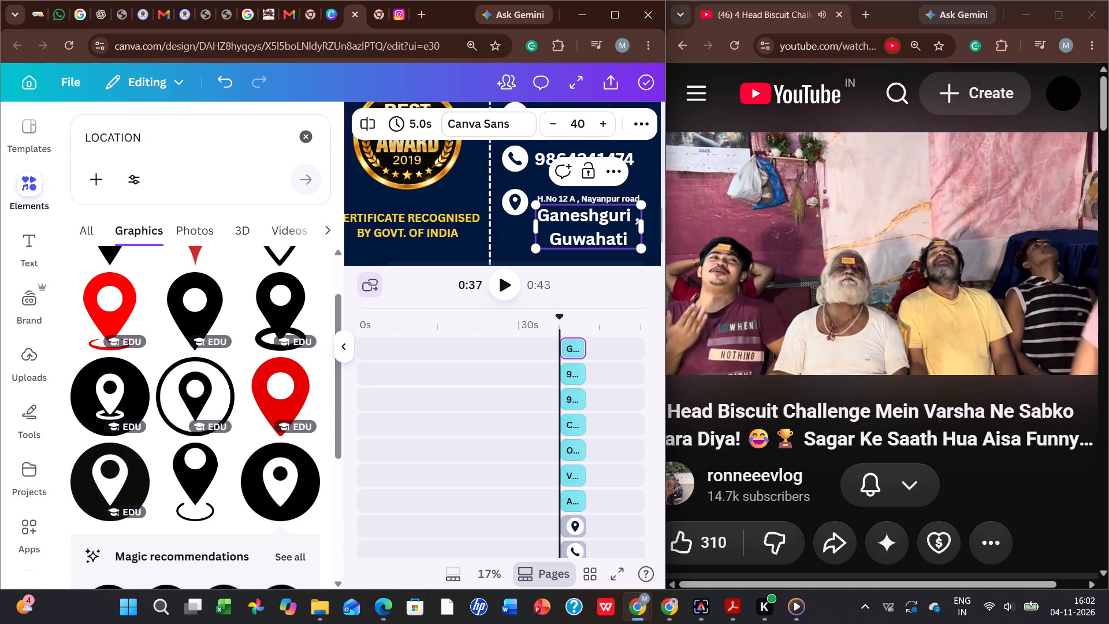
Scale the locality and city text down to size 25.7 and widen its box to fit on one line.
drag(645, 202, 631, 205)
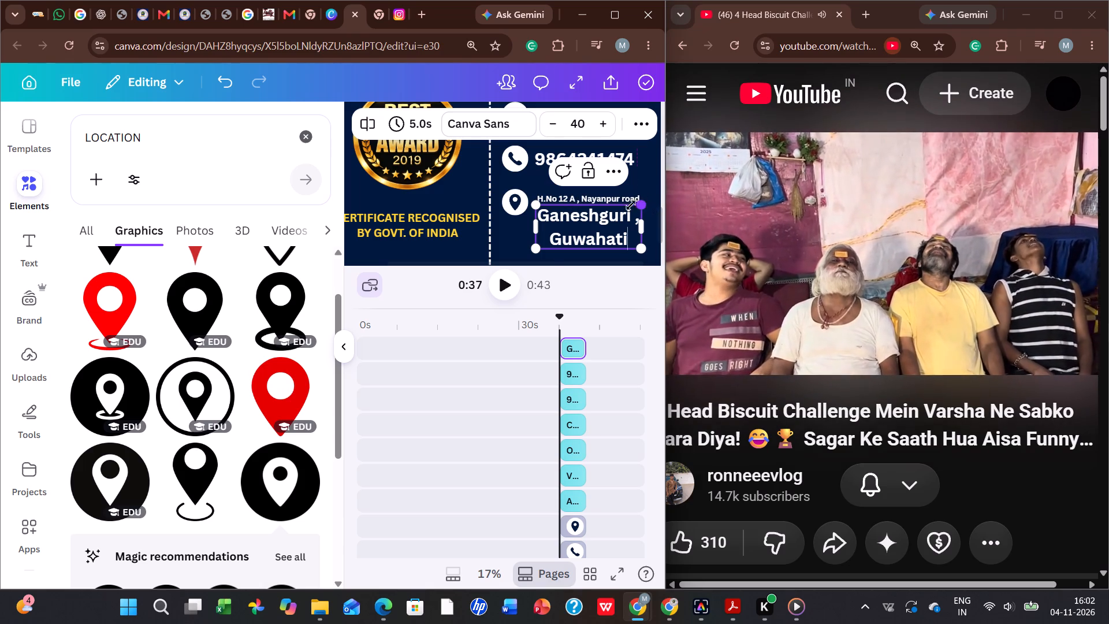
drag(631, 205, 605, 217)
drag(611, 233, 641, 242)
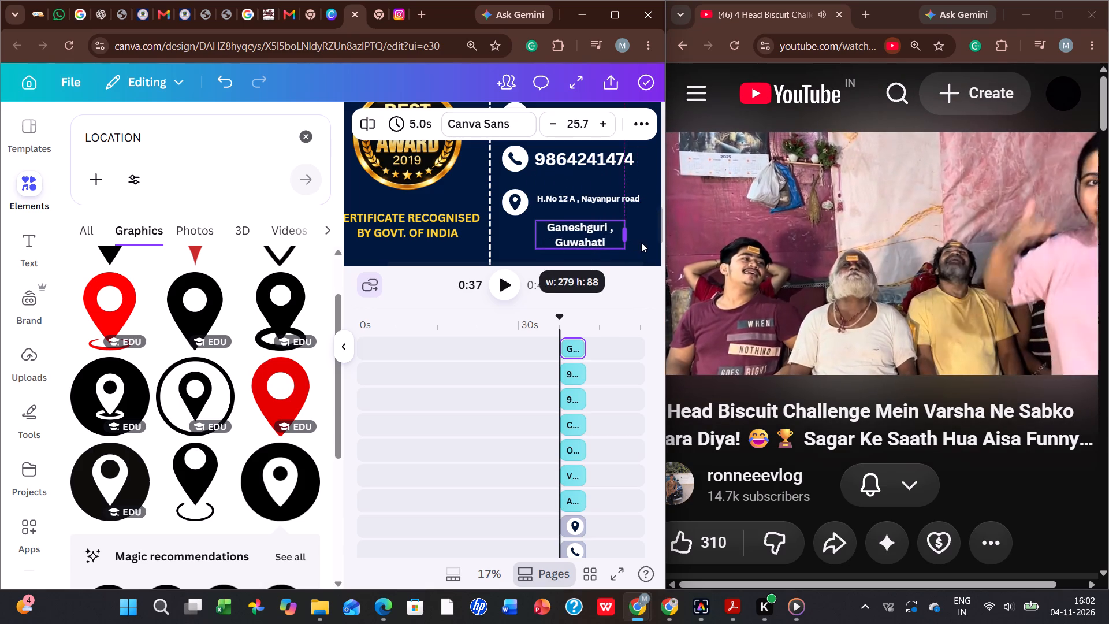
drag(641, 242, 660, 250)
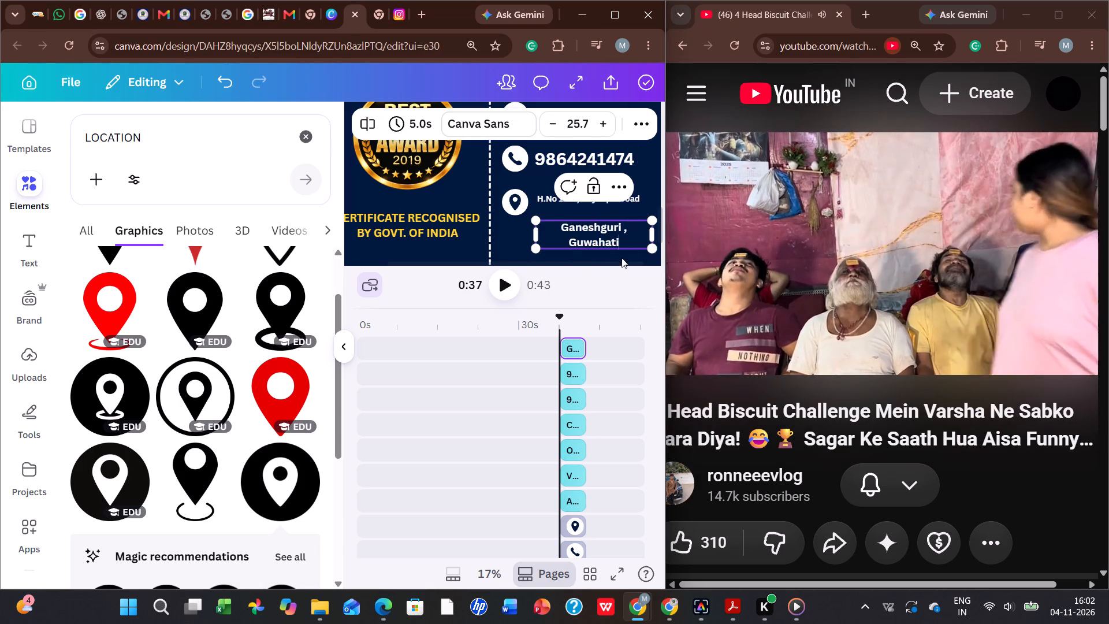
drag(654, 231, 677, 247)
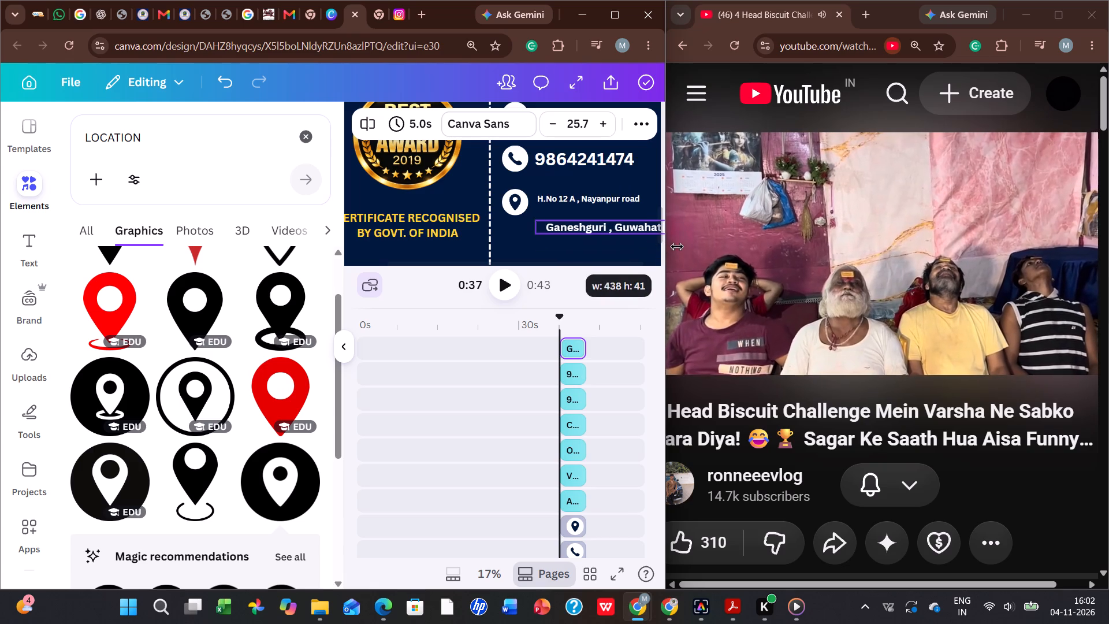
drag(677, 247, 674, 247)
Move the locality and city line up close beneath the street line, beside the location pin.
scroll(599, 226, down, 1)
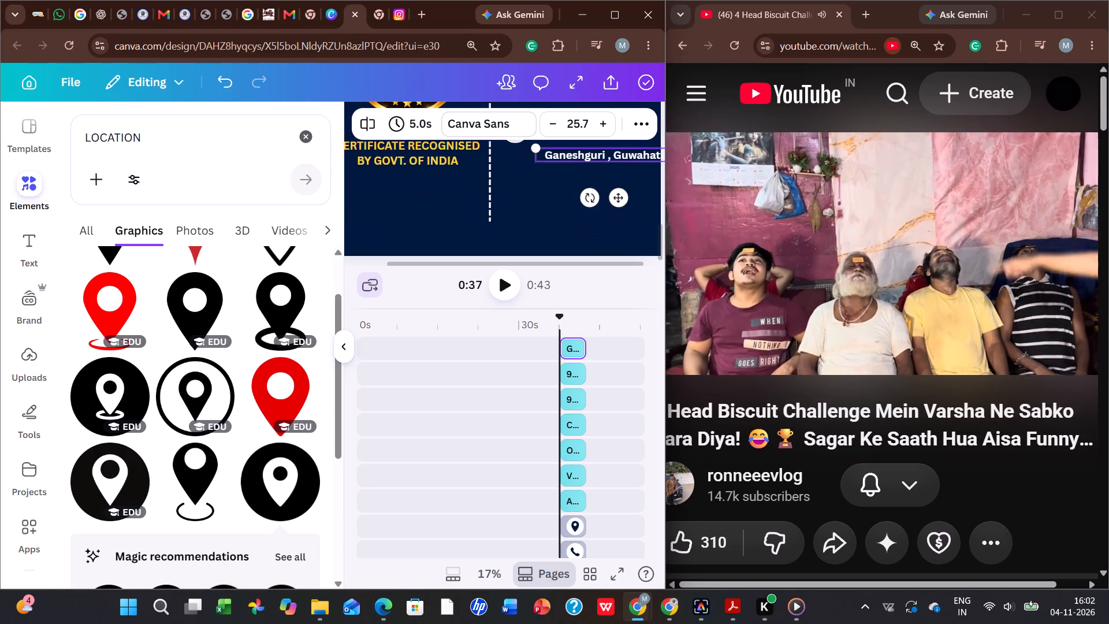
click(616, 198)
click(614, 196)
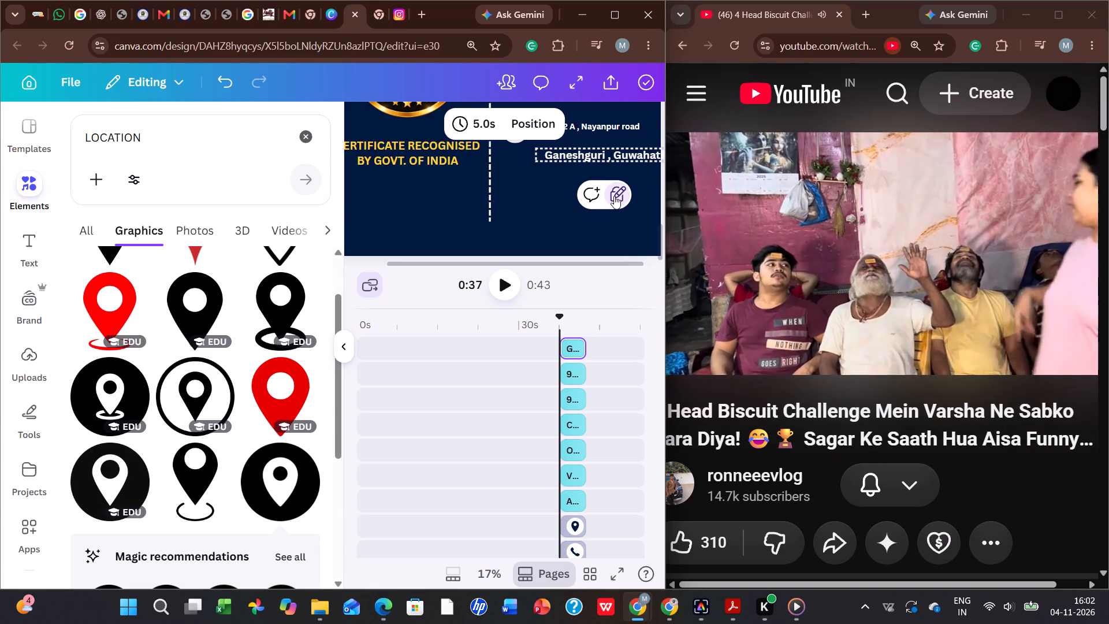
click(616, 202)
click(618, 225)
scroll(617, 225, up, 1)
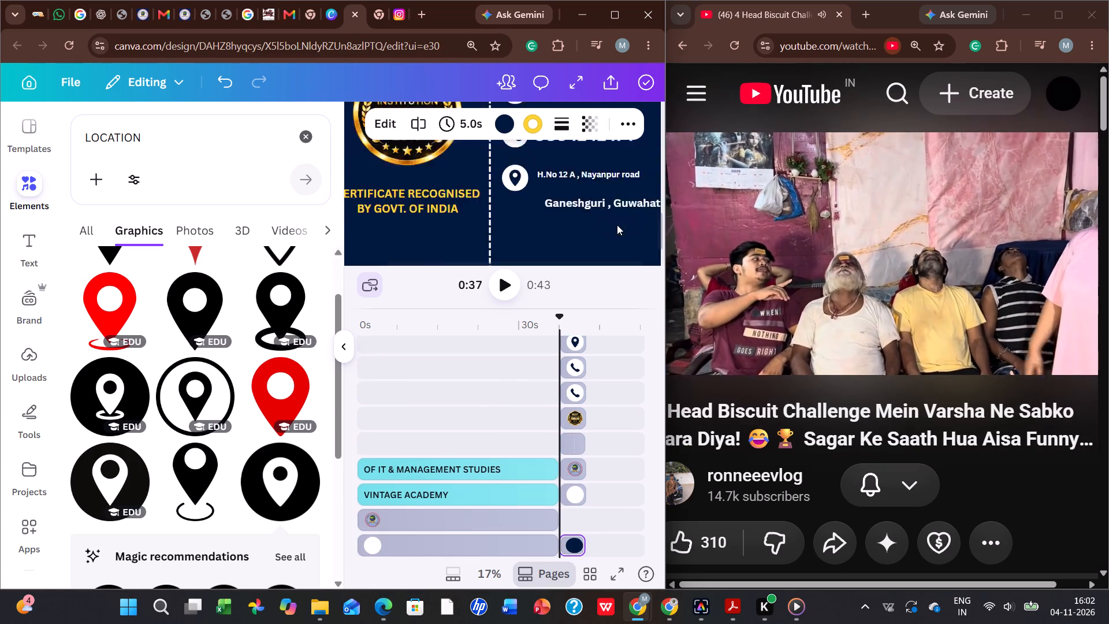
drag(616, 224, 608, 210)
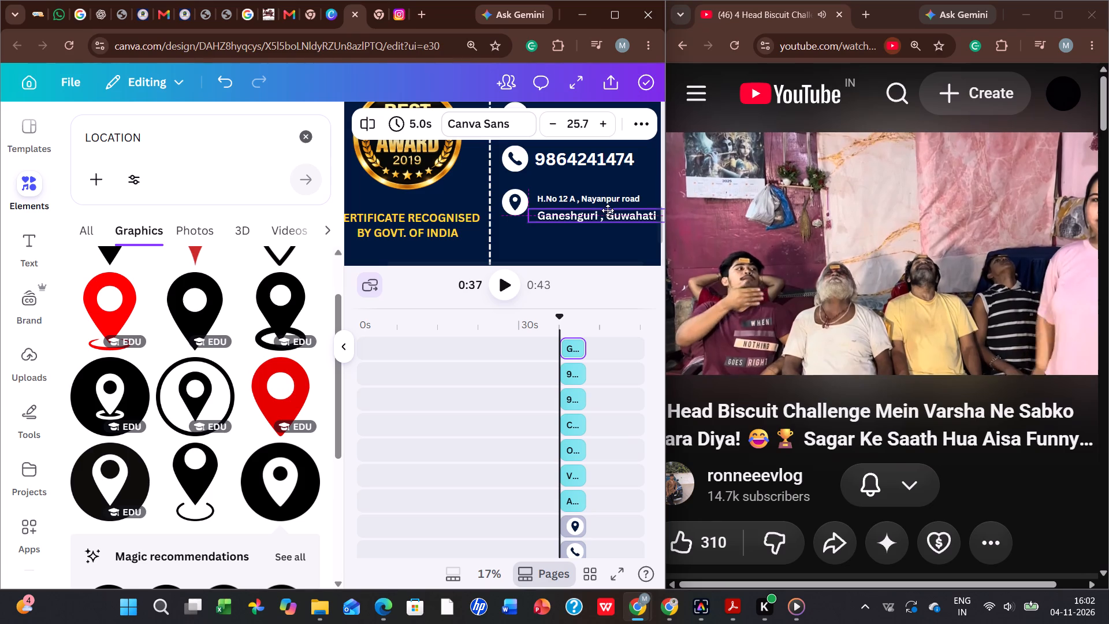
drag(608, 210, 609, 208)
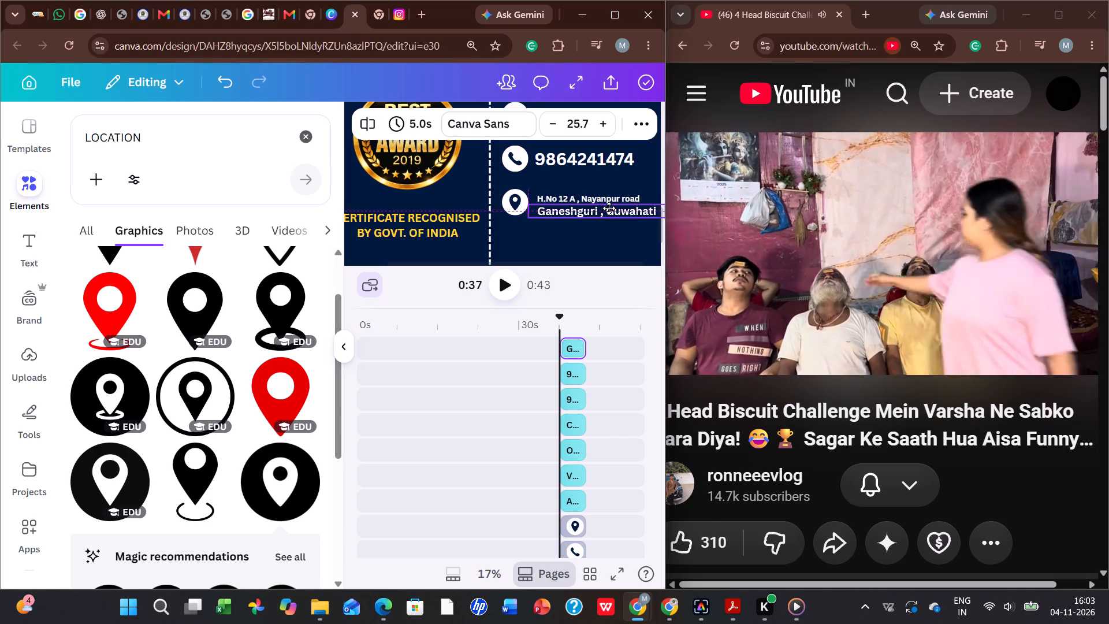
drag(609, 208, 606, 210)
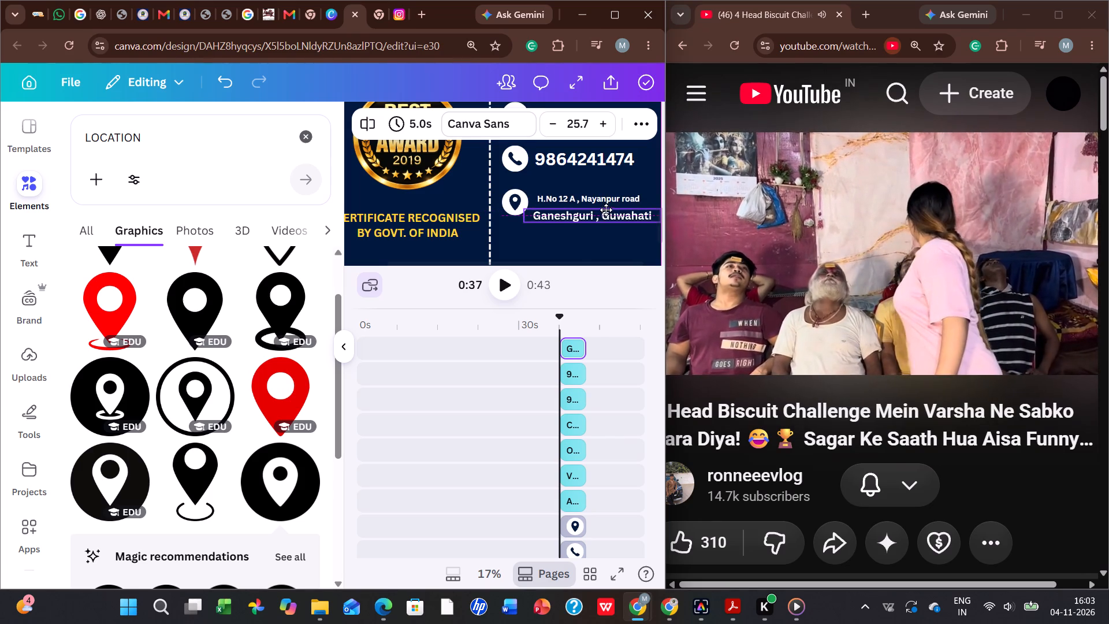
drag(606, 210, 606, 209)
click(602, 231)
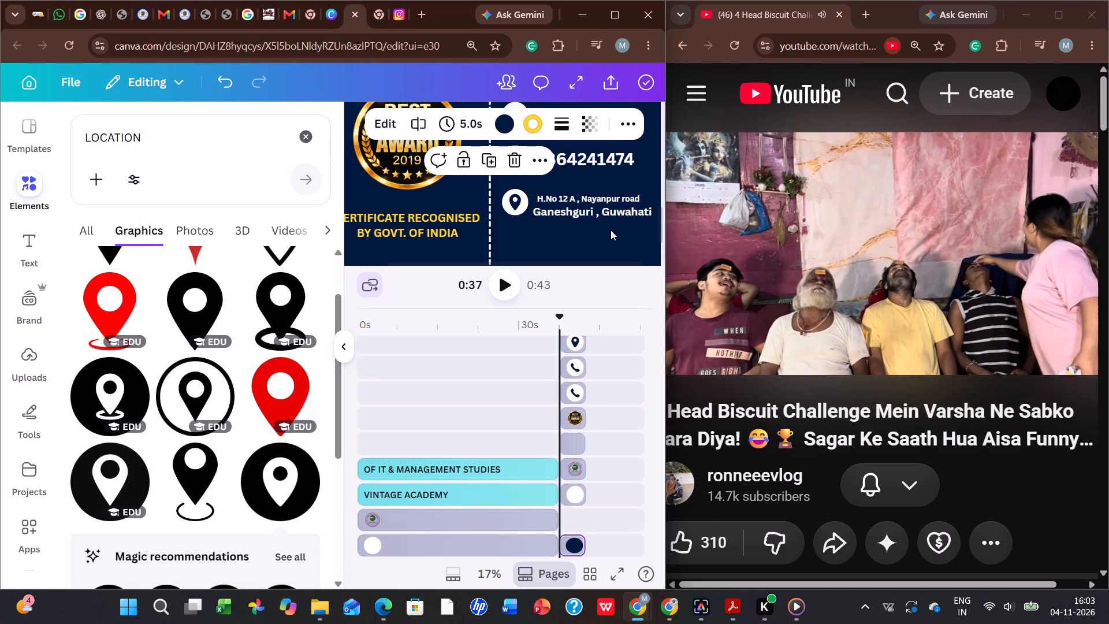
Recolour the locality and city line beneath the street line to the yellow already used in the design.
ctrl+scroll(607, 238, up, 3)
scroll(597, 223, up, 1)
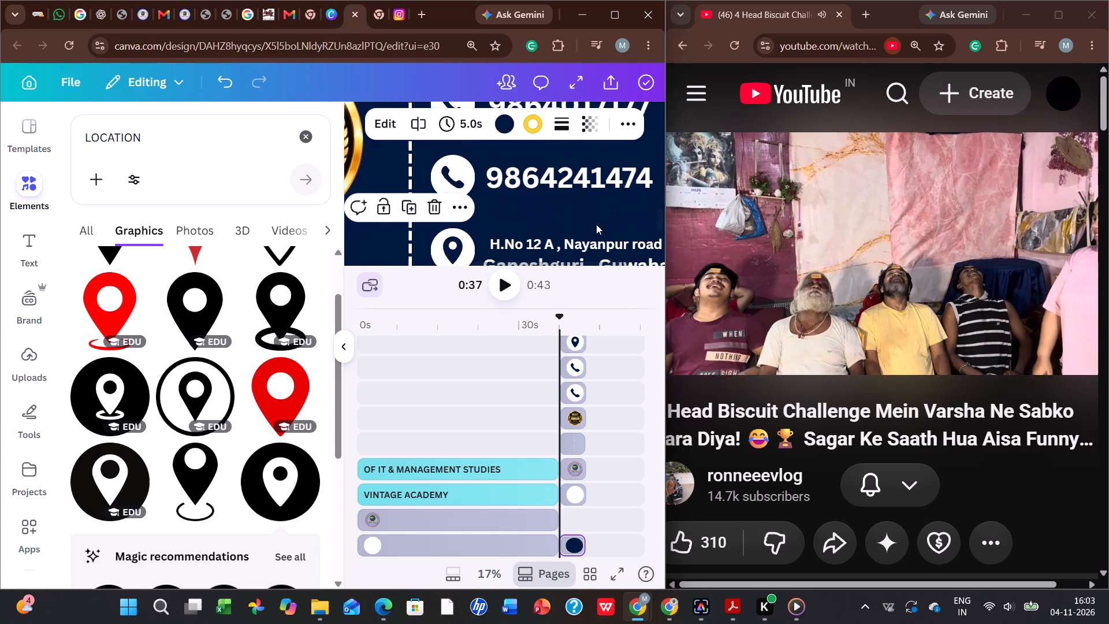
scroll(596, 225, down, 1)
double_click(578, 202)
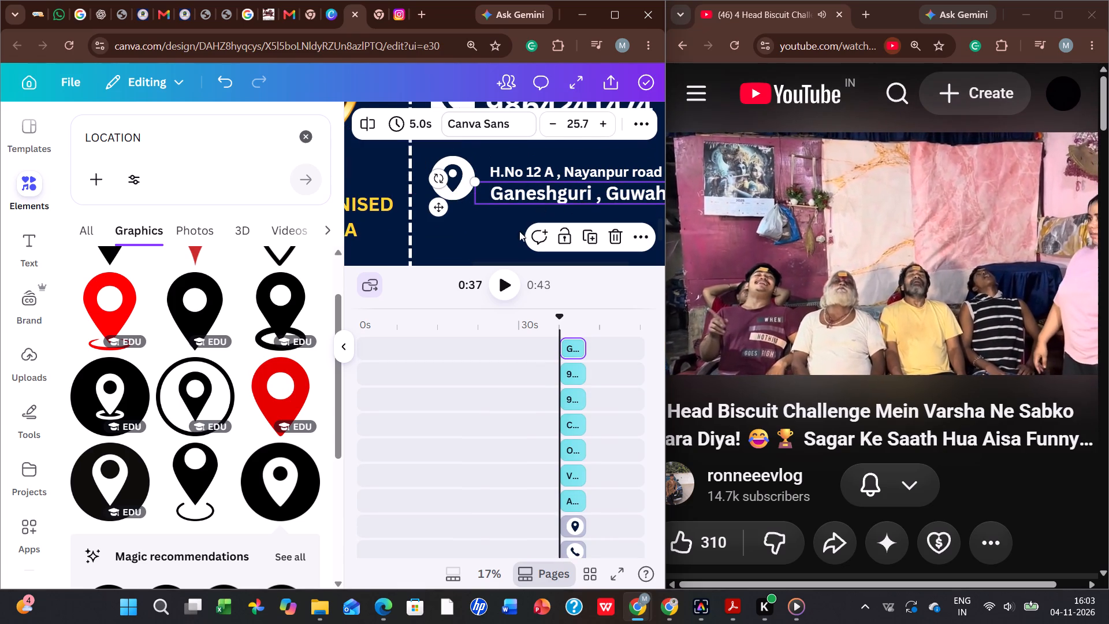
click(510, 226)
ctrl+scroll(510, 226, up, 3)
scroll(510, 226, up, 1)
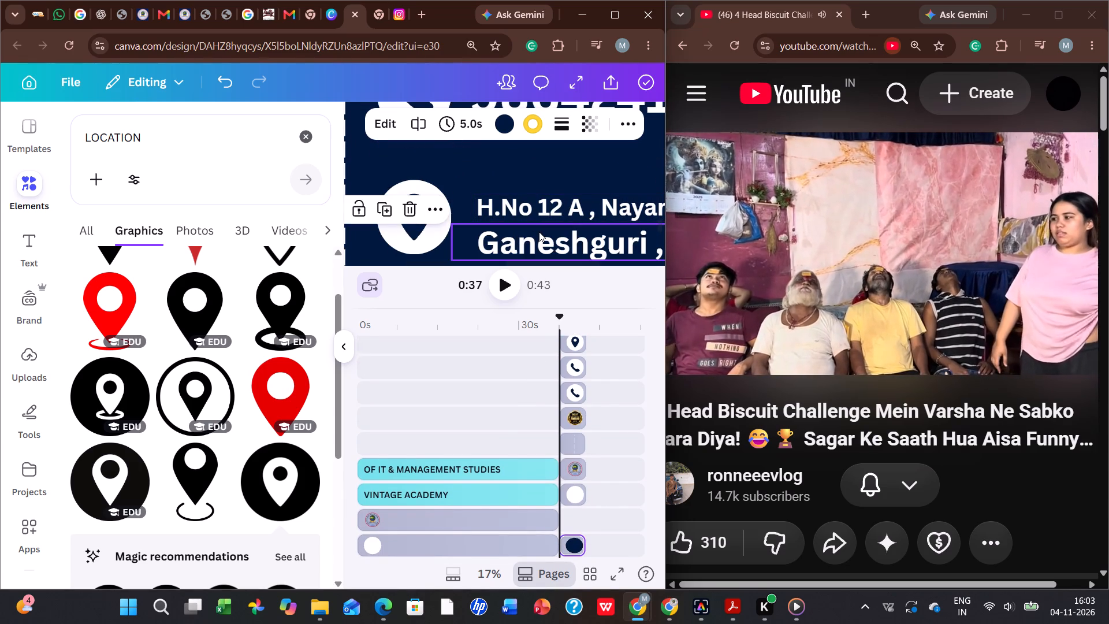
click(539, 232)
click(541, 236)
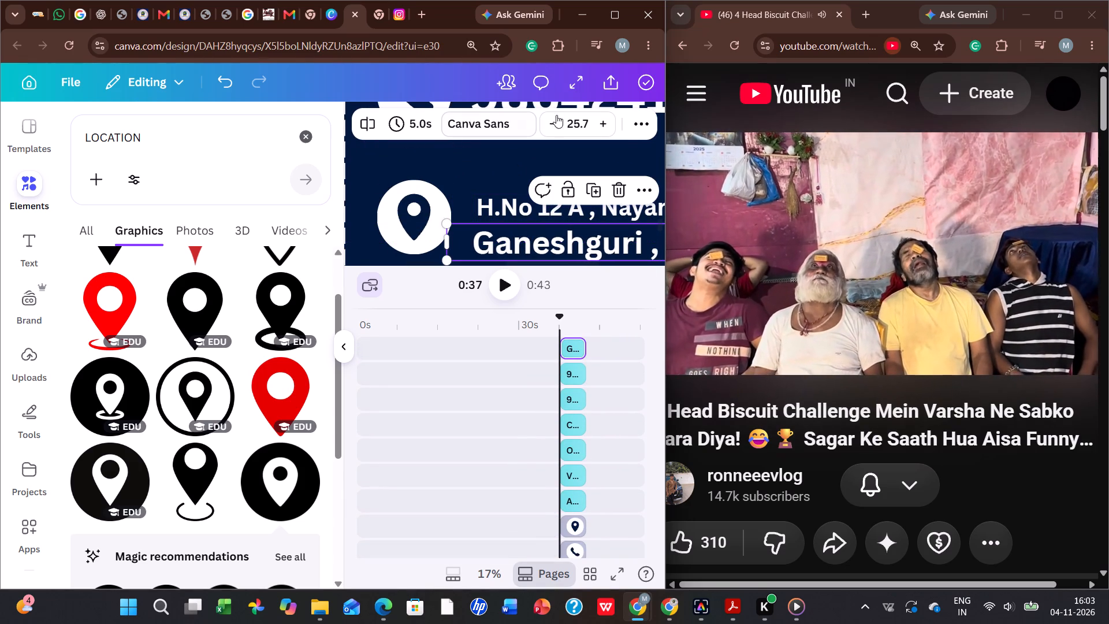
click(650, 134)
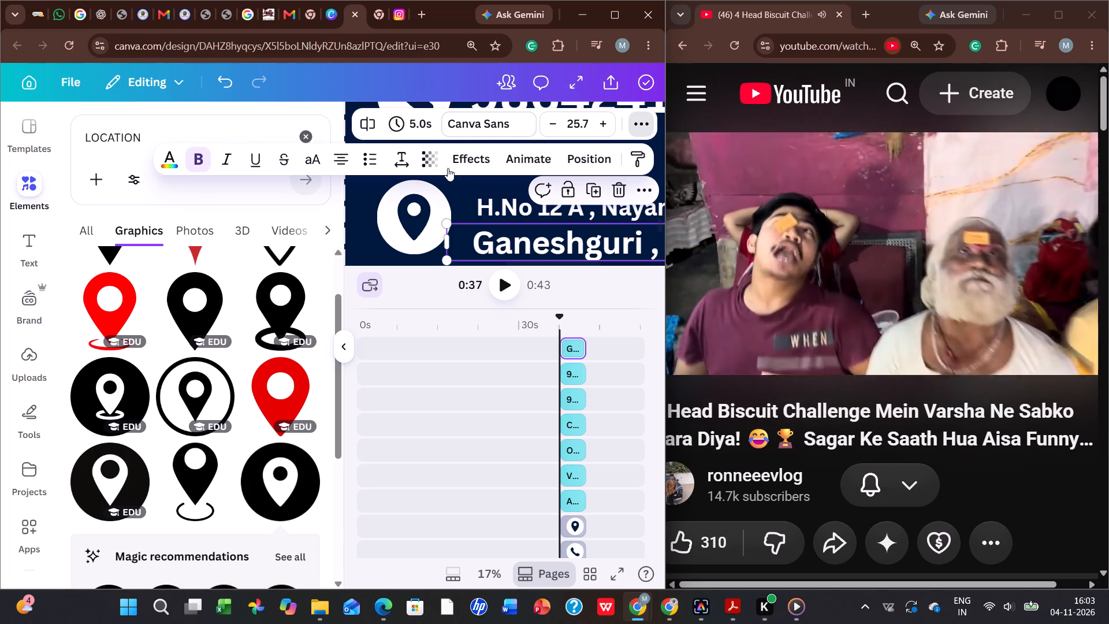
click(179, 165)
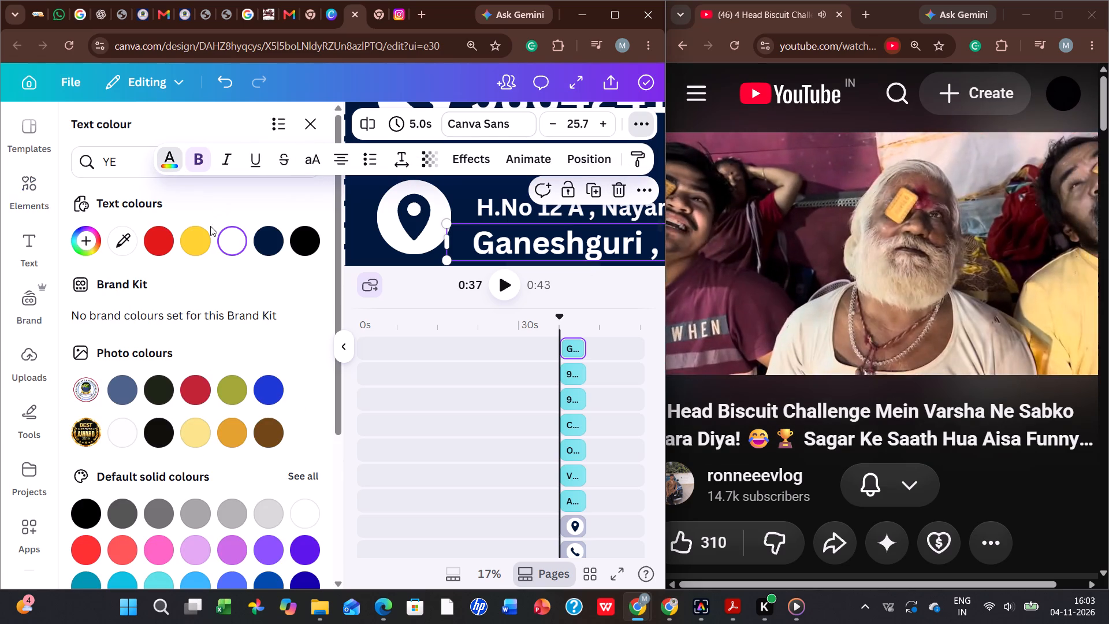
click(202, 233)
double_click(486, 161)
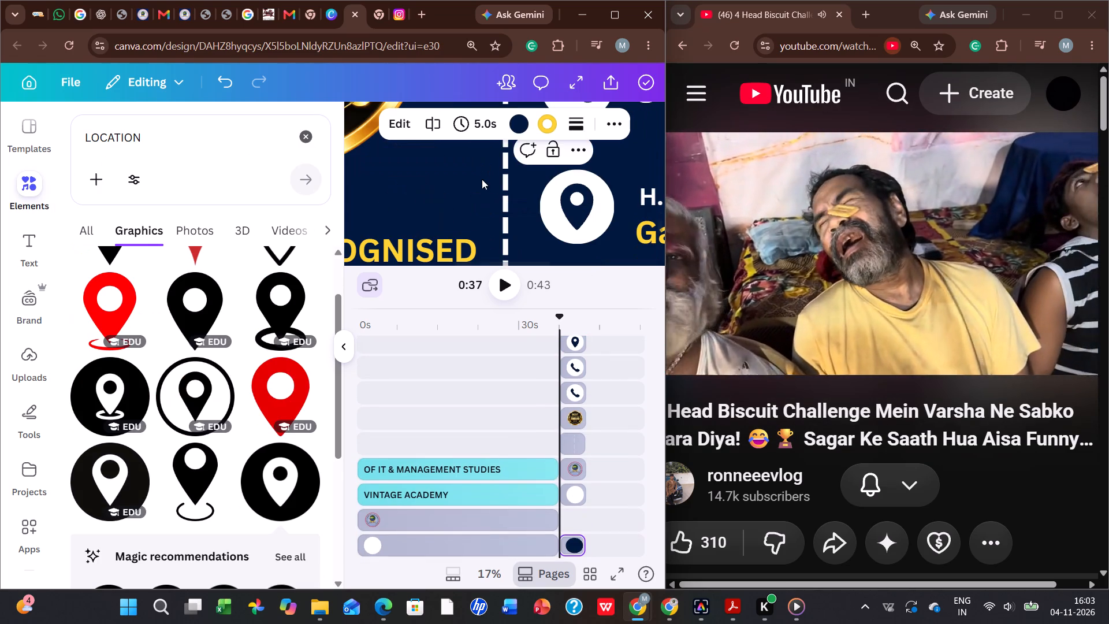
Look over the closing slide as a whole and its element tracks in the timeline.
ctrl+scroll(521, 198, down, 10)
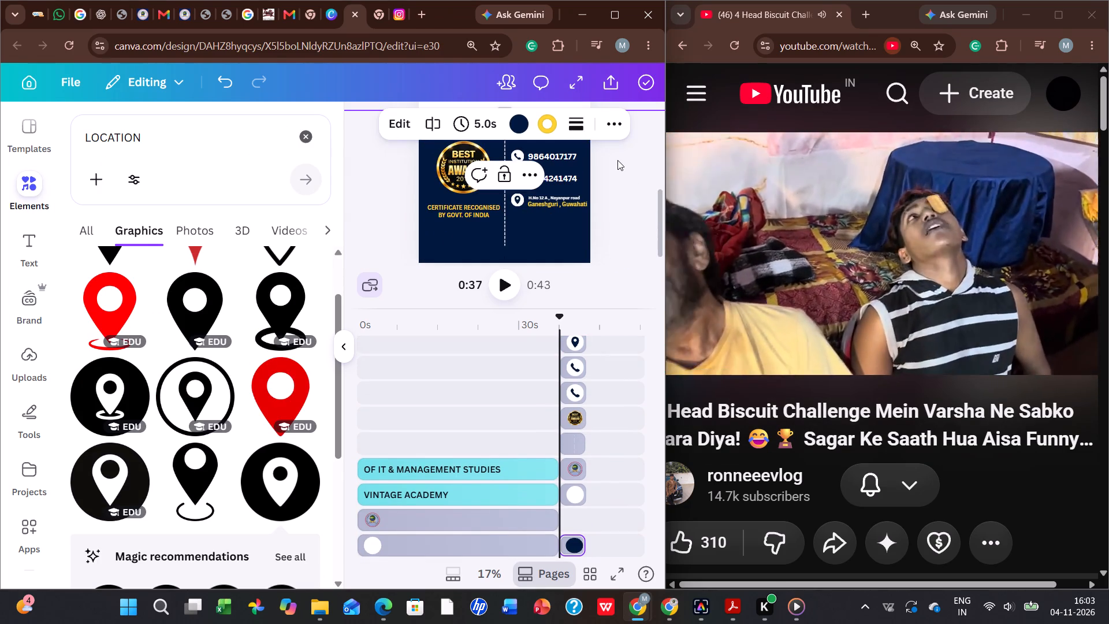
click(617, 160)
scroll(586, 425, up, 2)
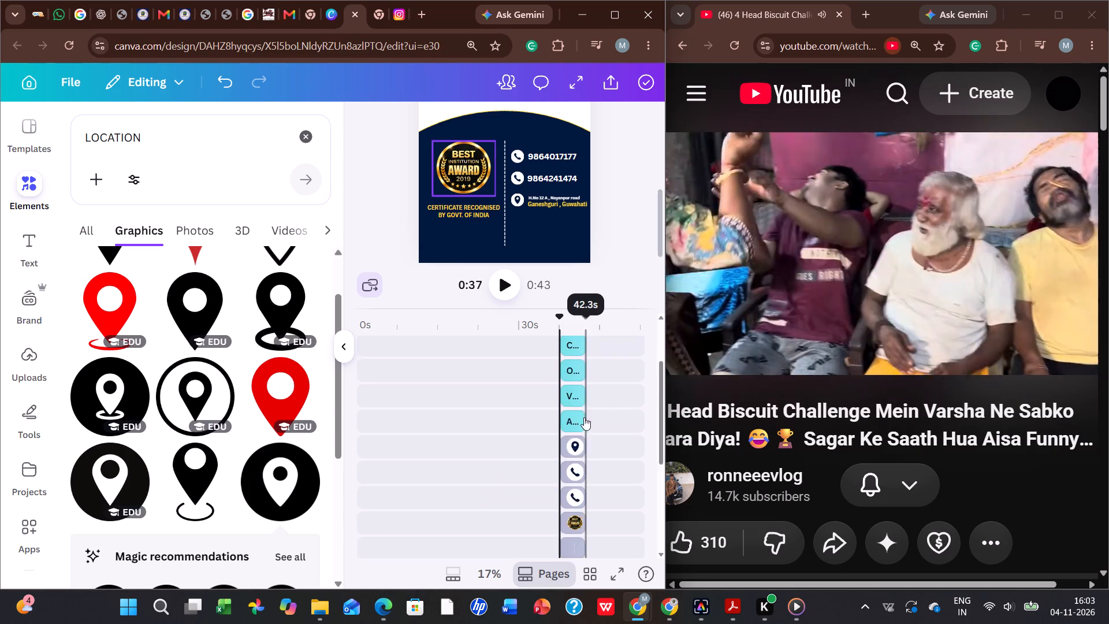
scroll(584, 417, up, 4)
scroll(583, 408, down, 6)
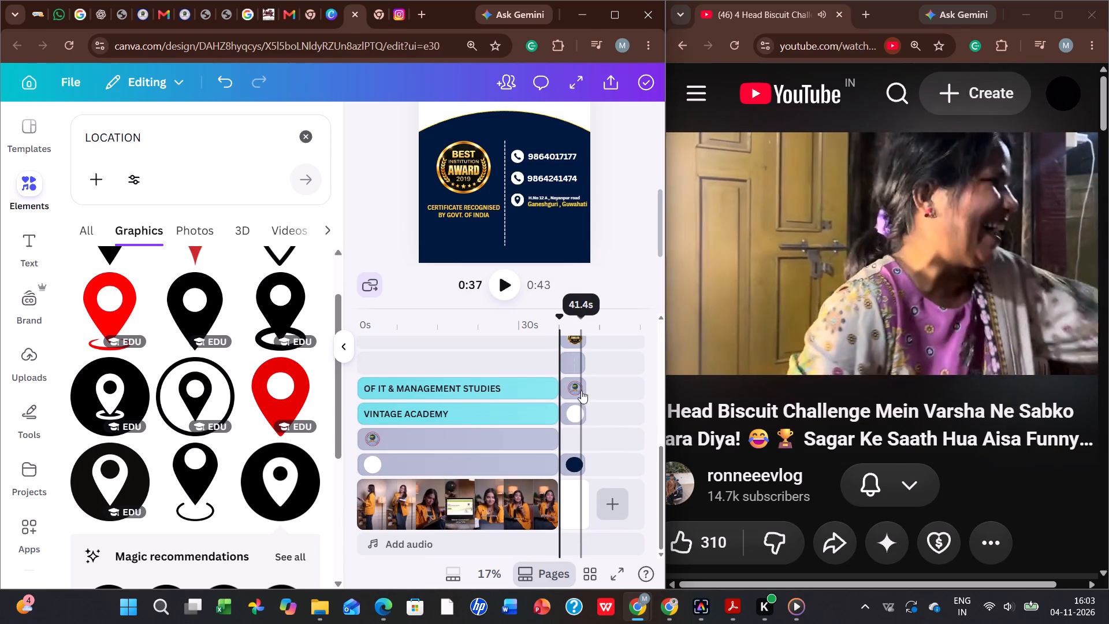
scroll(555, 389, up, 1)
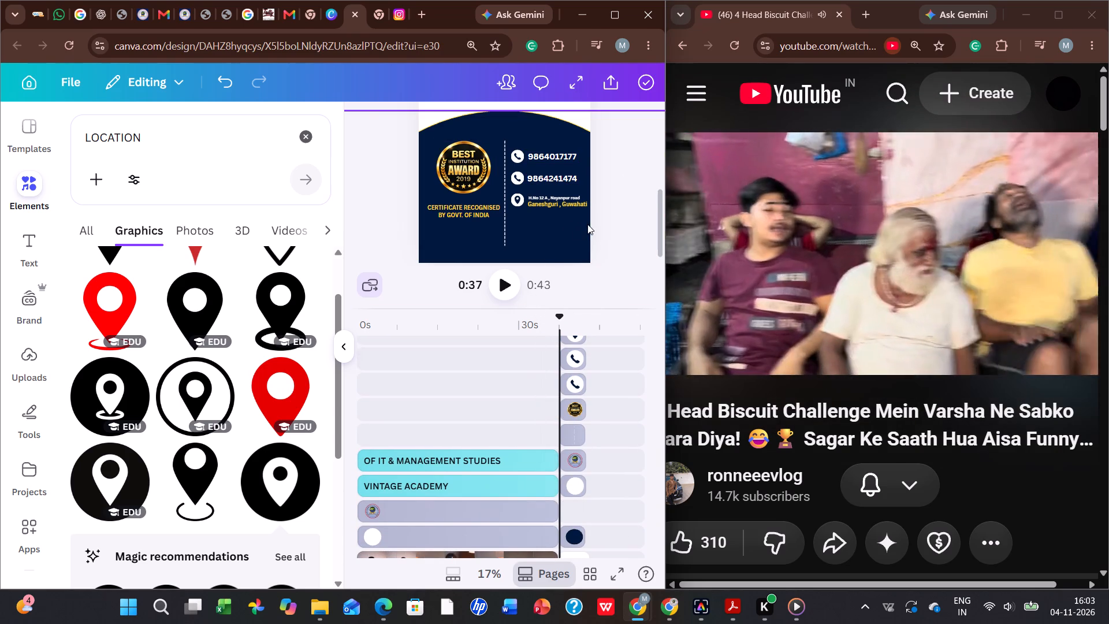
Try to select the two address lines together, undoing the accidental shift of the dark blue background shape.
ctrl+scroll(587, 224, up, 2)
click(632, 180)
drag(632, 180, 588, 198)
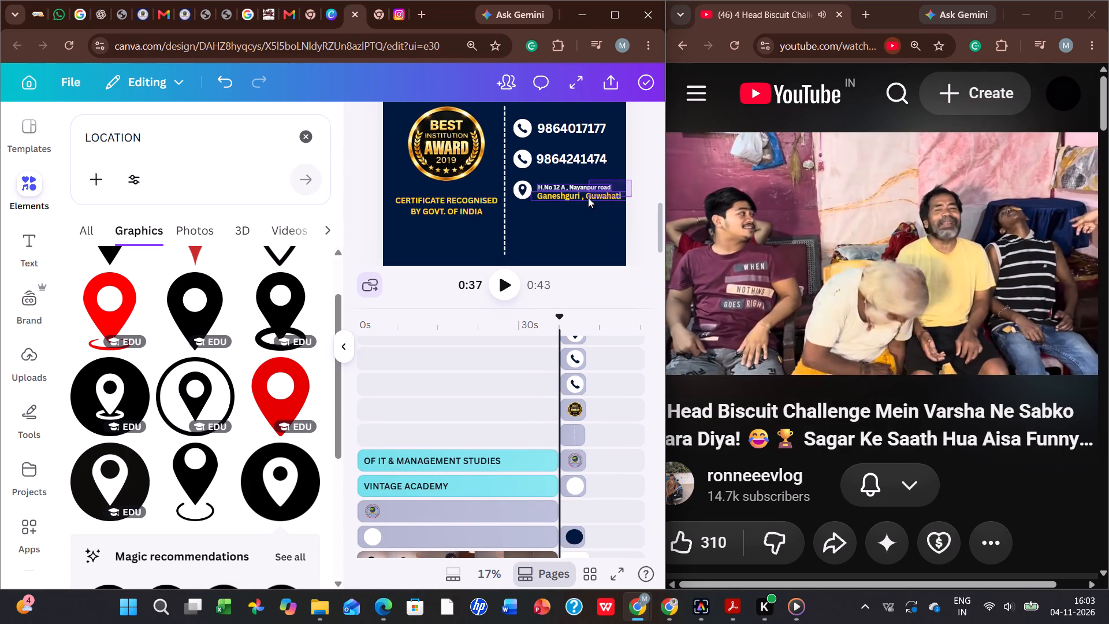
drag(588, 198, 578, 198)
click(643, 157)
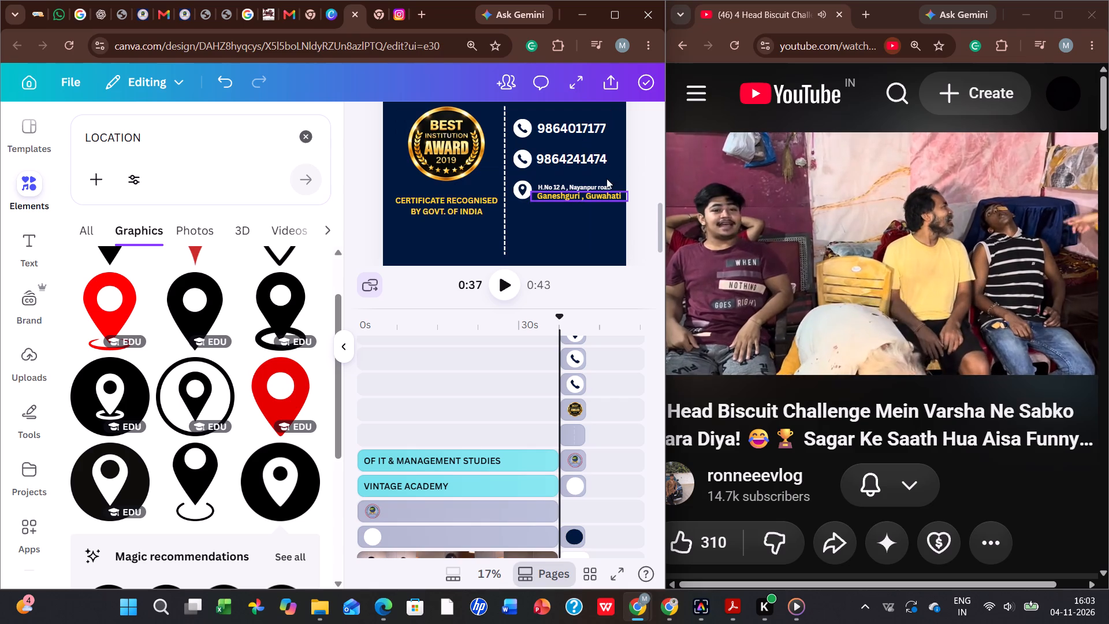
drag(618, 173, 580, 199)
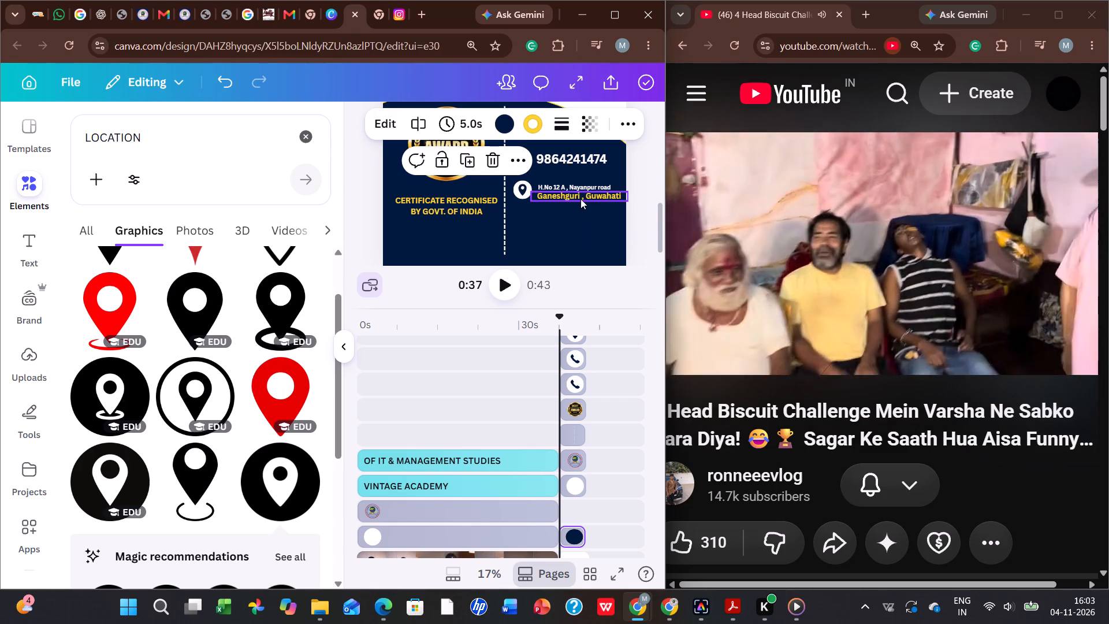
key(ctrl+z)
Lock the curved dark blue background shape of the closing slide.
scroll(583, 187, up, 1)
click(499, 229)
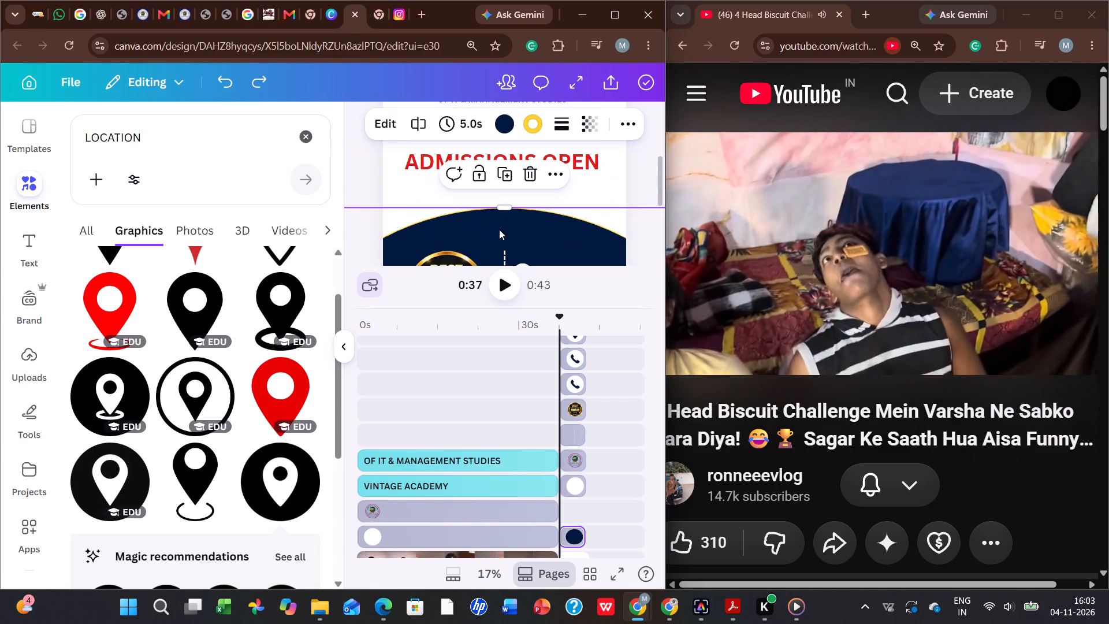
click(477, 179)
Select the location pin with both address lines and move them down slightly, widening the gap below the lower phone number.
scroll(489, 180, down, 2)
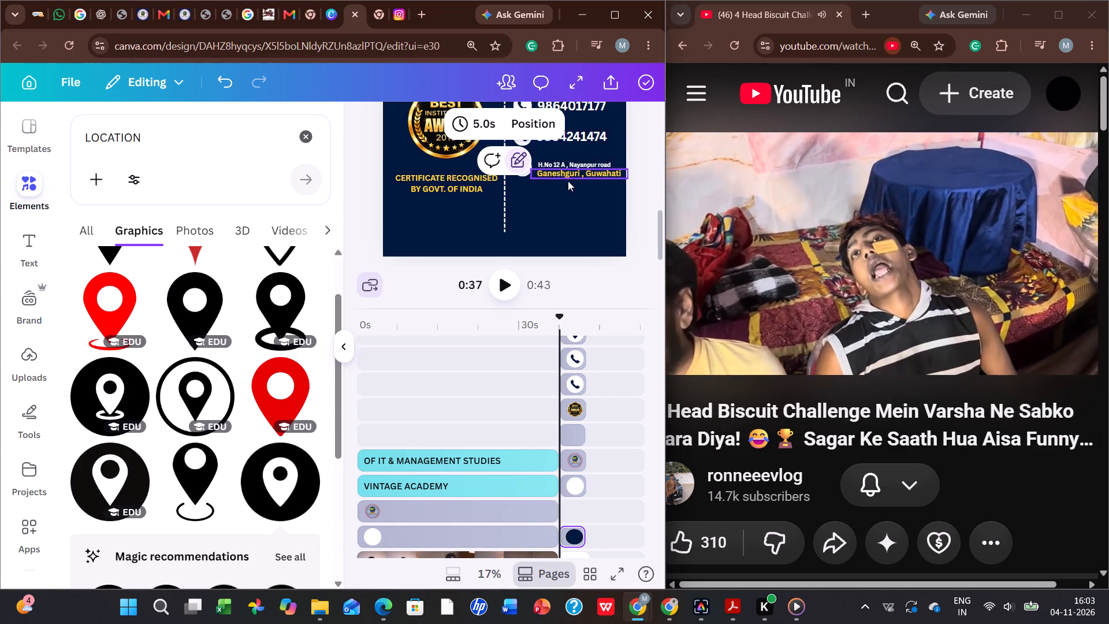
click(622, 153)
drag(630, 163, 529, 175)
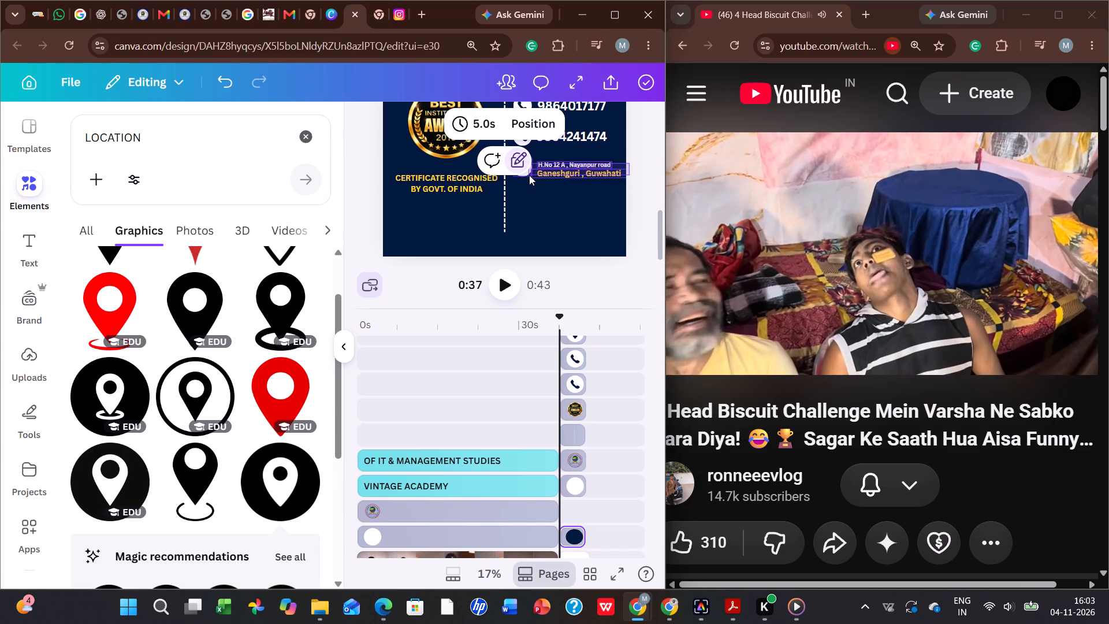
drag(529, 175, 527, 176)
drag(564, 166, 563, 181)
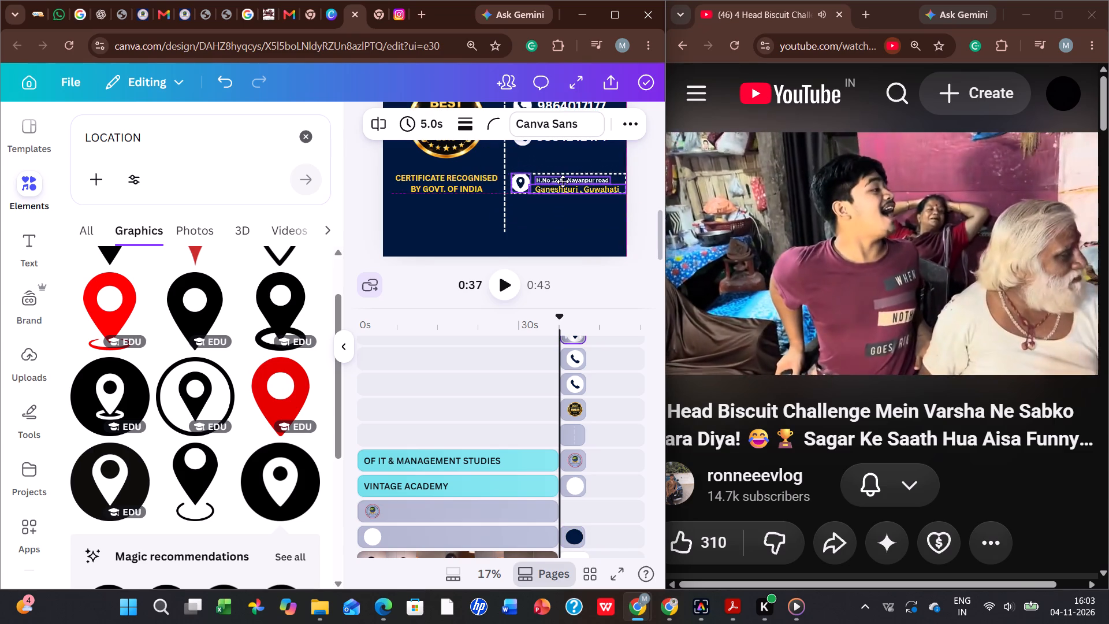
drag(563, 181, 563, 182)
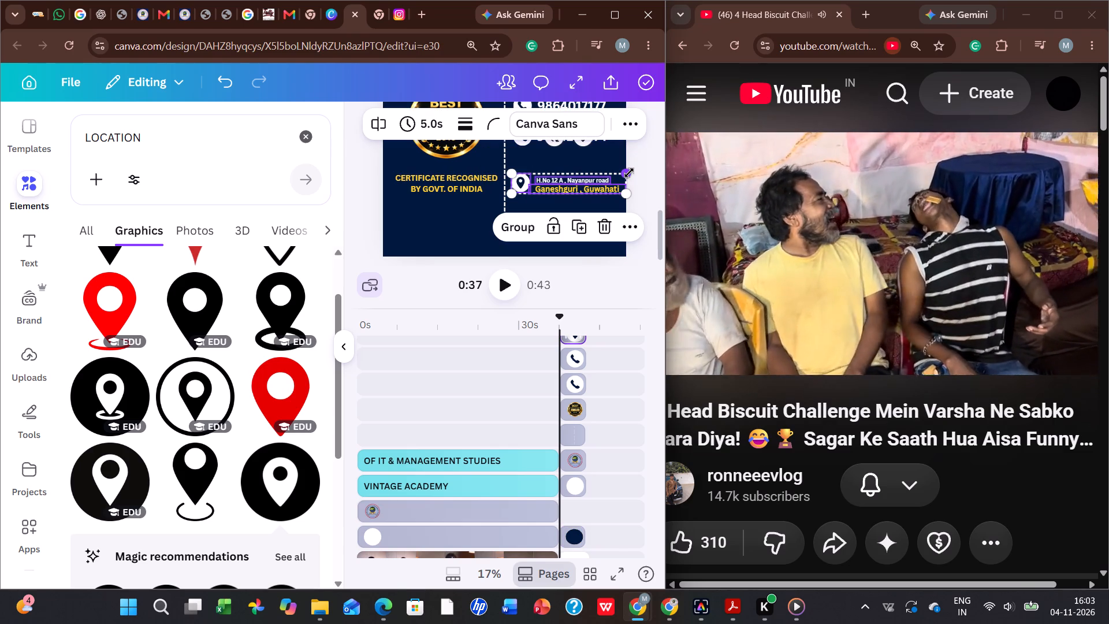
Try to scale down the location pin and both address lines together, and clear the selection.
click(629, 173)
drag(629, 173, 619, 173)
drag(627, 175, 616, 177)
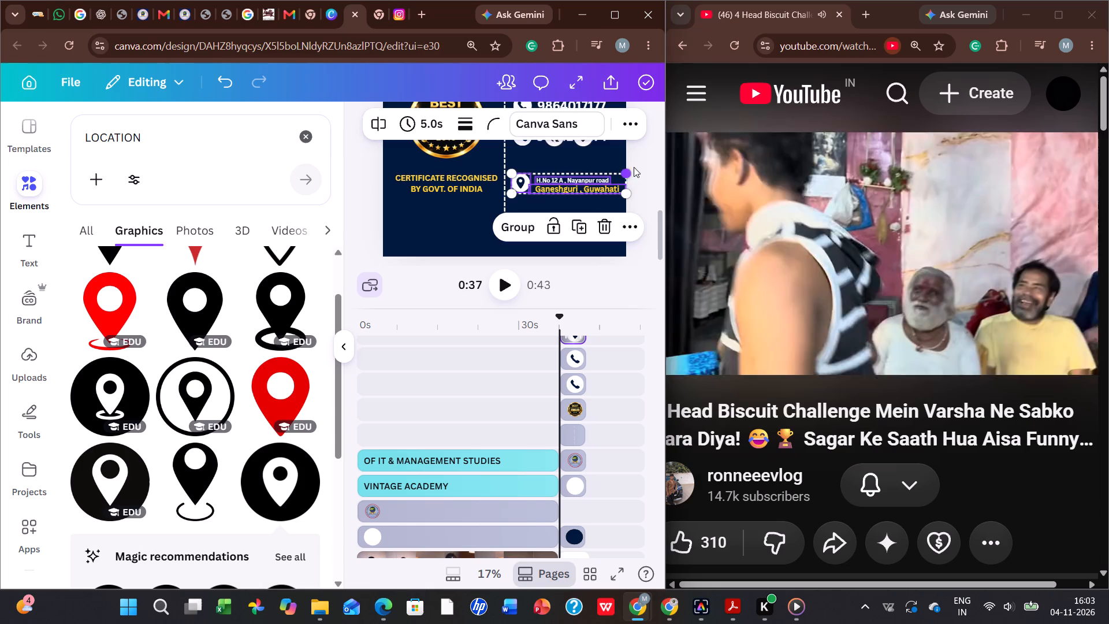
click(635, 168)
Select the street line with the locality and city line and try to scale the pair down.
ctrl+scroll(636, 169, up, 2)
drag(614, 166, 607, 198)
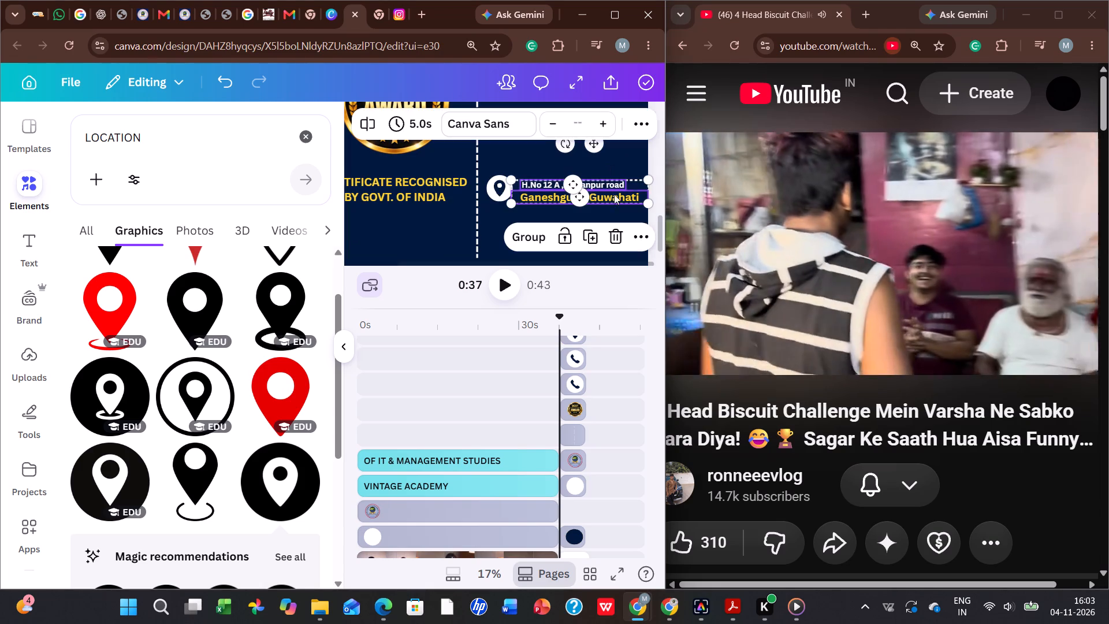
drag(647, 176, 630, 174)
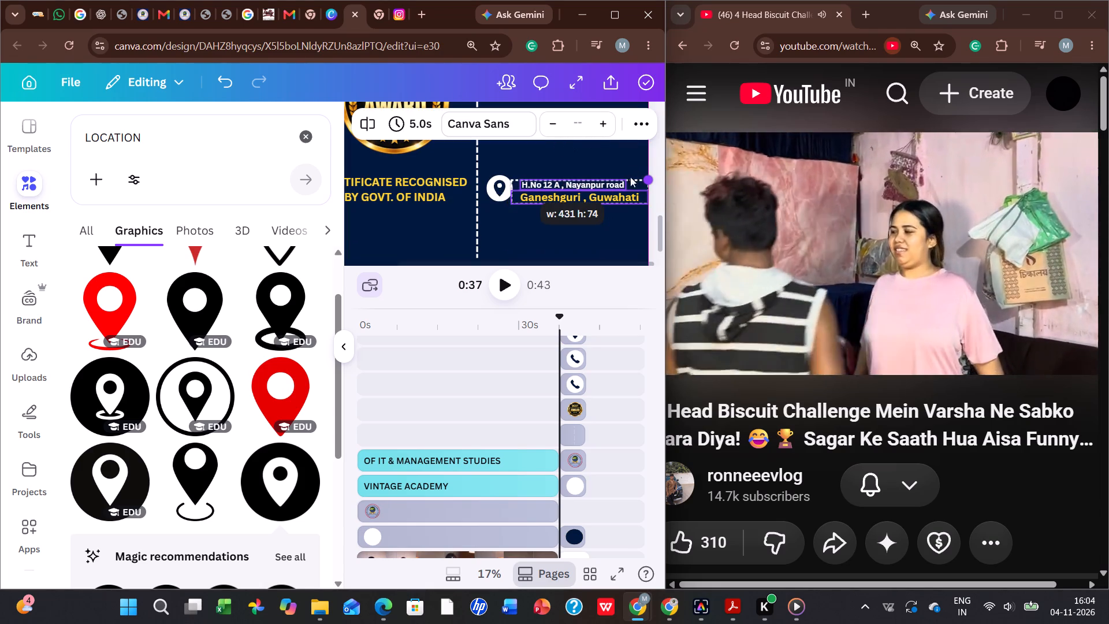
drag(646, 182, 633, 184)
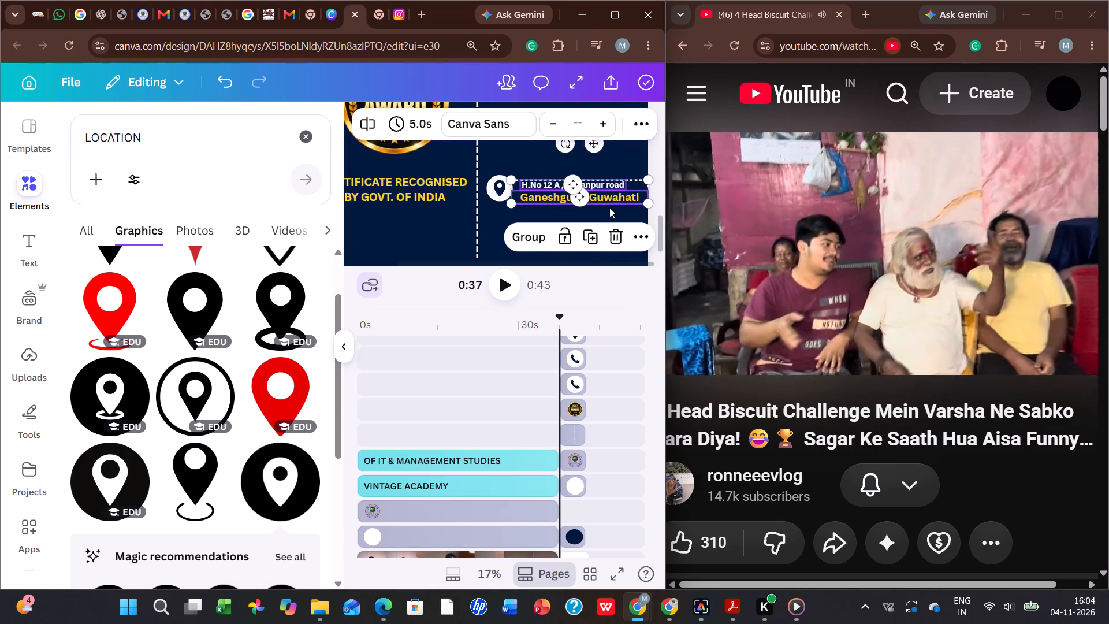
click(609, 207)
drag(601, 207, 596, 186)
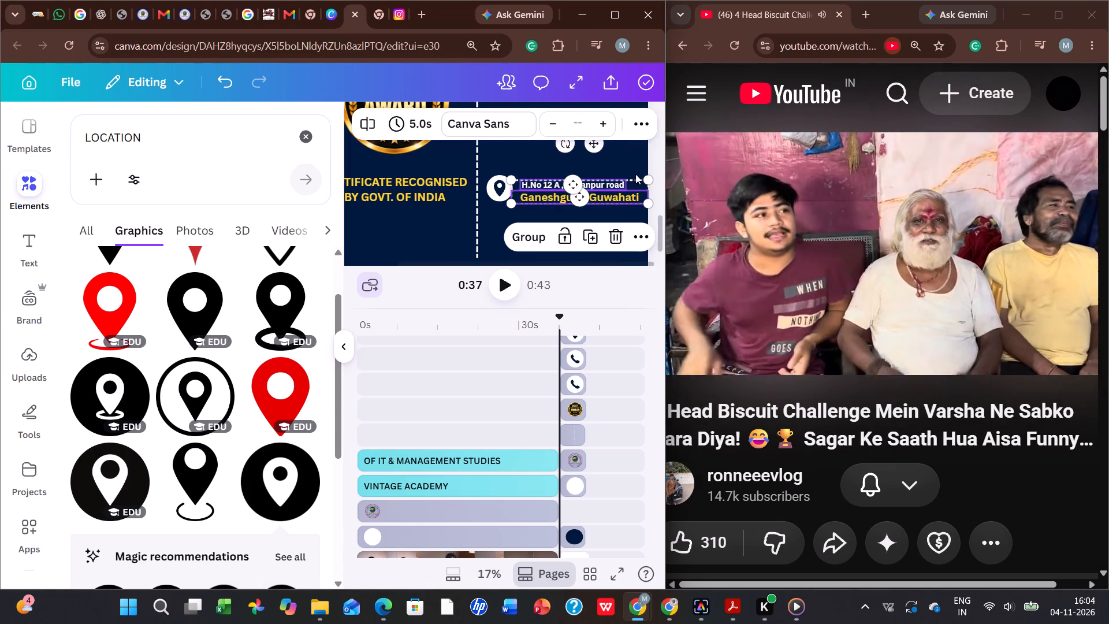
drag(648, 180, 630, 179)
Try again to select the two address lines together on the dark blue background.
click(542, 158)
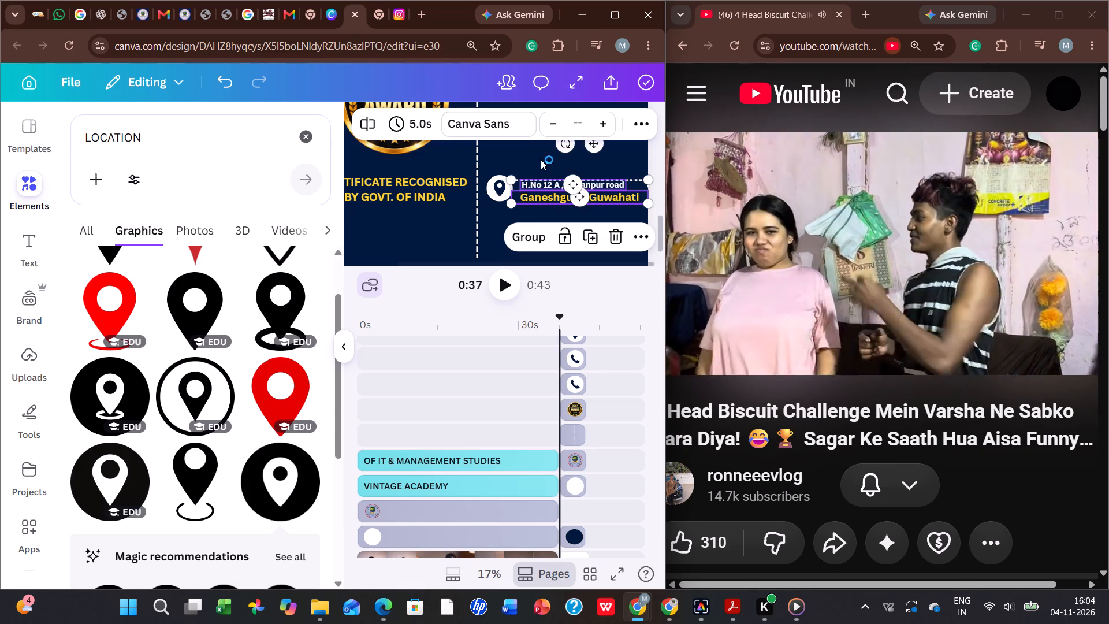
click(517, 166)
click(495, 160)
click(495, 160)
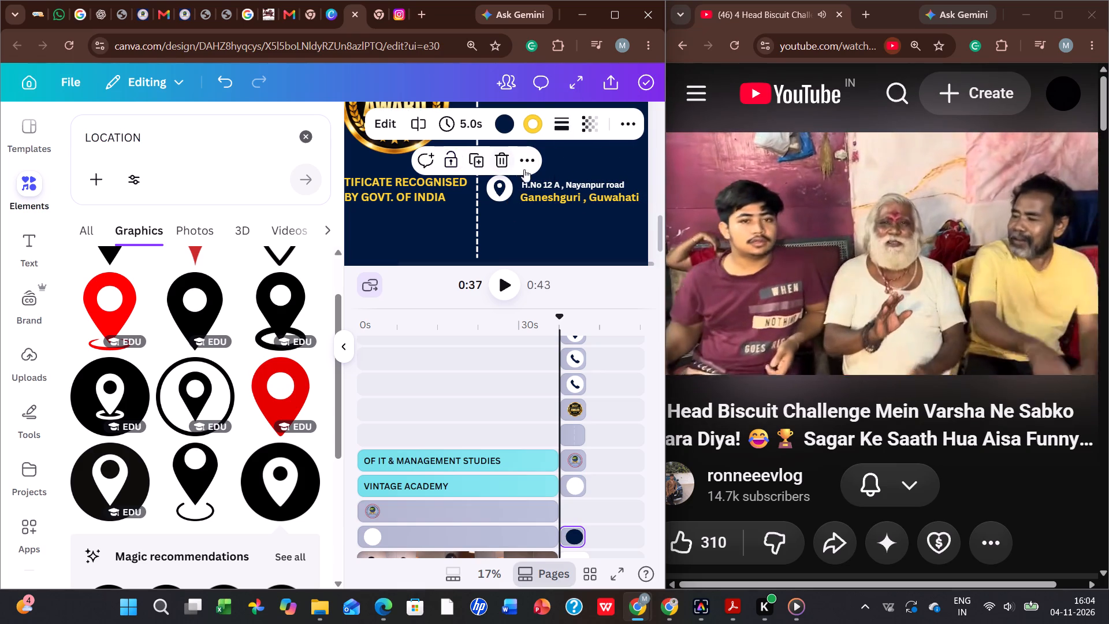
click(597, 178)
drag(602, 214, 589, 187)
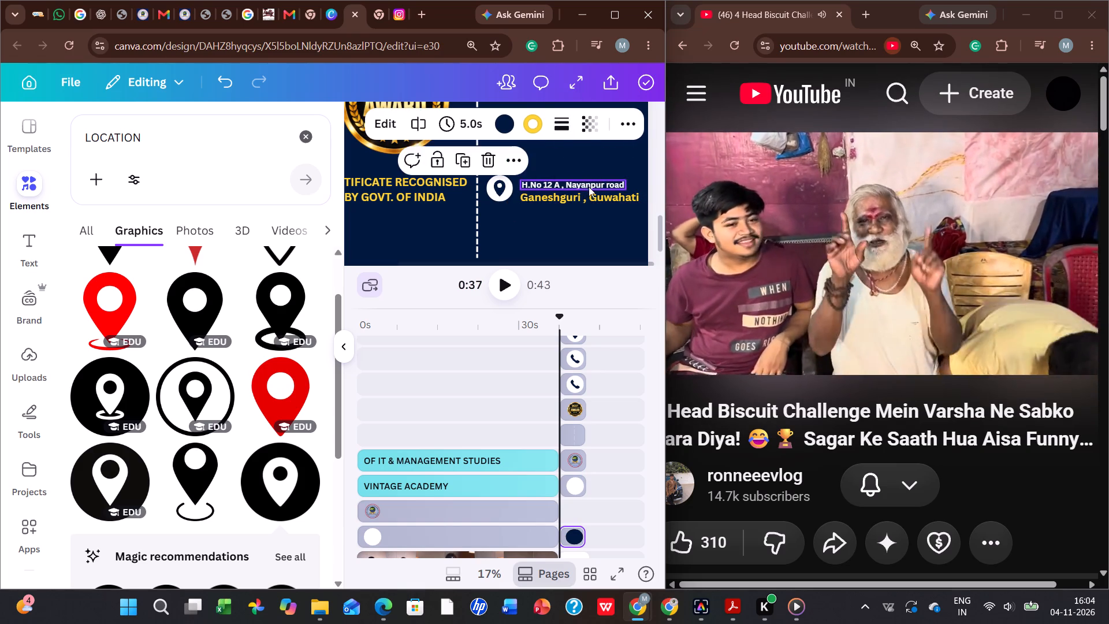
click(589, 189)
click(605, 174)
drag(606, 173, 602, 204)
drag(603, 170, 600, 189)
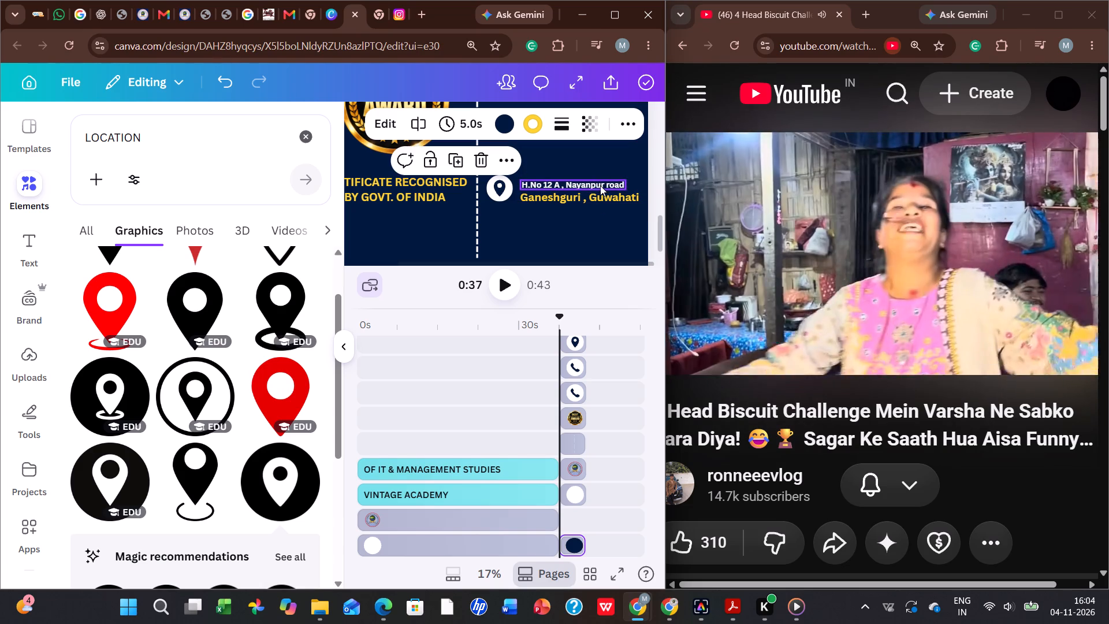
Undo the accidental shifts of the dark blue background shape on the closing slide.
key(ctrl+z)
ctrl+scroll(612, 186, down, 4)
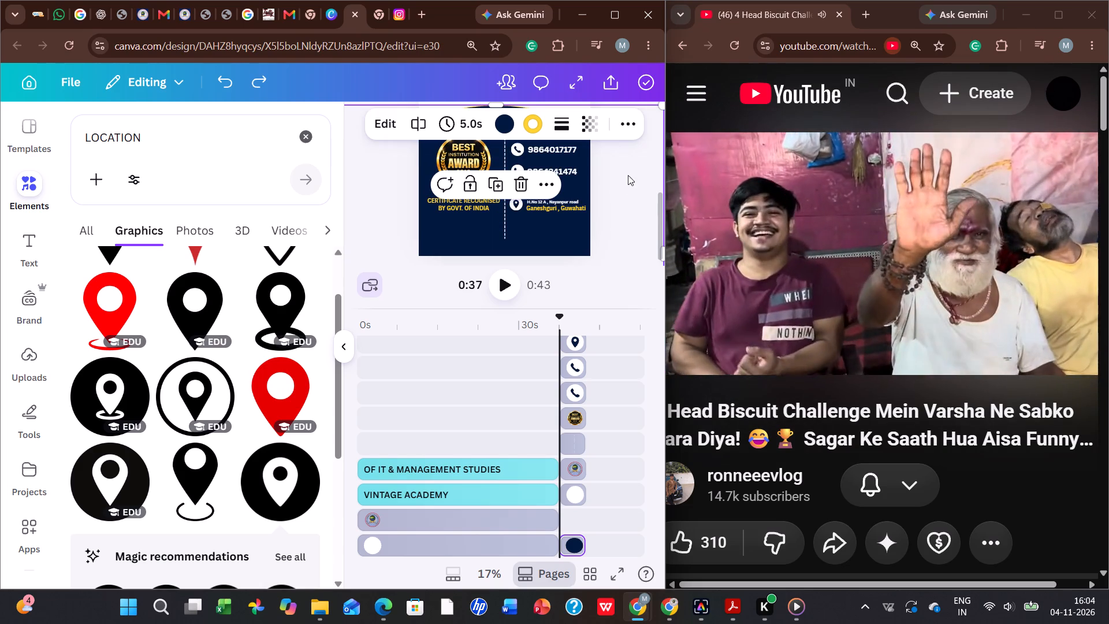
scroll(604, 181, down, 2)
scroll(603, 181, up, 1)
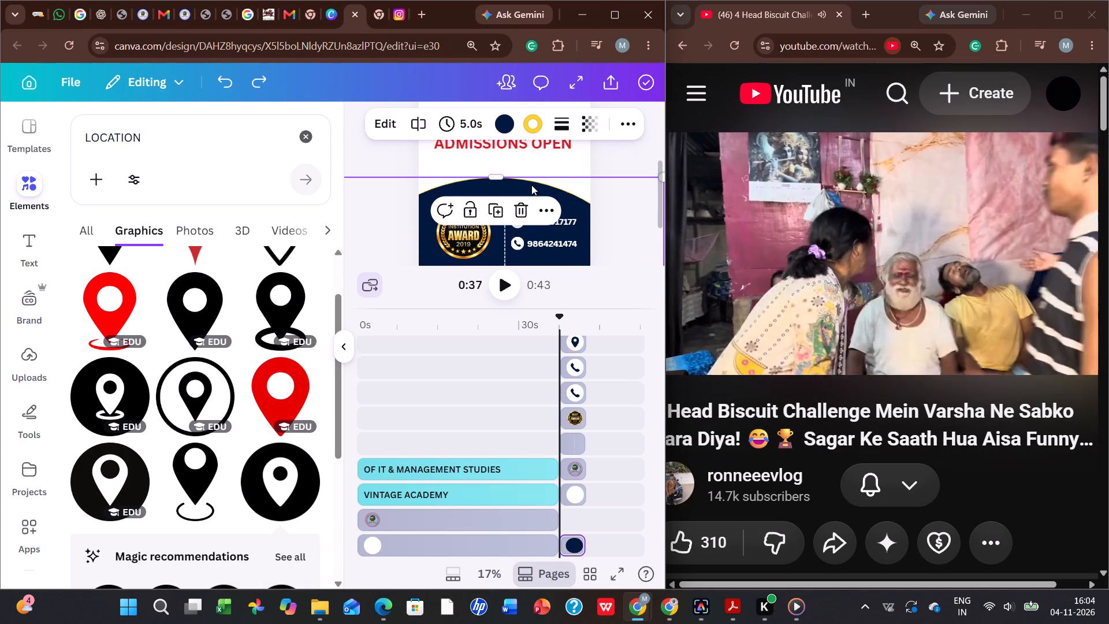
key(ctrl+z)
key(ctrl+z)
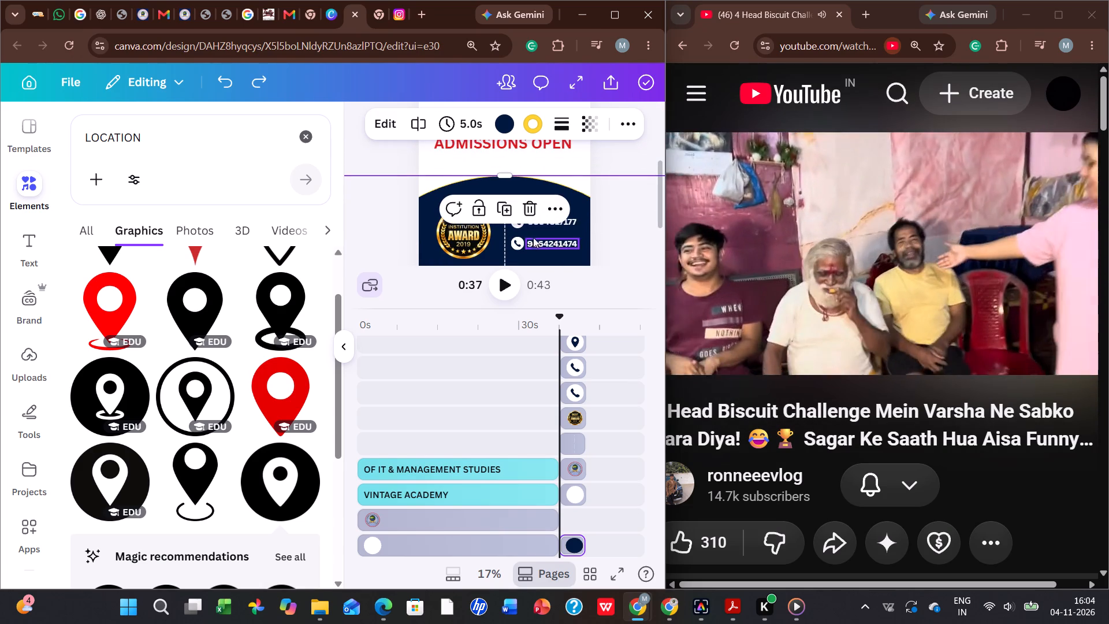
Lock the curved dark blue background shape again.
click(483, 203)
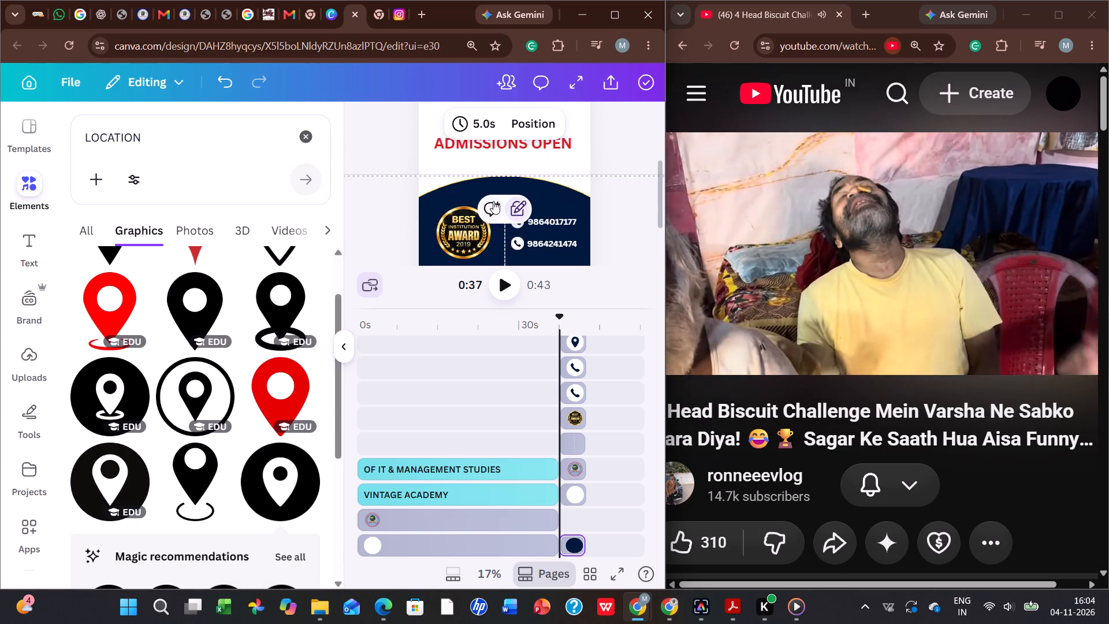
Select both address lines beside the location pin and scale them down together to about 431 by 74.
scroll(507, 196, down, 1)
click(553, 198)
drag(553, 193, 553, 213)
drag(591, 195, 574, 194)
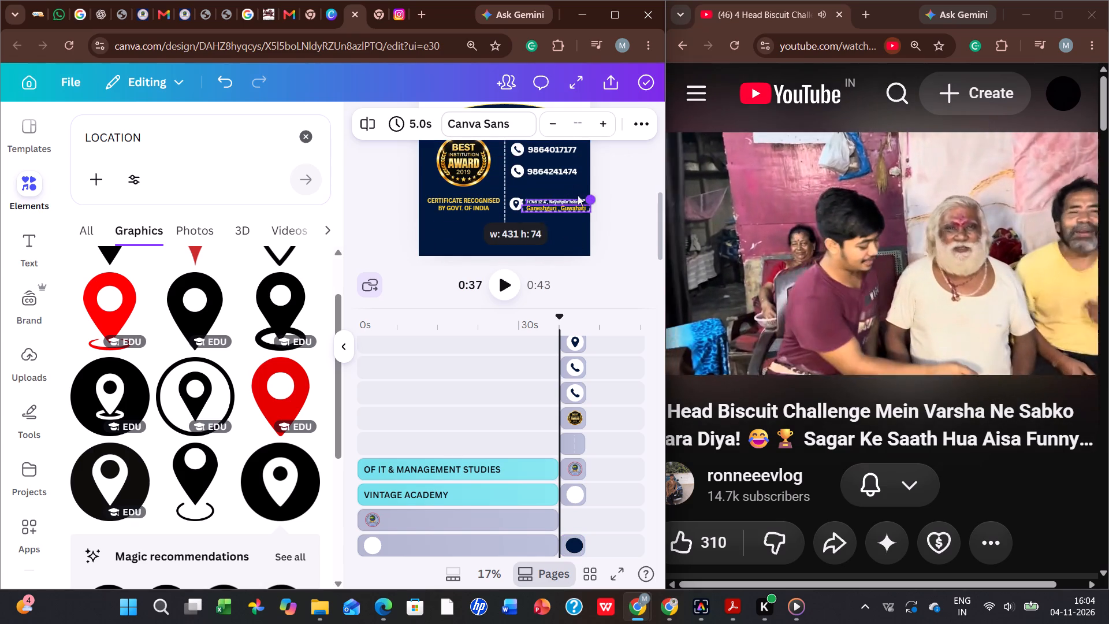
click(628, 201)
Reduce the font size of the yellow locality and city line to 24.7.
ctrl+scroll(591, 212, up, 4)
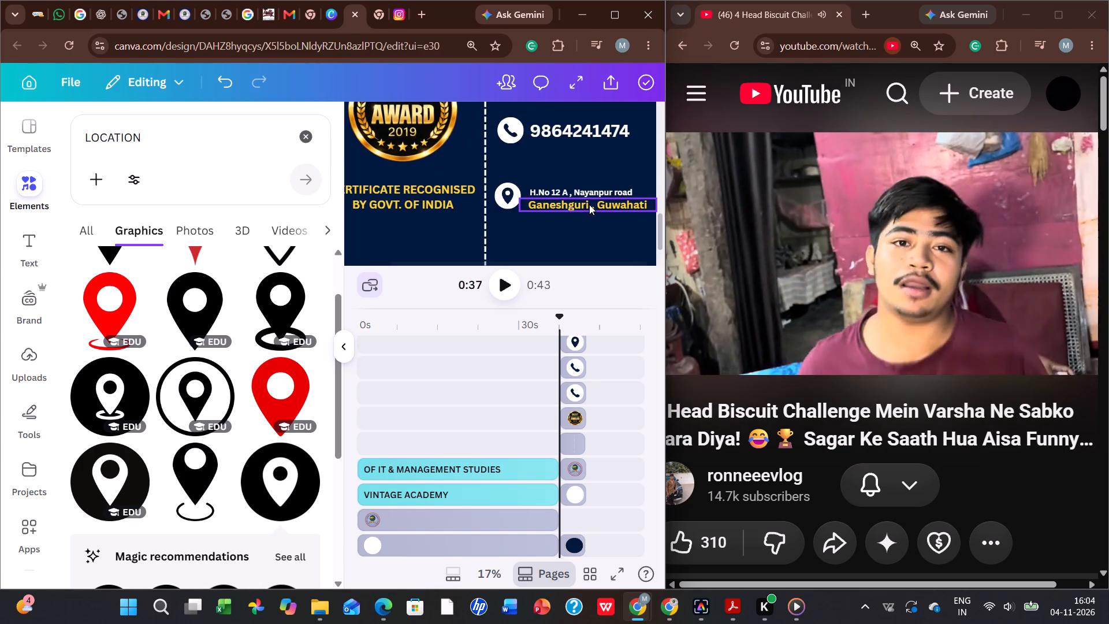
click(589, 203)
click(549, 125)
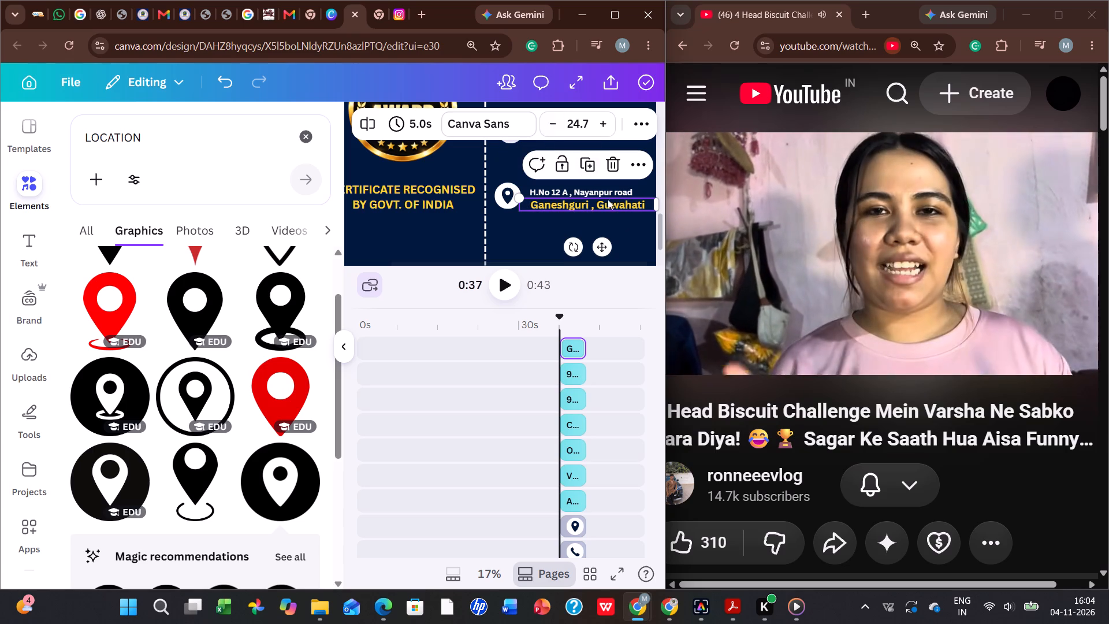
click(605, 245)
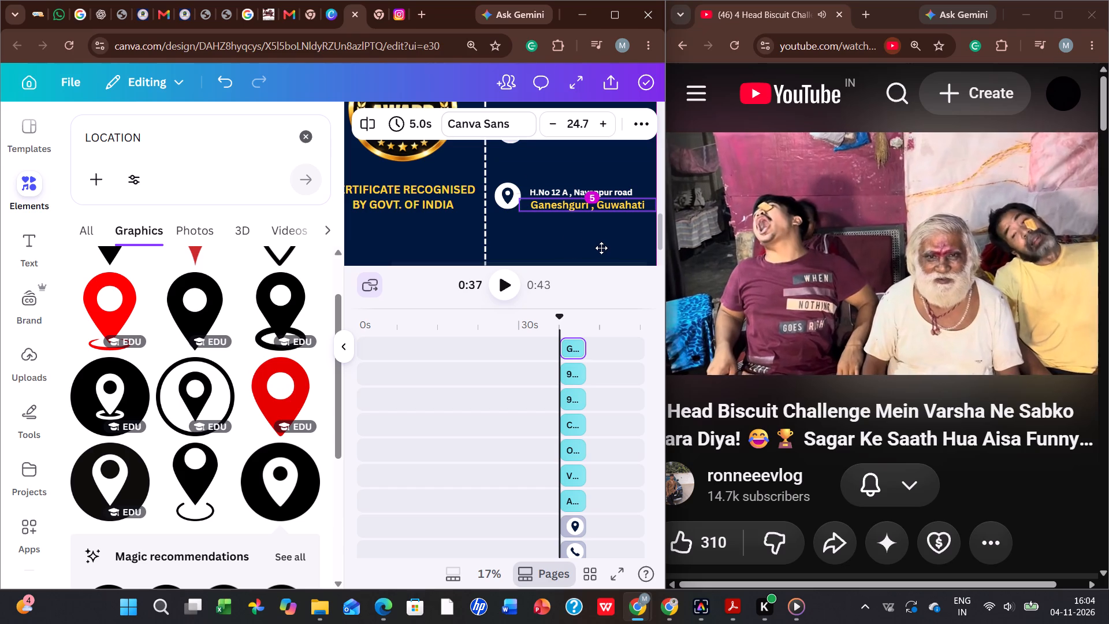
Check the address block in the Instagram reference post and nudge the yellow locality and city line slightly left under the street line.
click(400, 8)
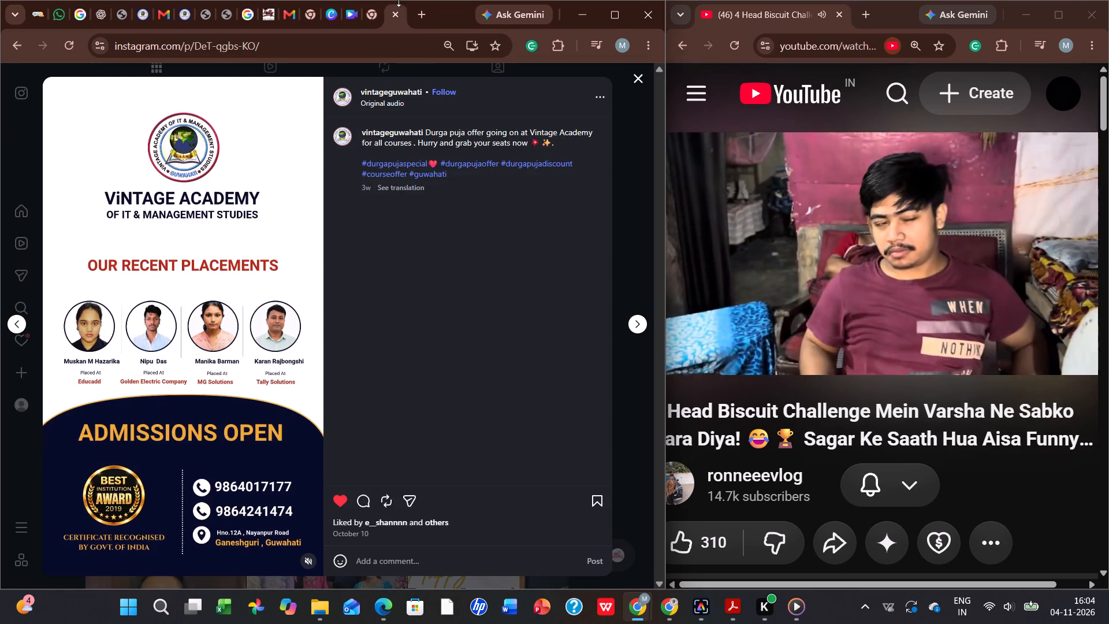
click(372, 15)
click(348, 10)
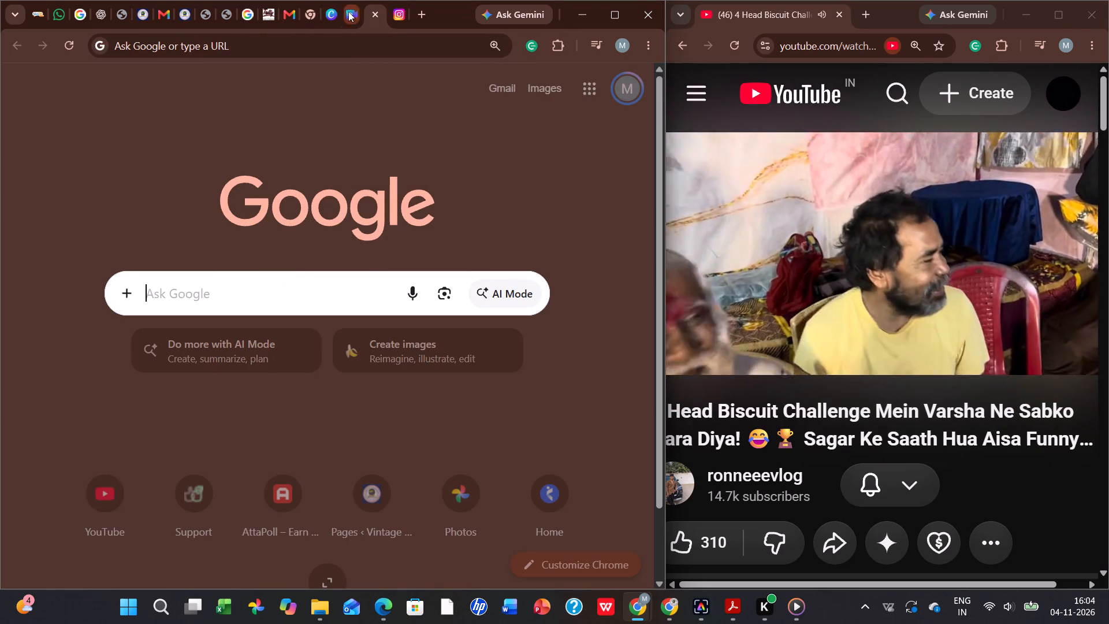
ctrl+scroll(545, 208, up, 2)
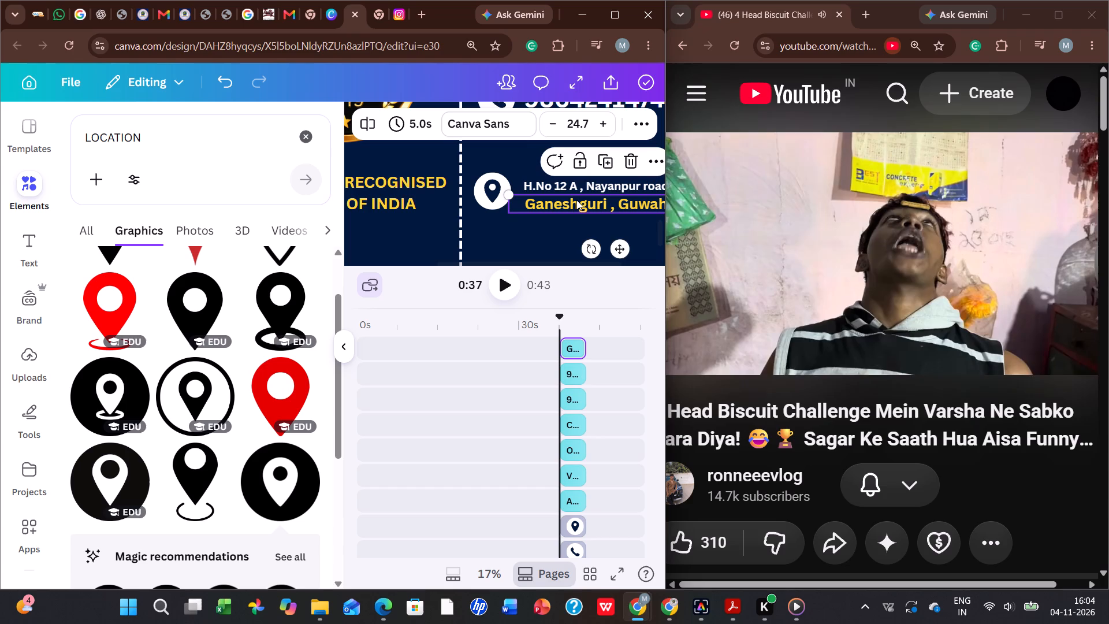
click(576, 200)
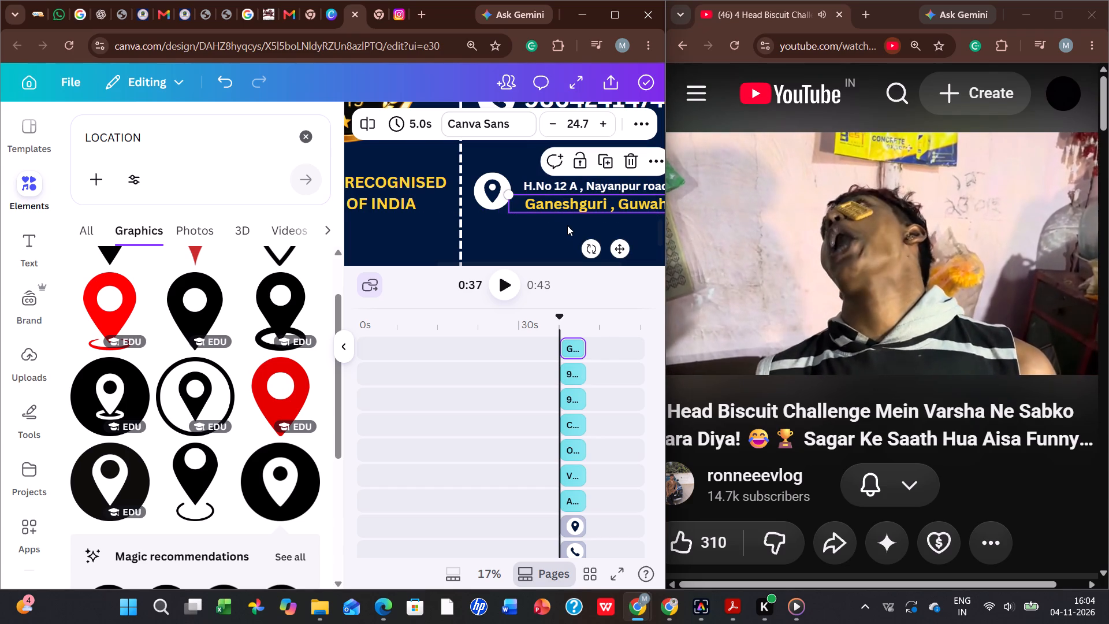
ctrl+scroll(567, 225, up, 3)
click(643, 244)
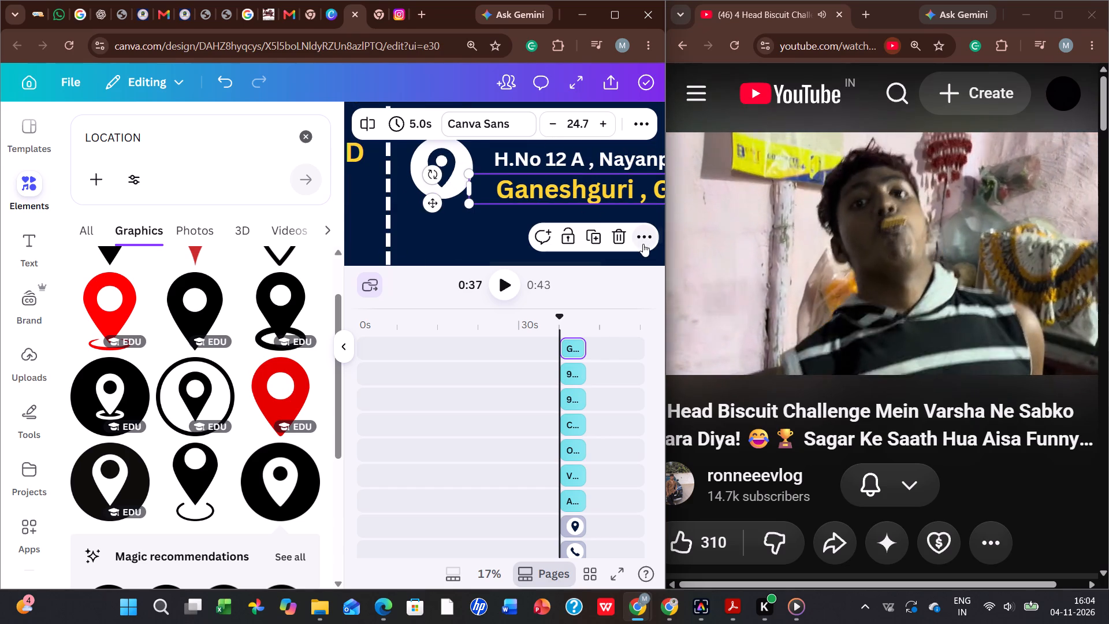
click(590, 207)
click(589, 198)
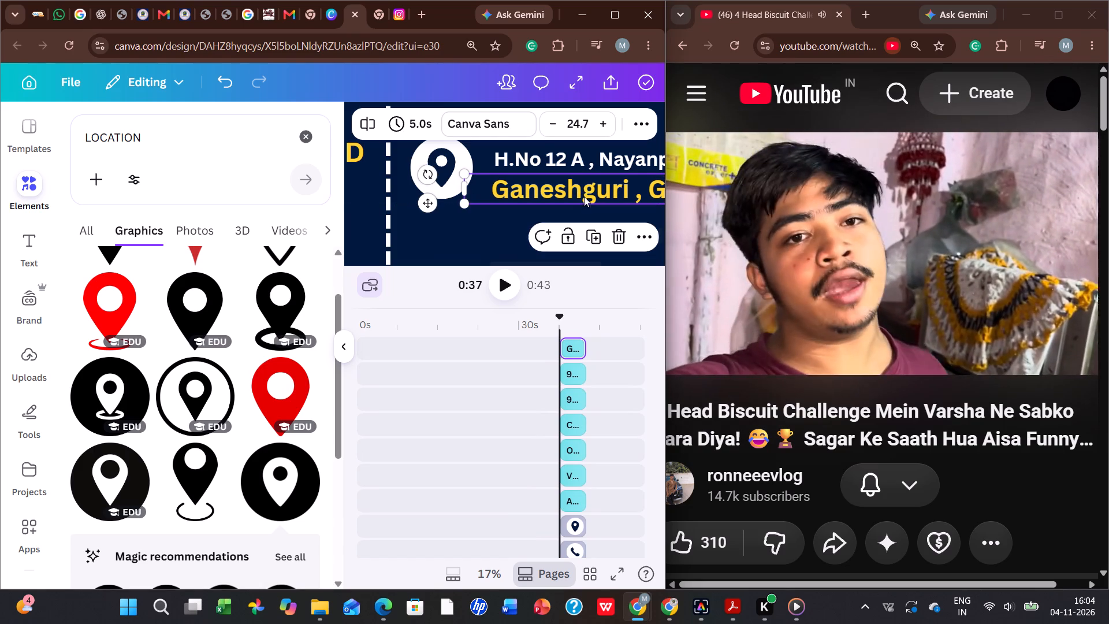
Pause the YouTube video and preview the whole Canva video design from the start.
click(617, 85)
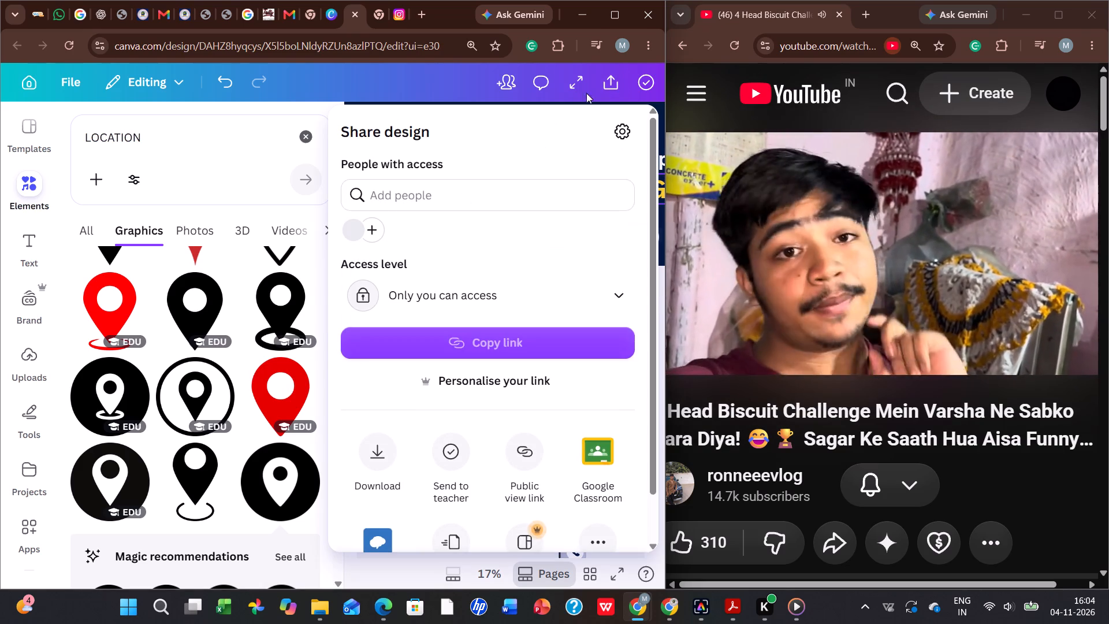
click(553, 83)
drag(571, 87, 571, 92)
click(955, 289)
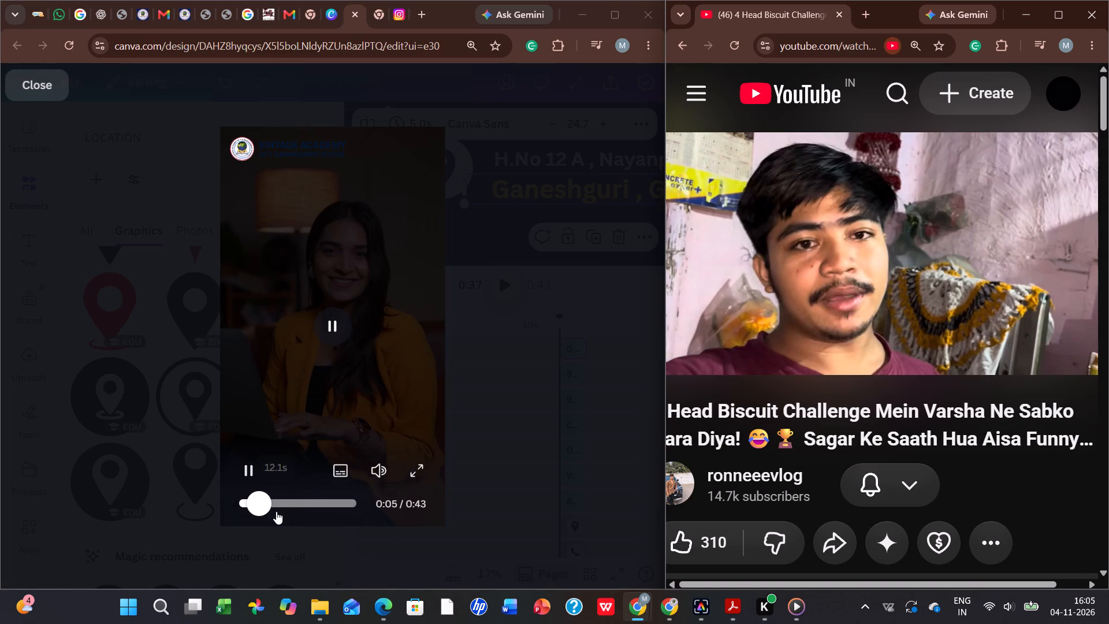
drag(276, 511, 179, 532)
click(314, 313)
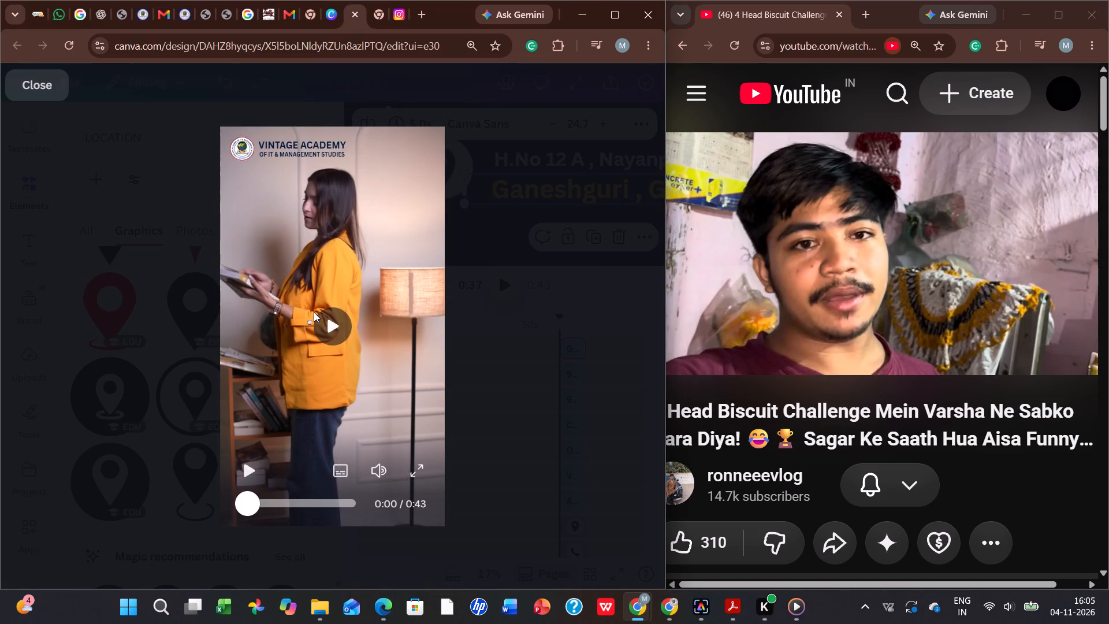
click(314, 311)
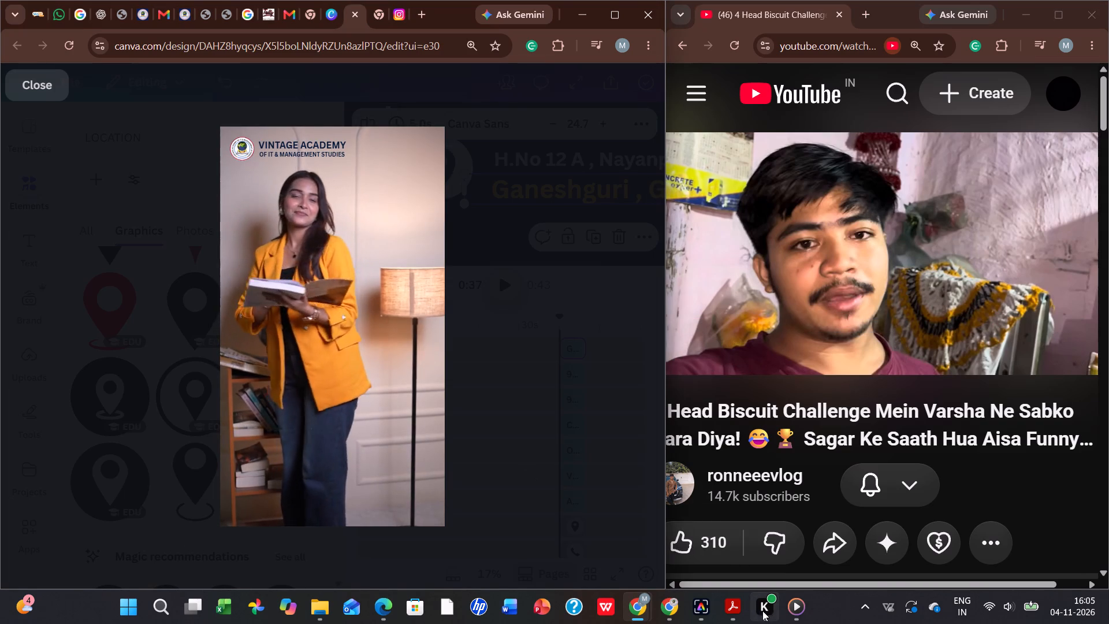
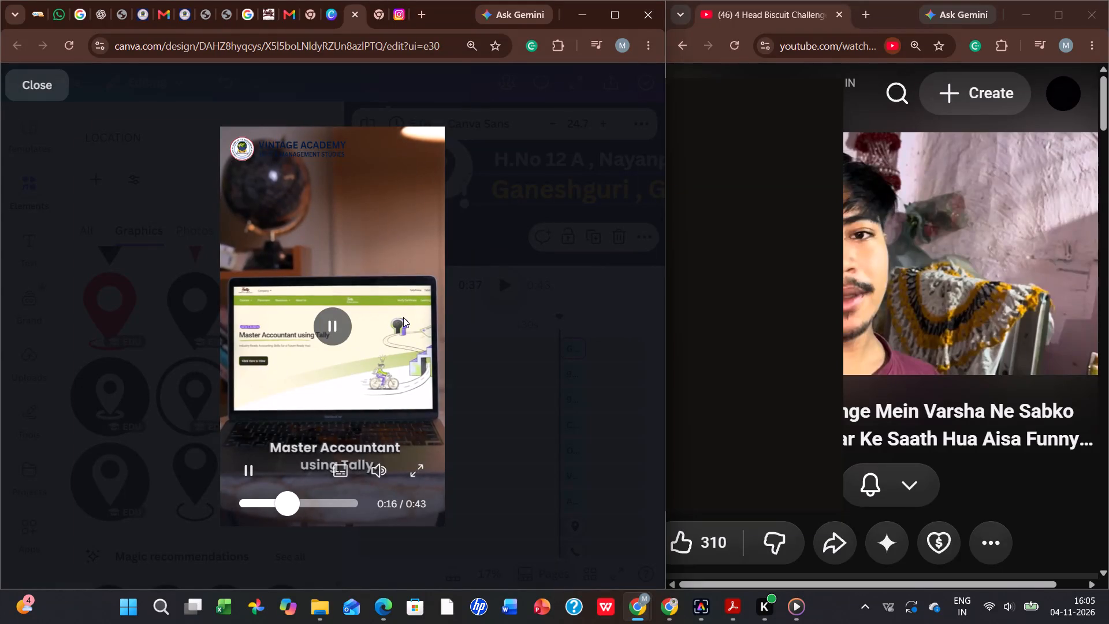
Play the video preview through to the end of the closing slide and close the preview.
click(362, 372)
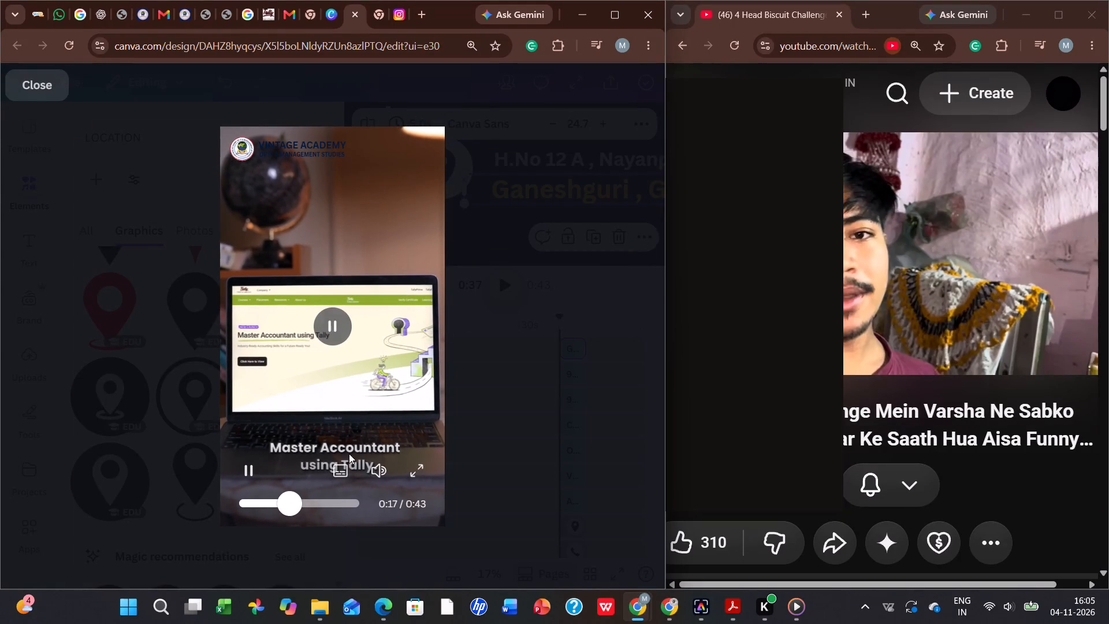
click(344, 466)
click(337, 460)
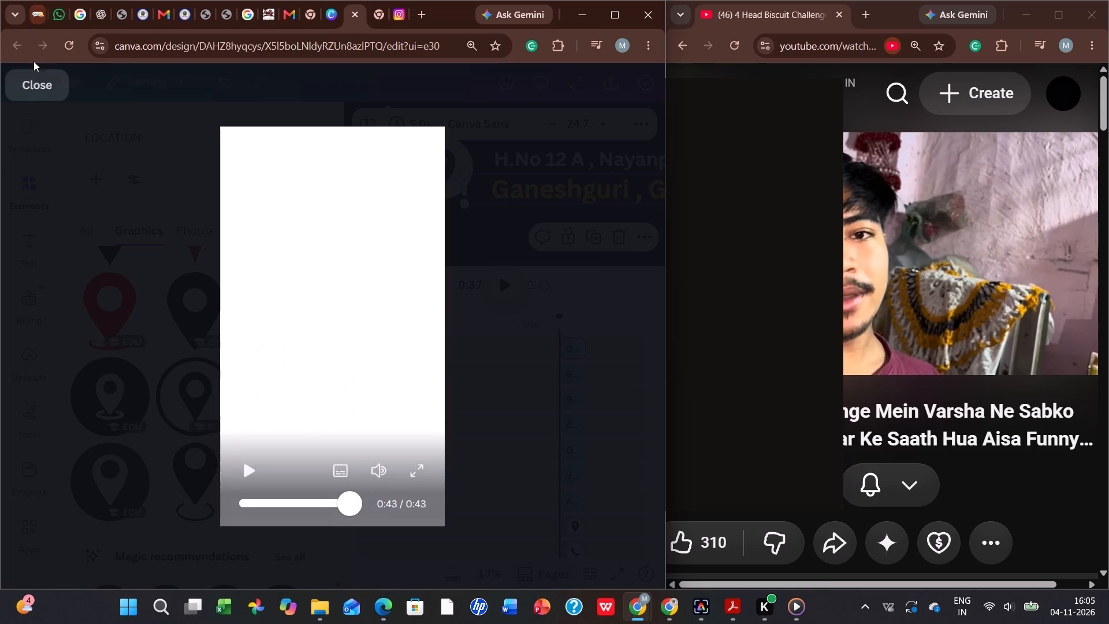
click(35, 92)
Select the closing slide's page clip at the end of the timeline and check its element tracks.
scroll(611, 463, down, 4)
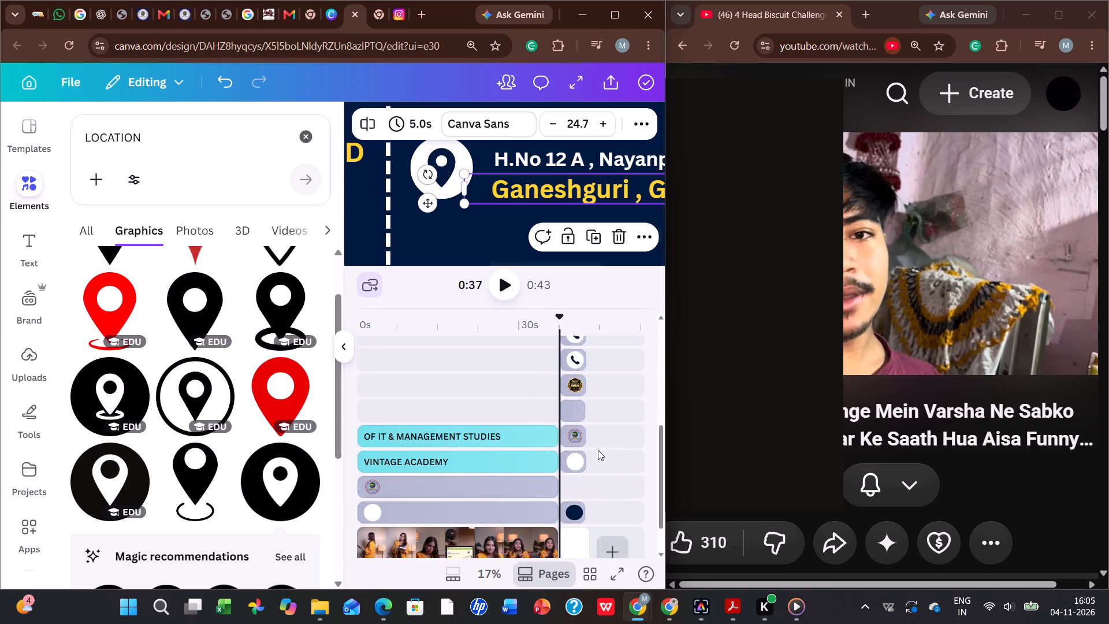
scroll(598, 450, down, 1)
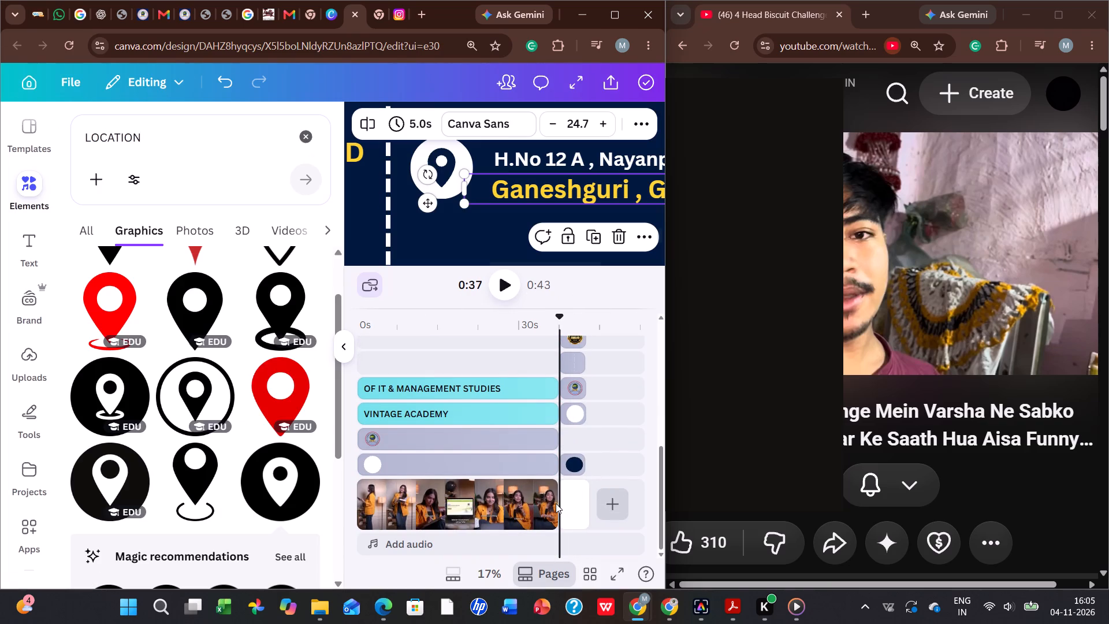
click(583, 508)
scroll(589, 464, up, 2)
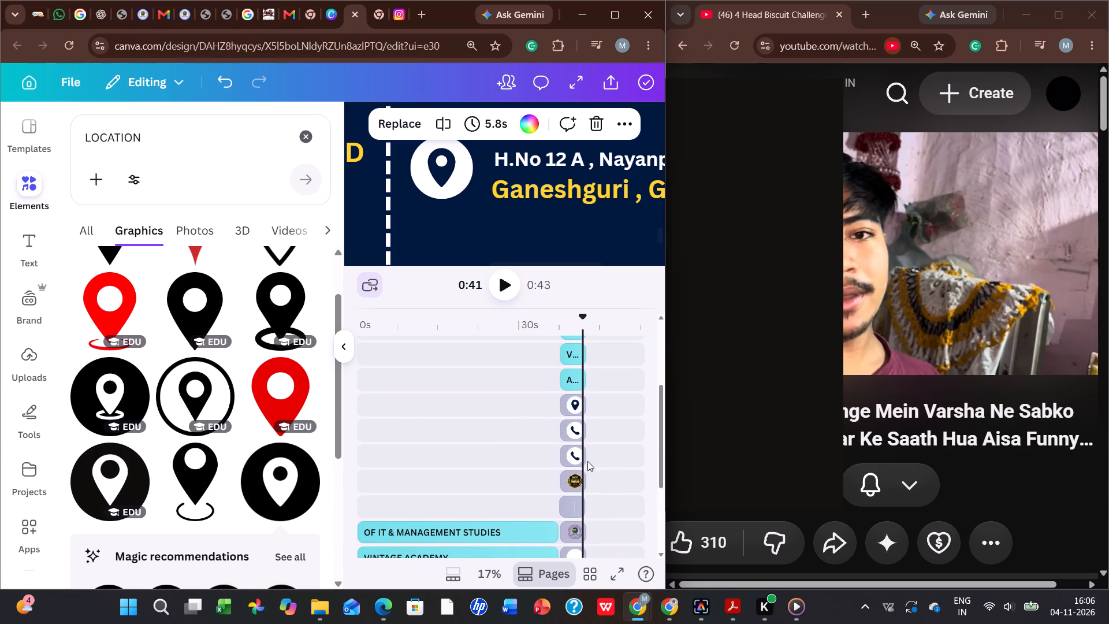
Delete all the text layers of the closing admissions slide from the timeline, including the address lines and phone numbers.
scroll(596, 368, up, 4)
drag(605, 339, 560, 548)
scroll(583, 499, down, 4)
scroll(560, 548, down, 3)
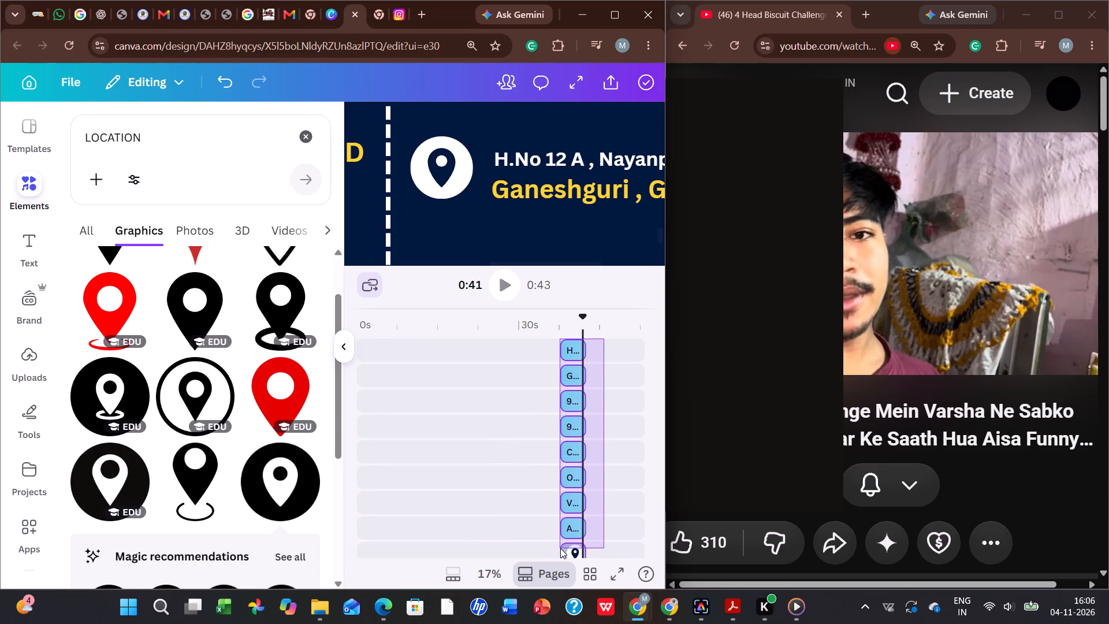
drag(560, 548, 564, 543)
scroll(563, 545, down, 4)
key(Delete)
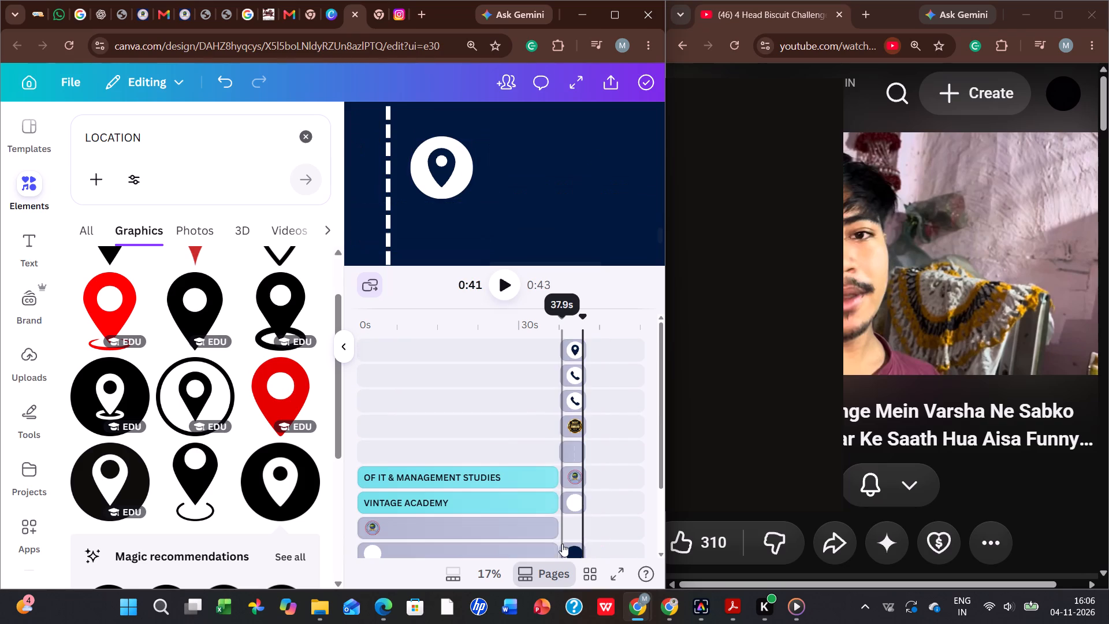
Delete the closing slide's remaining timeline layers, including the location and phone icons, logos and dark blue background.
scroll(632, 443, up, 2)
drag(602, 347, 574, 431)
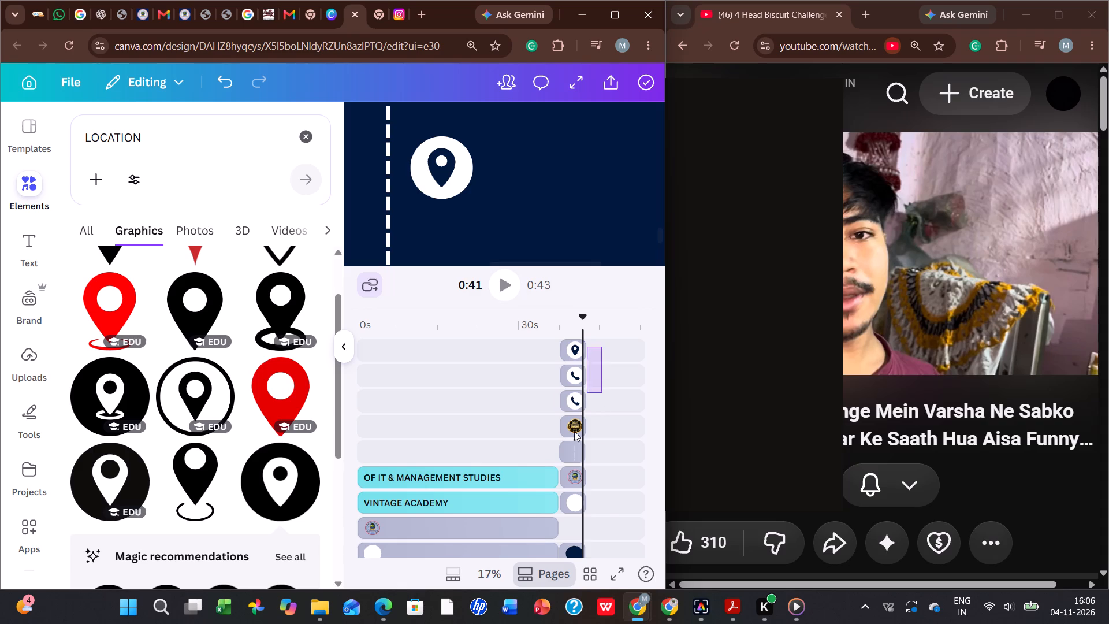
drag(574, 431, 574, 590)
key(Delete)
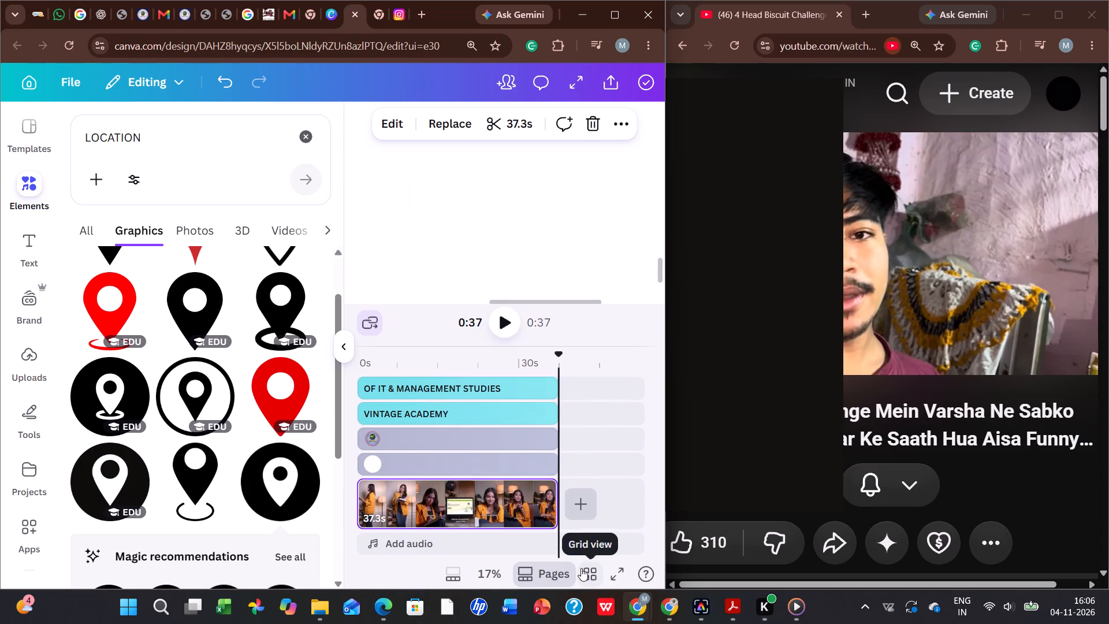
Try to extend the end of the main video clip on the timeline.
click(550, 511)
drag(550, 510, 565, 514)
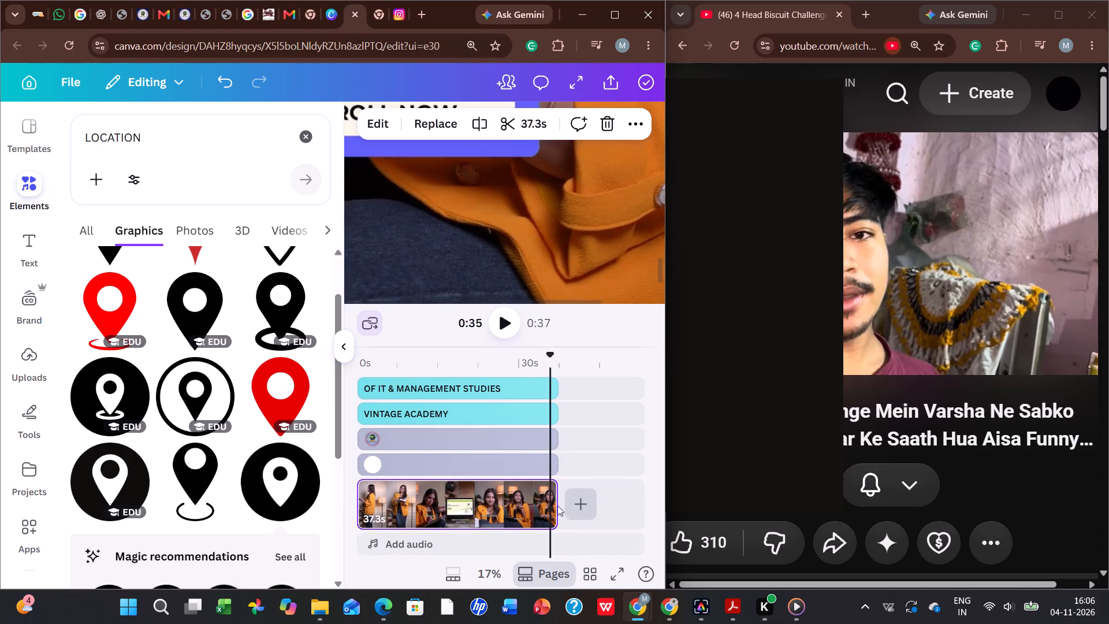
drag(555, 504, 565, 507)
Preview the trimmed-down video in full screen and return to the editor.
click(572, 83)
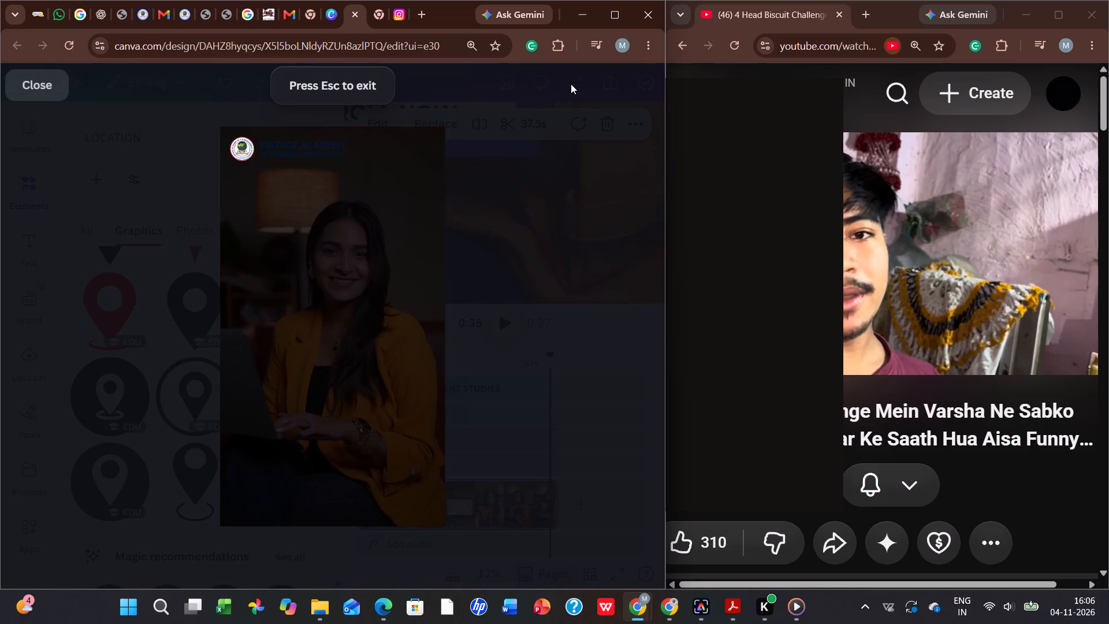
click(481, 255)
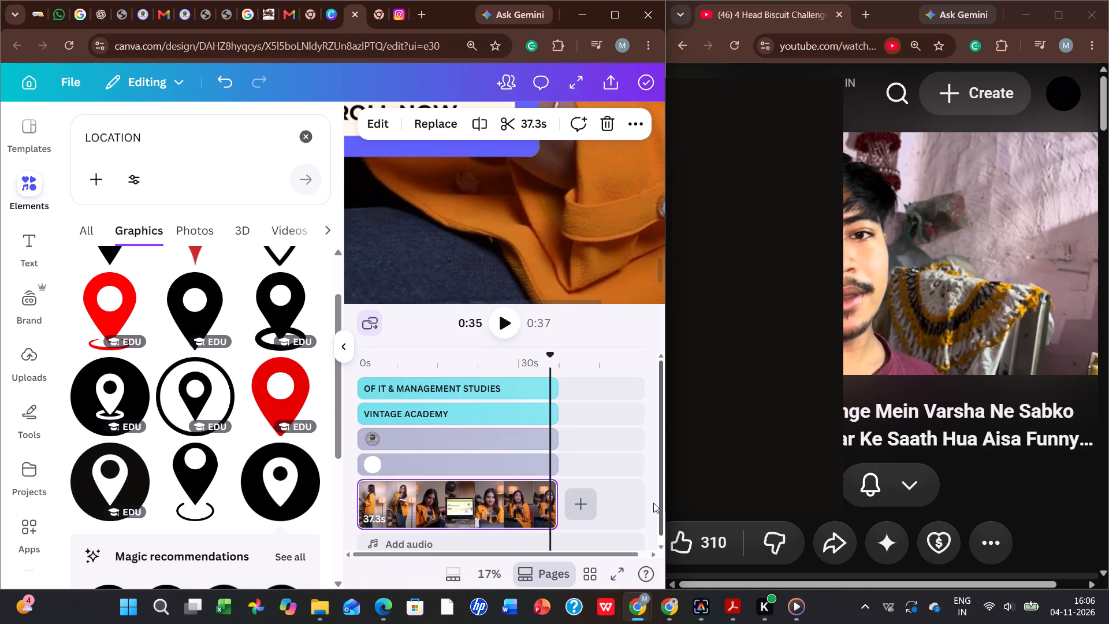
Download the design as an MP4 video at 1080p quality.
click(598, 83)
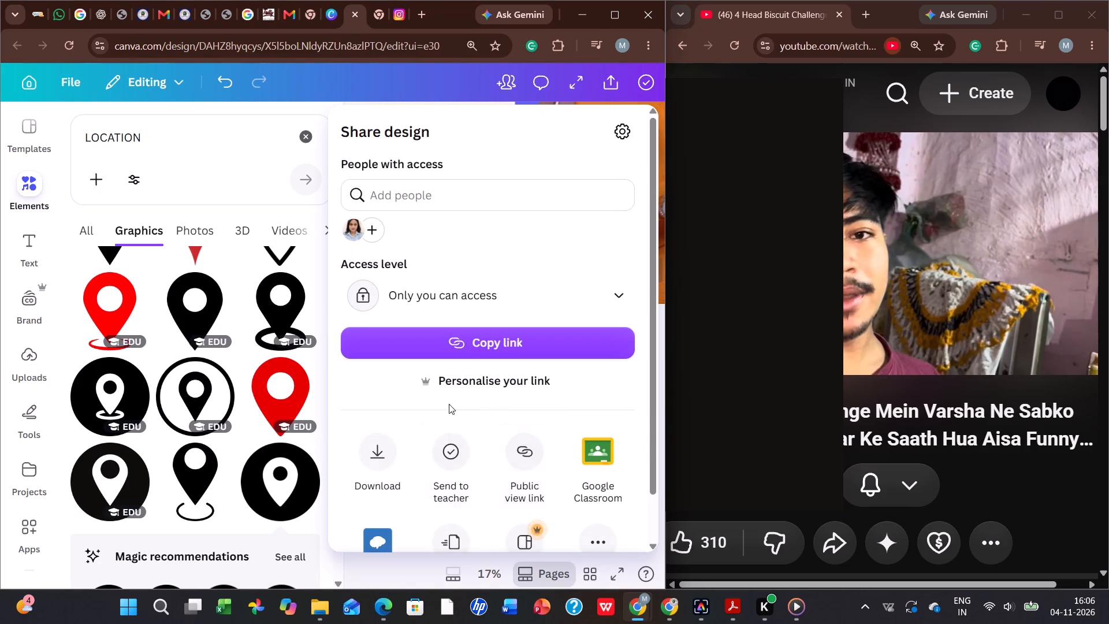
click(398, 452)
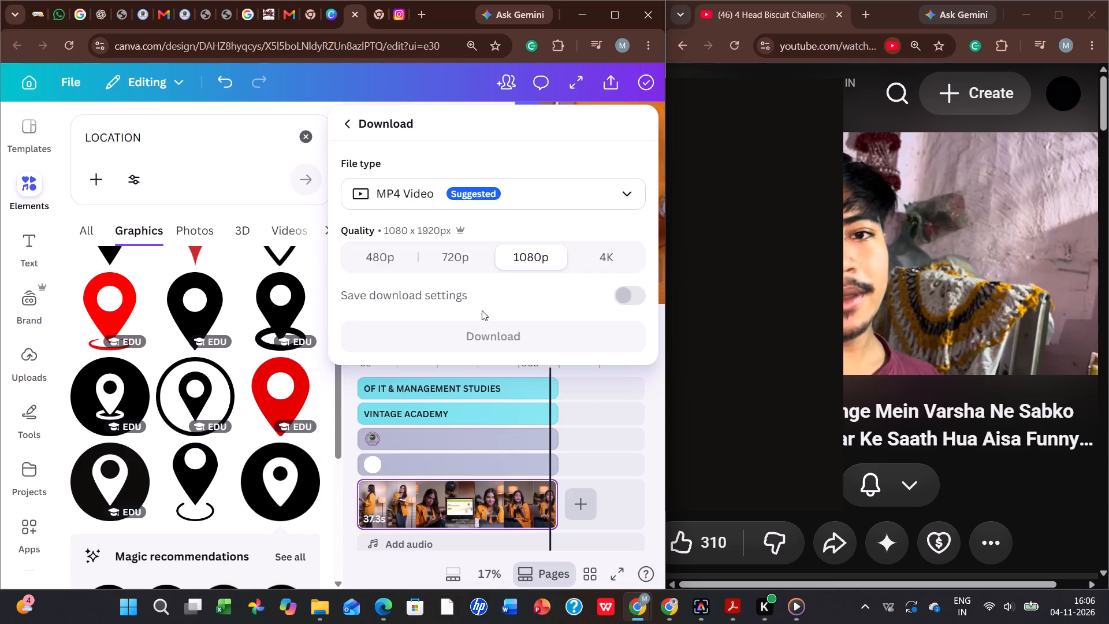
click(474, 341)
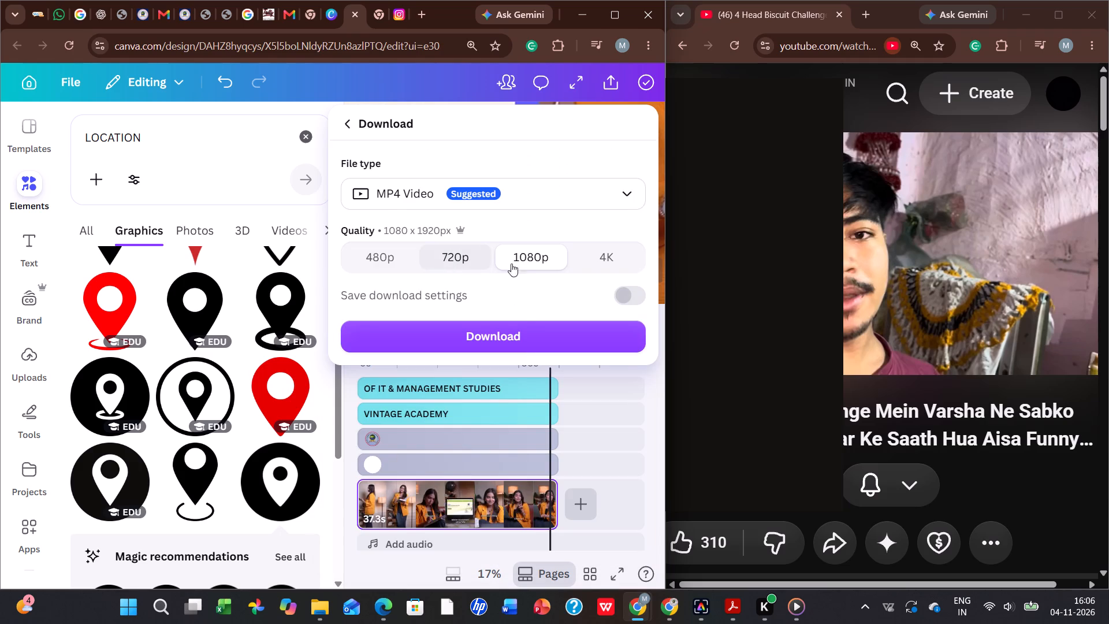
click(530, 339)
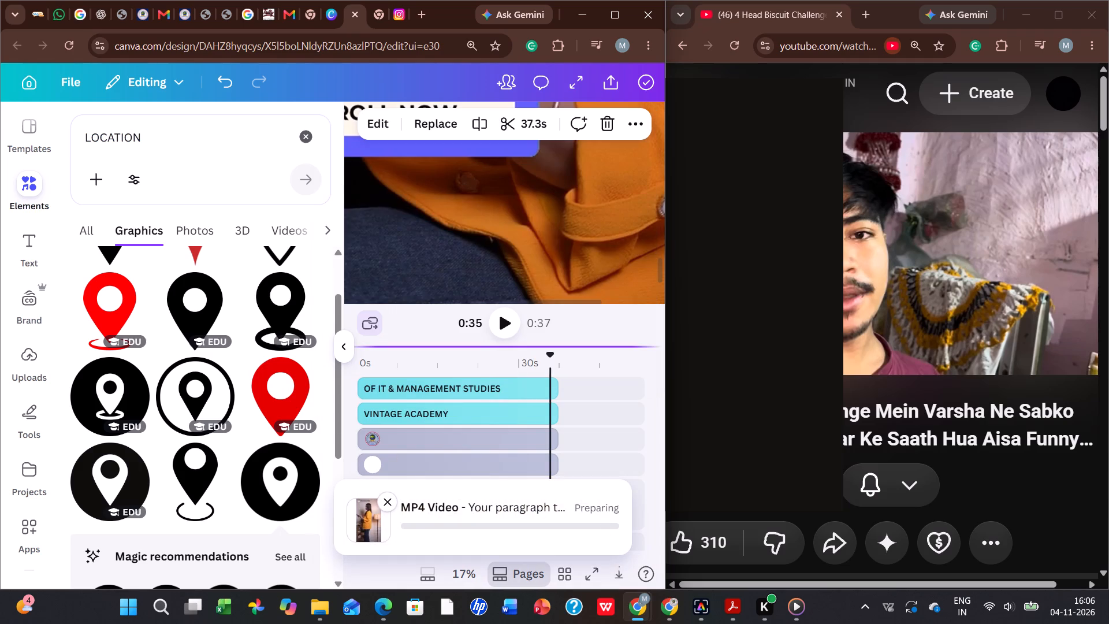